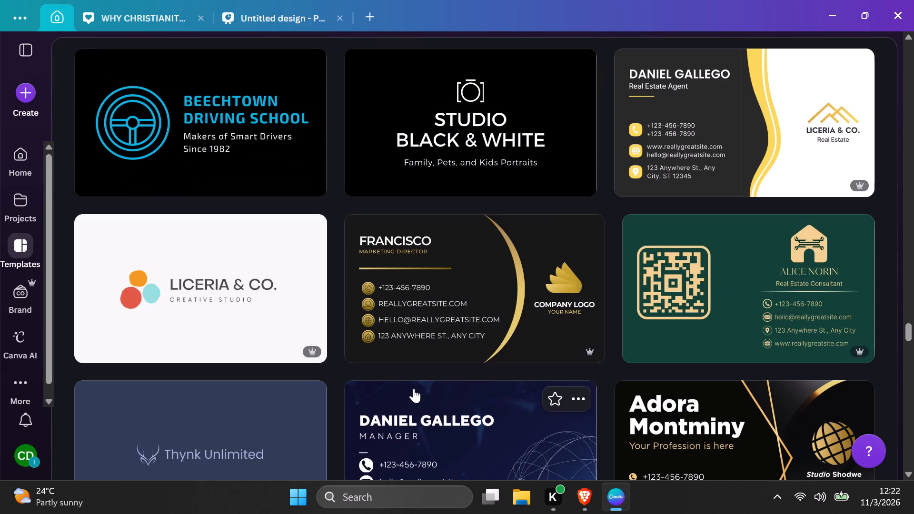
pyautogui.scroll(-5, 411, 393)
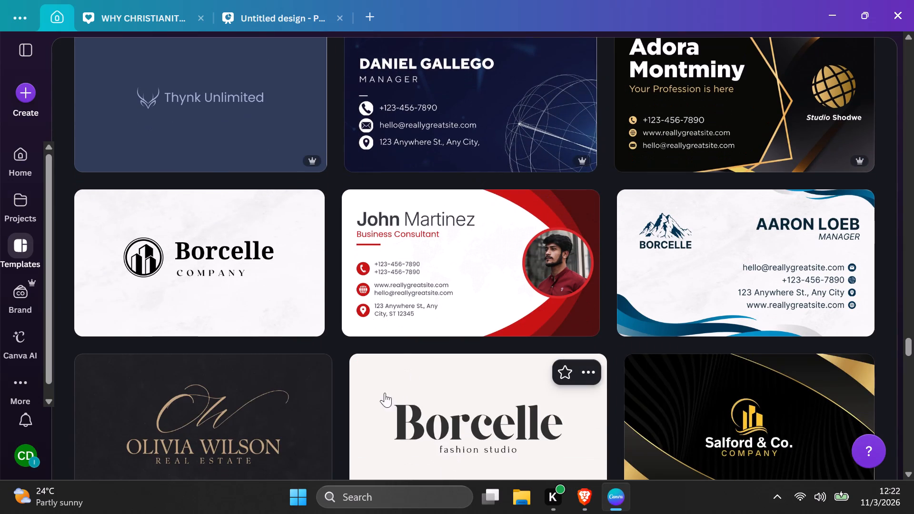
pyautogui.scroll(-6, 369, 396)
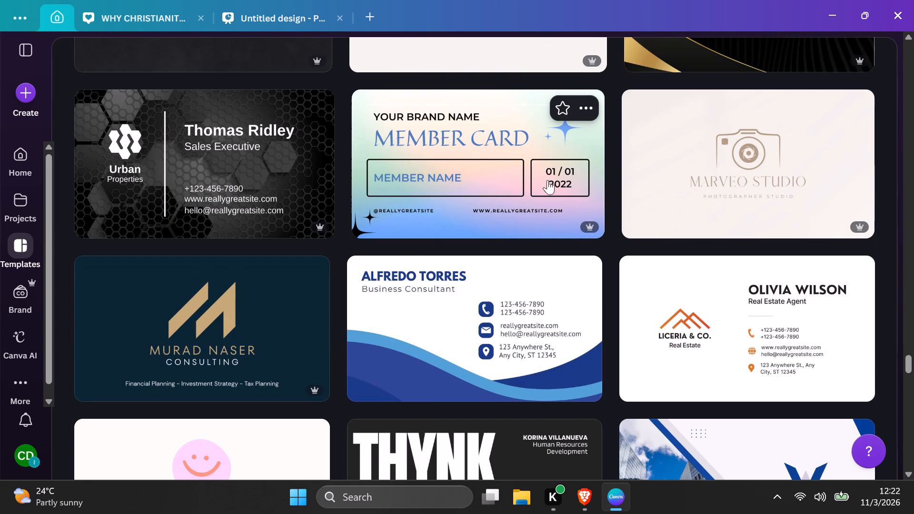
pyautogui.scroll(-6, 286, 319)
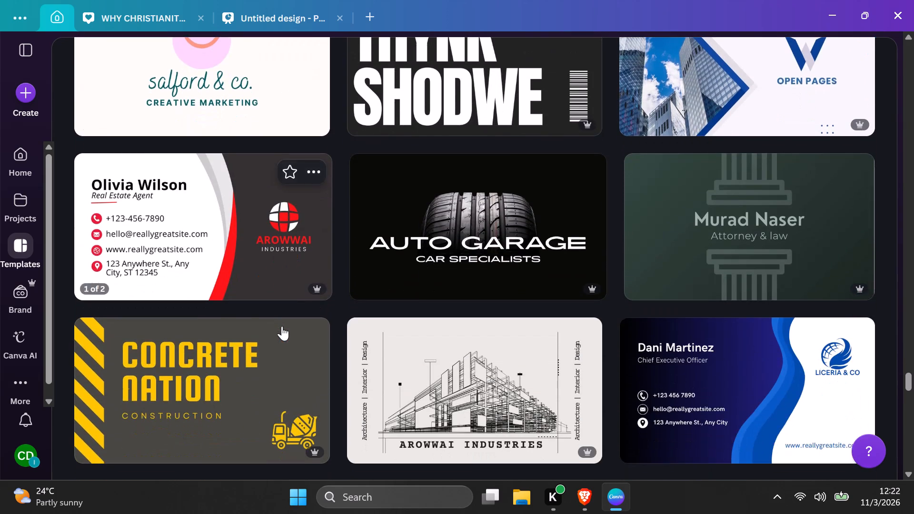
pyautogui.scroll(-2, 287, 331)
pyautogui.scroll(-4, 363, 332)
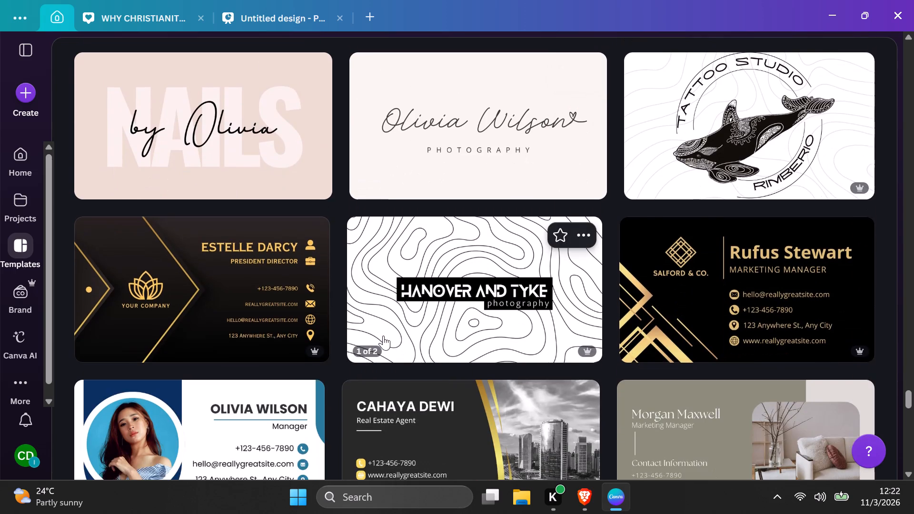
pyautogui.scroll(-7, 383, 336)
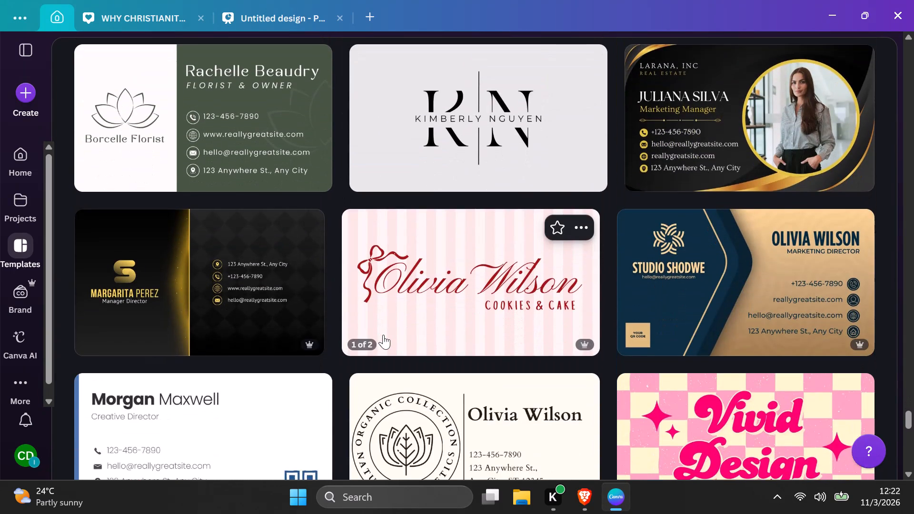
pyautogui.scroll(-4, 383, 335)
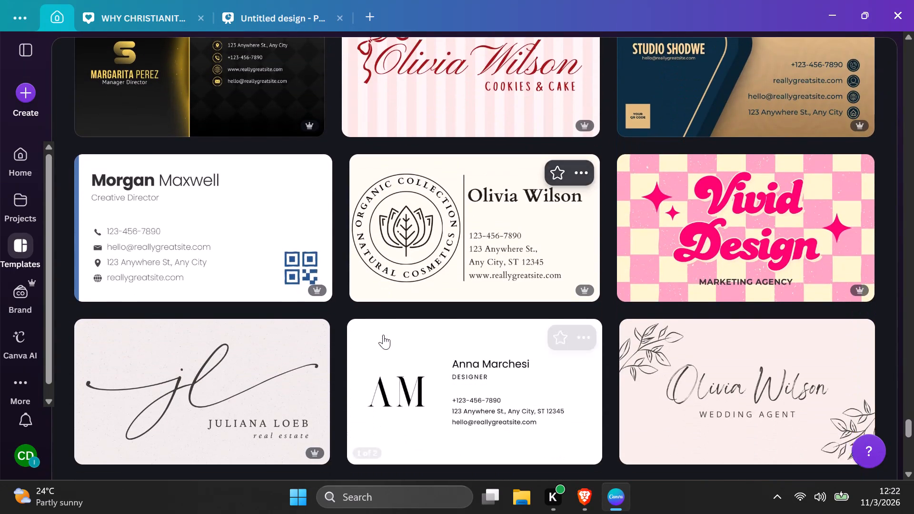
pyautogui.scroll(1, 383, 335)
pyautogui.scroll(-5, 383, 335)
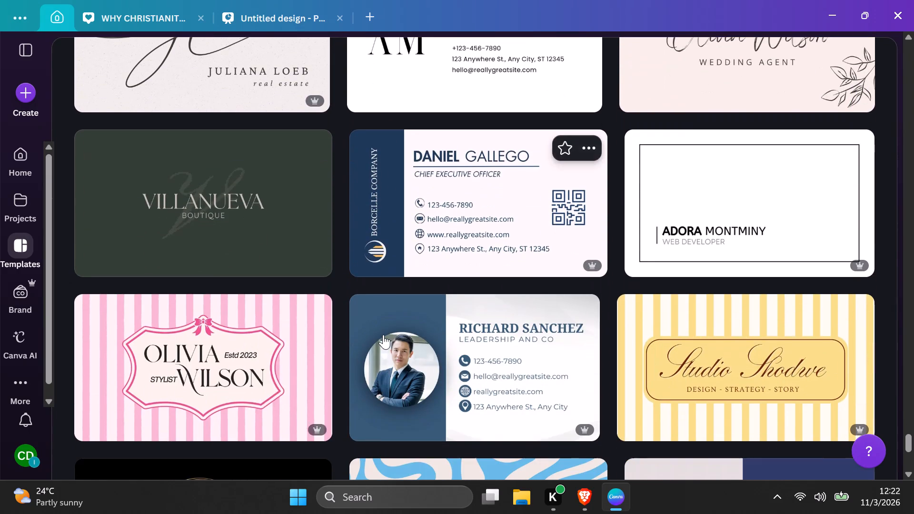
pyautogui.scroll(-3, 383, 335)
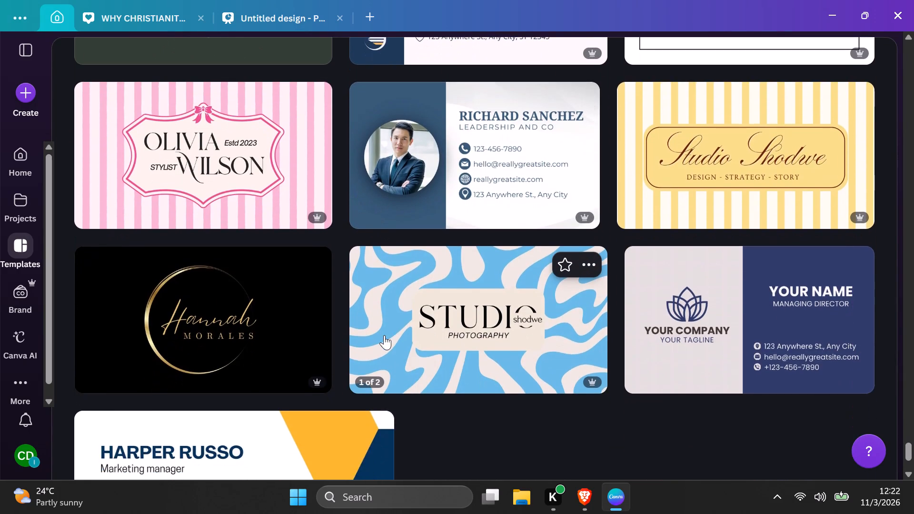
pyautogui.scroll(-5, 384, 335)
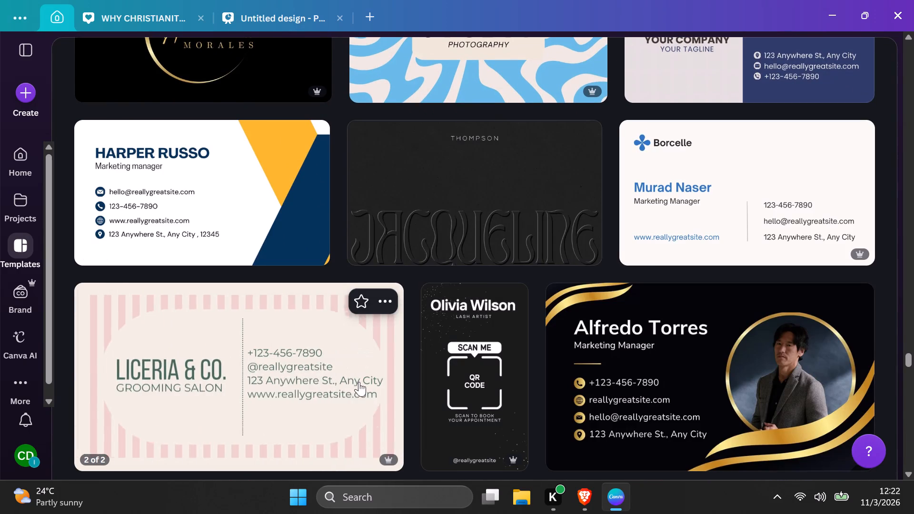
pyautogui.scroll(-3, 359, 382)
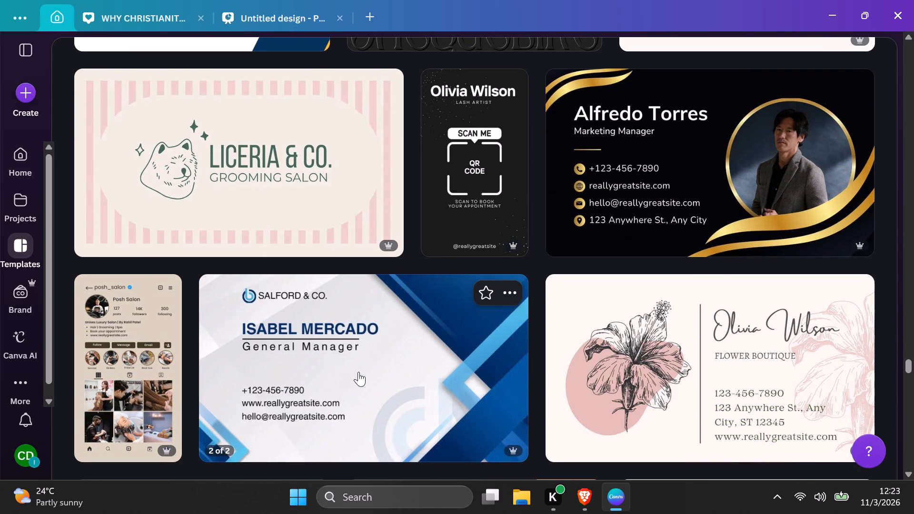
pyautogui.scroll(-2, 358, 372)
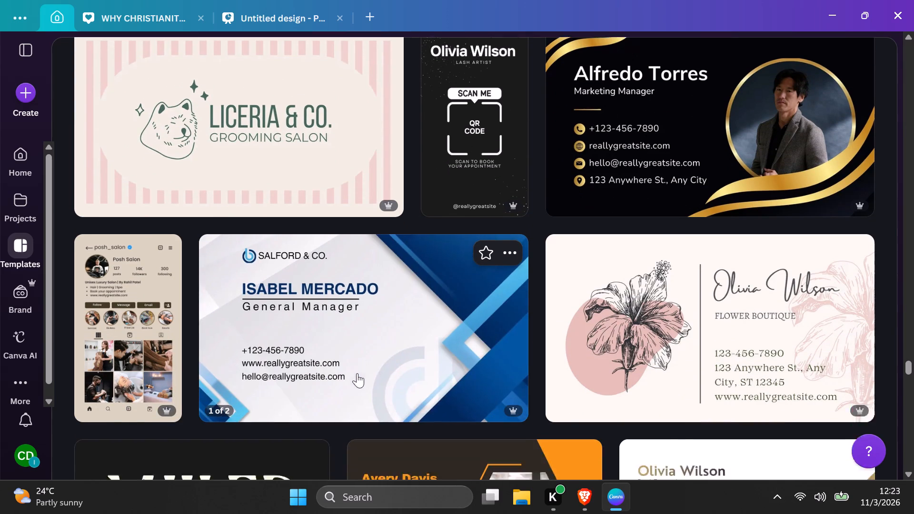
pyautogui.scroll(-2, 357, 374)
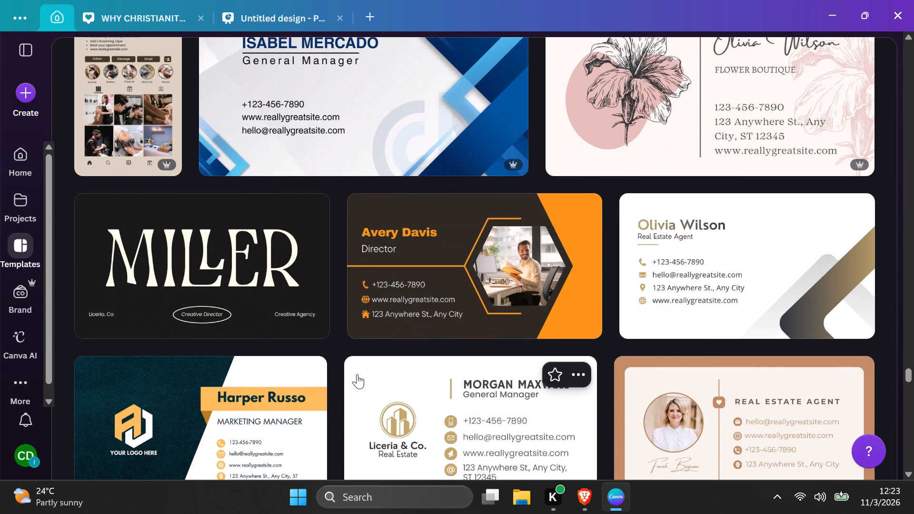
pyautogui.scroll(-3, 357, 375)
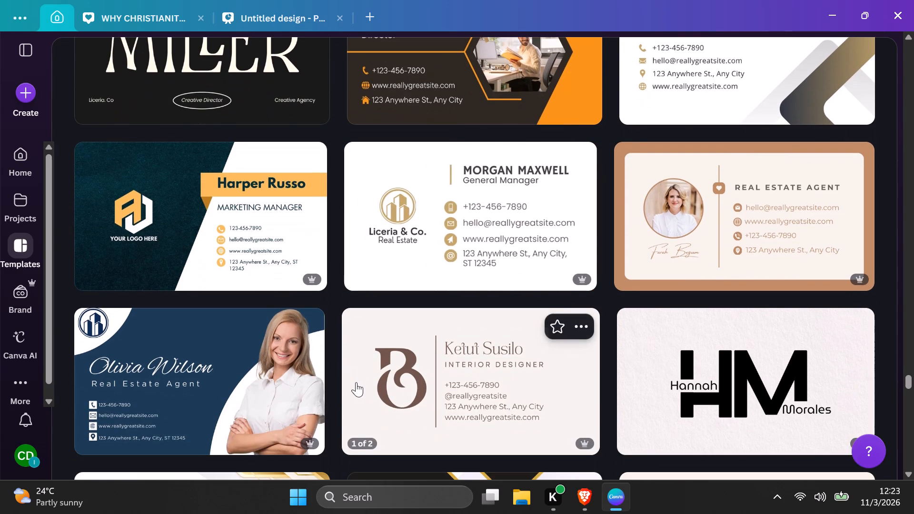
pyautogui.scroll(-4, 355, 385)
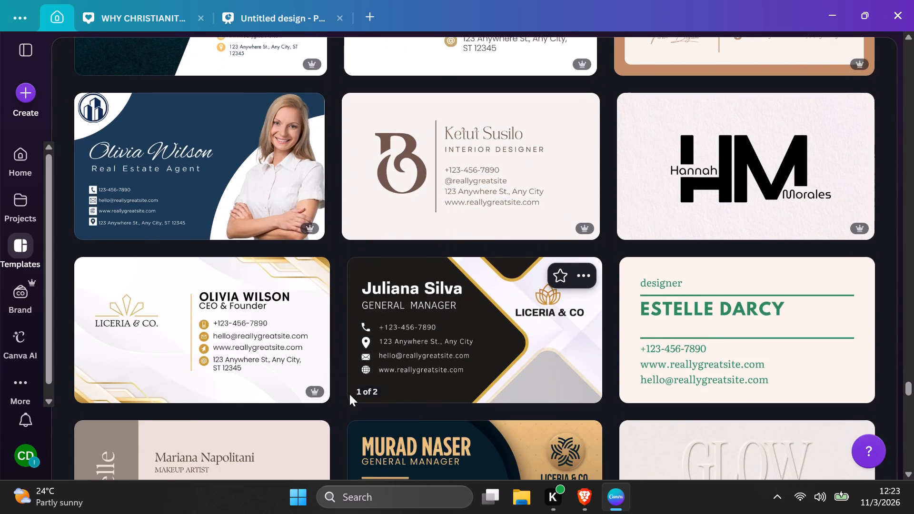
pyautogui.scroll(-2, 348, 395)
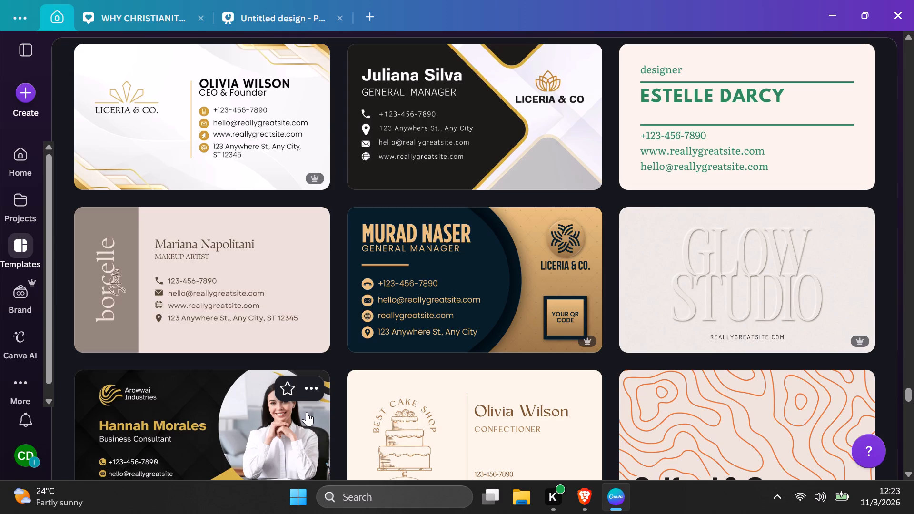
# Check the Gold Navy Dark Modern Gradient business card template and its similar designs, and open that template for customizing.
pyautogui.click(438, 269)
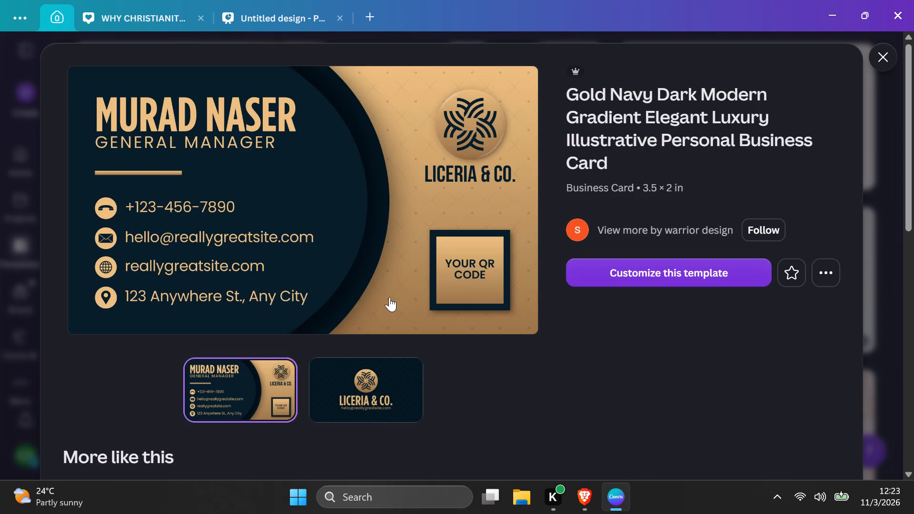
pyautogui.scroll(-4, 381, 305)
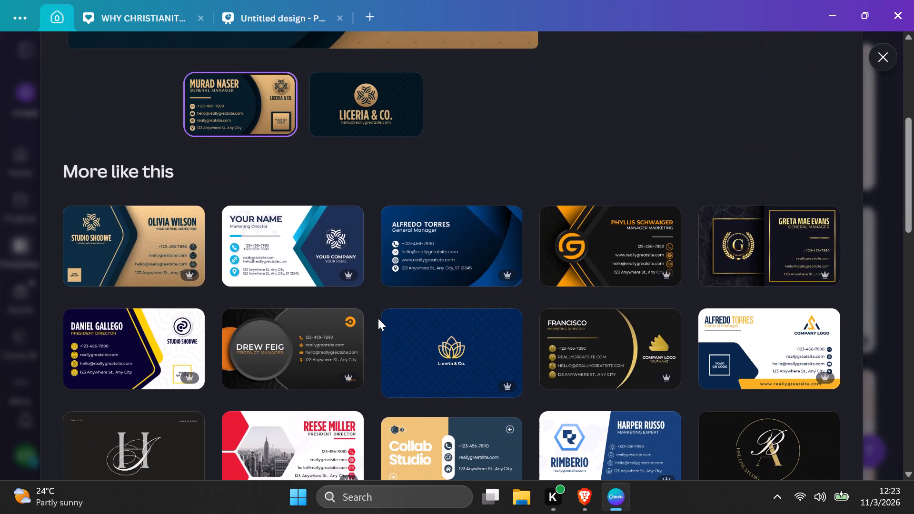
pyautogui.scroll(-2, 378, 318)
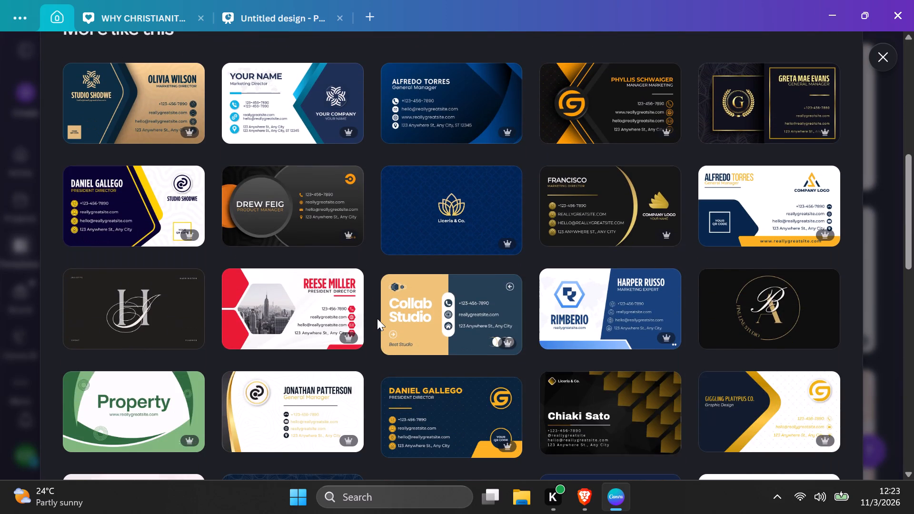
pyautogui.scroll(-4, 377, 318)
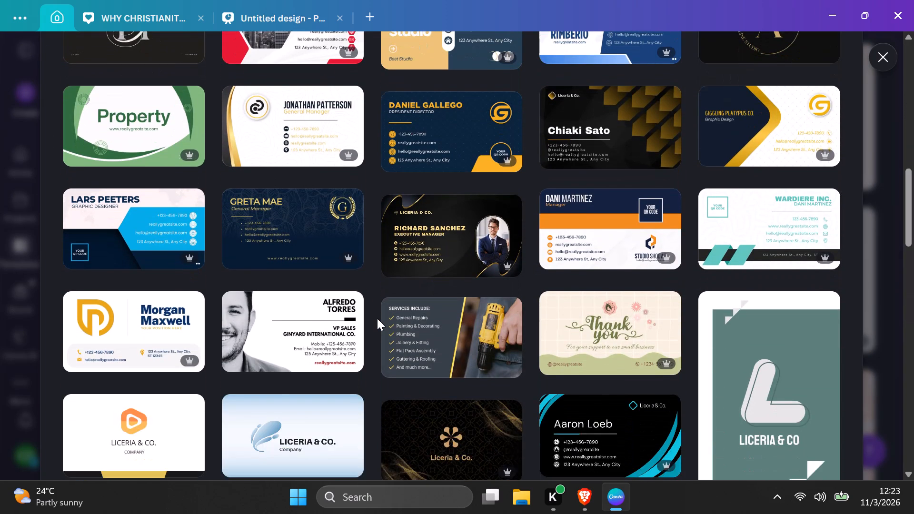
pyautogui.scroll(9, 377, 318)
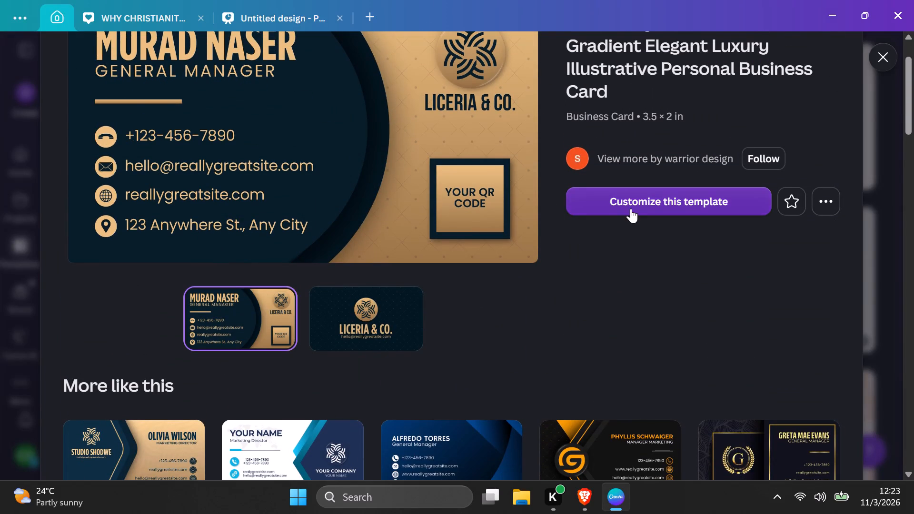
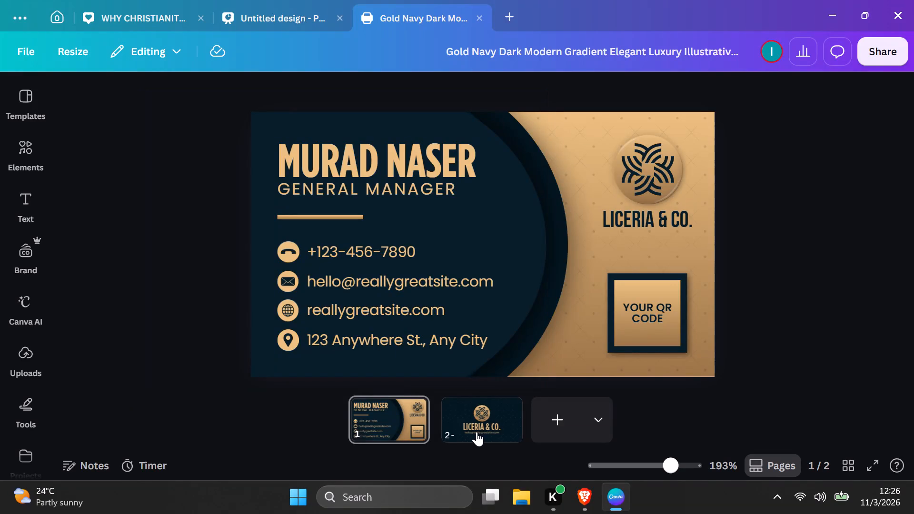
# Delete the second page, the one with only the centred company logo, from the business card design.
pyautogui.click(477, 432)
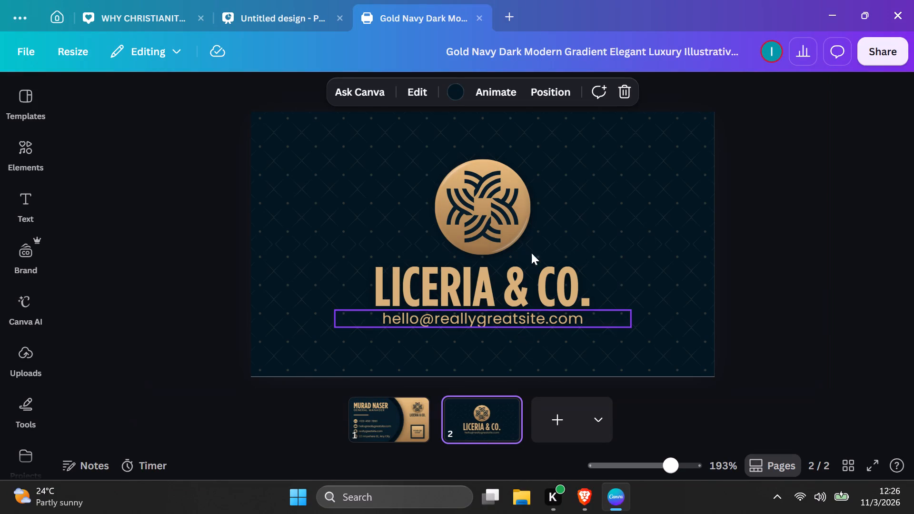
pyautogui.click(623, 89)
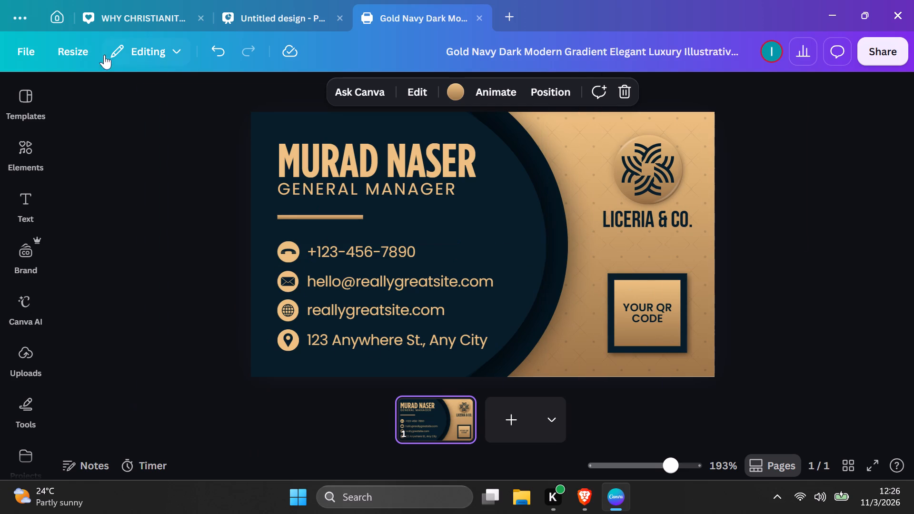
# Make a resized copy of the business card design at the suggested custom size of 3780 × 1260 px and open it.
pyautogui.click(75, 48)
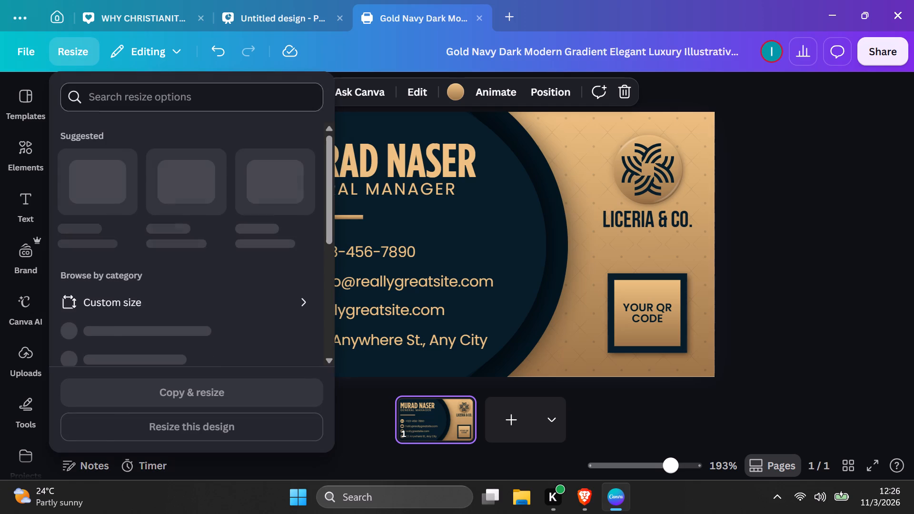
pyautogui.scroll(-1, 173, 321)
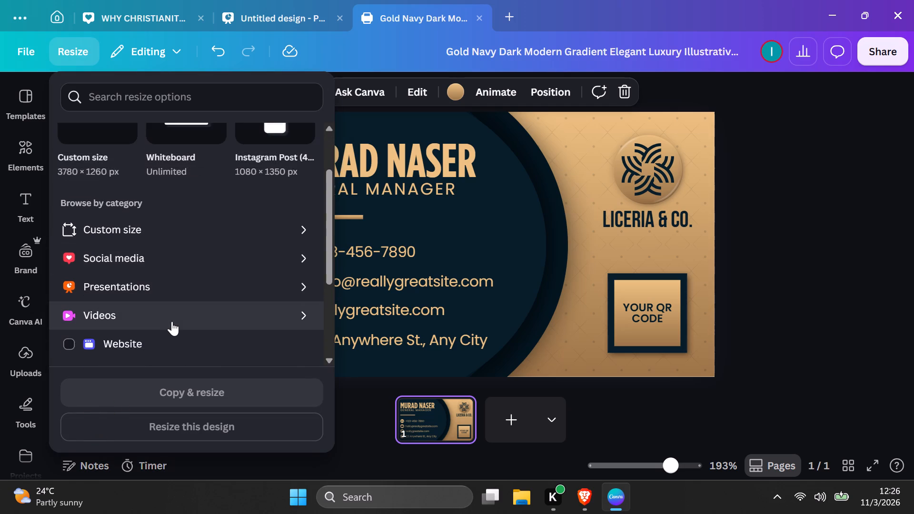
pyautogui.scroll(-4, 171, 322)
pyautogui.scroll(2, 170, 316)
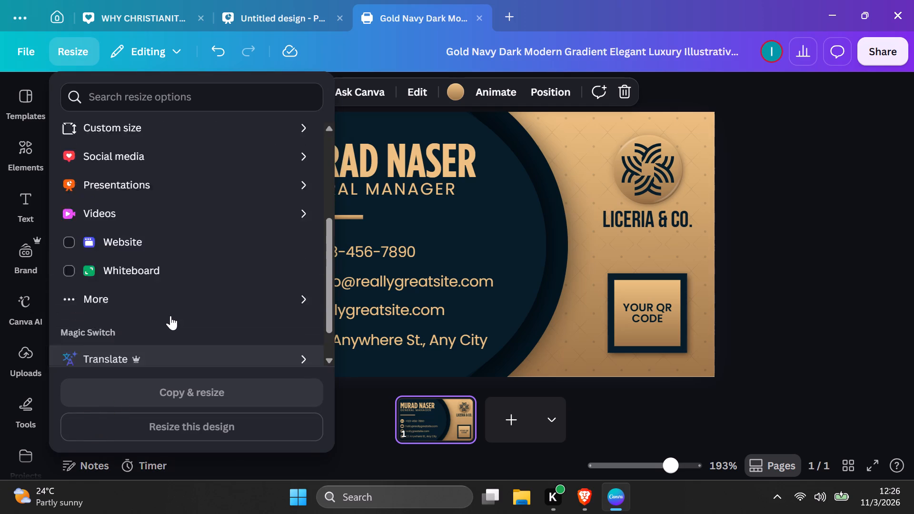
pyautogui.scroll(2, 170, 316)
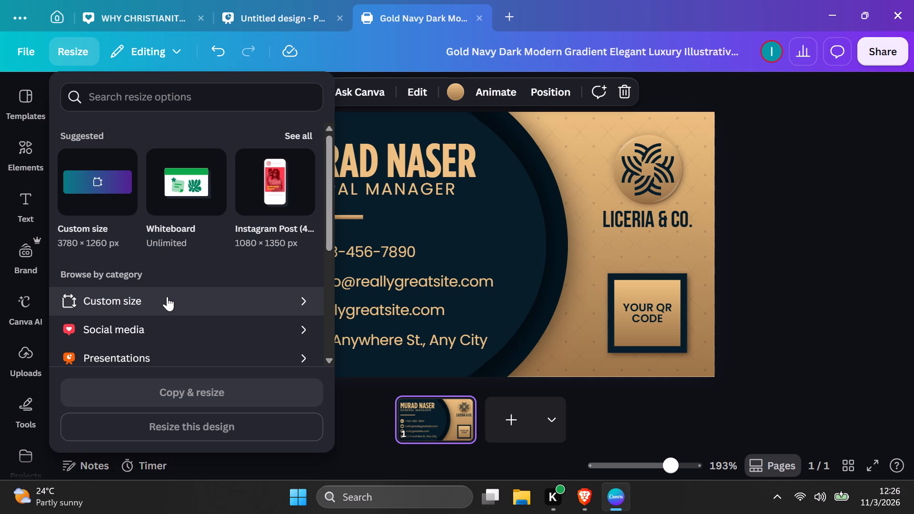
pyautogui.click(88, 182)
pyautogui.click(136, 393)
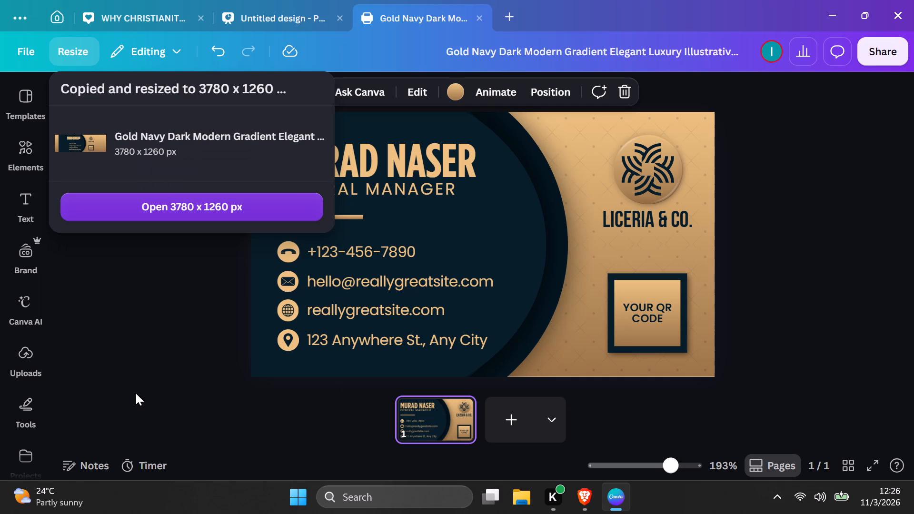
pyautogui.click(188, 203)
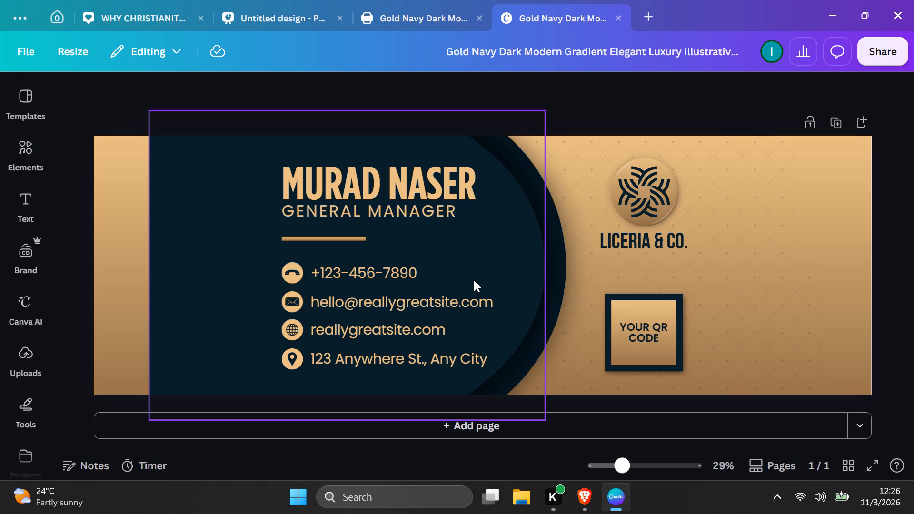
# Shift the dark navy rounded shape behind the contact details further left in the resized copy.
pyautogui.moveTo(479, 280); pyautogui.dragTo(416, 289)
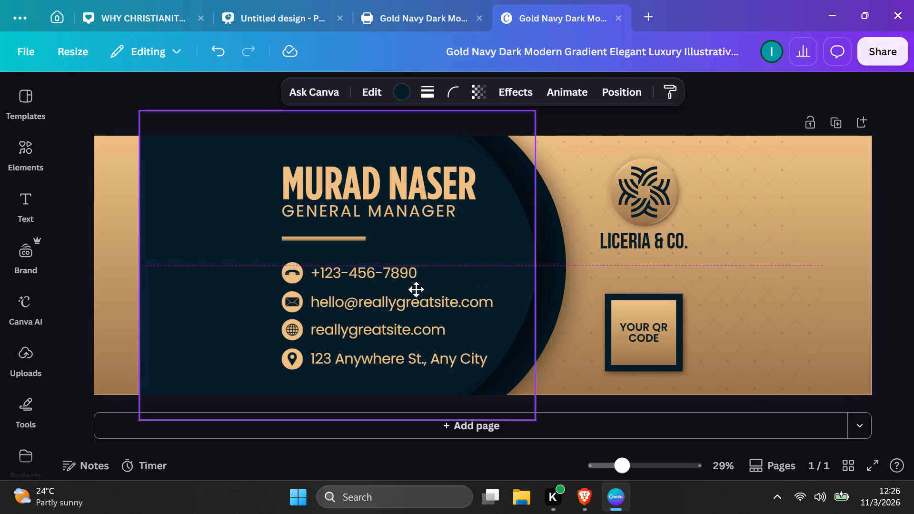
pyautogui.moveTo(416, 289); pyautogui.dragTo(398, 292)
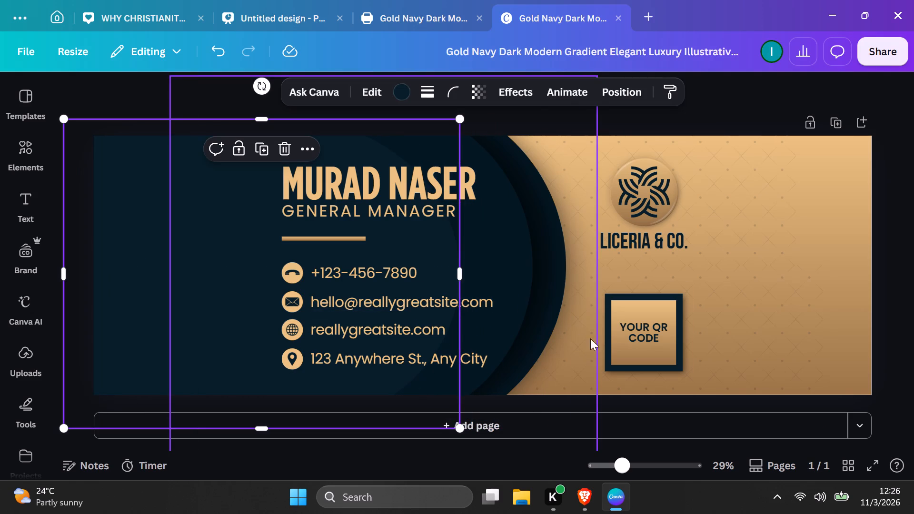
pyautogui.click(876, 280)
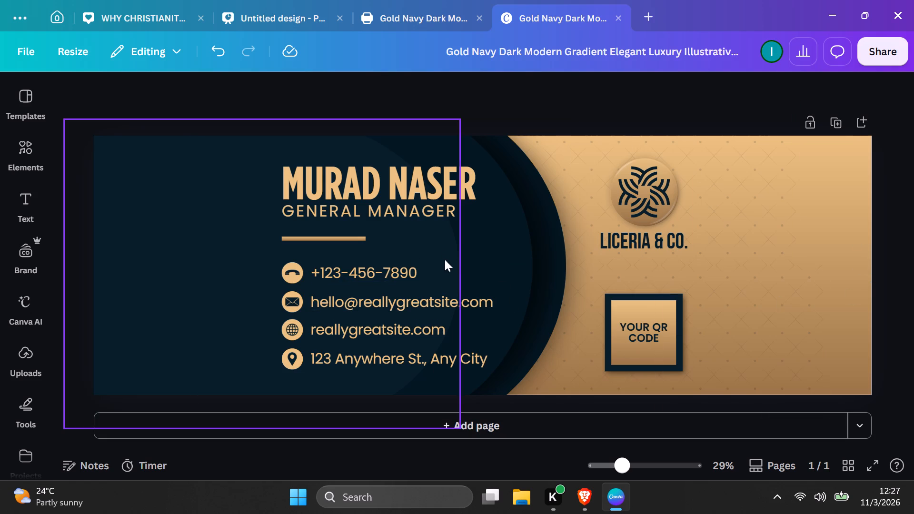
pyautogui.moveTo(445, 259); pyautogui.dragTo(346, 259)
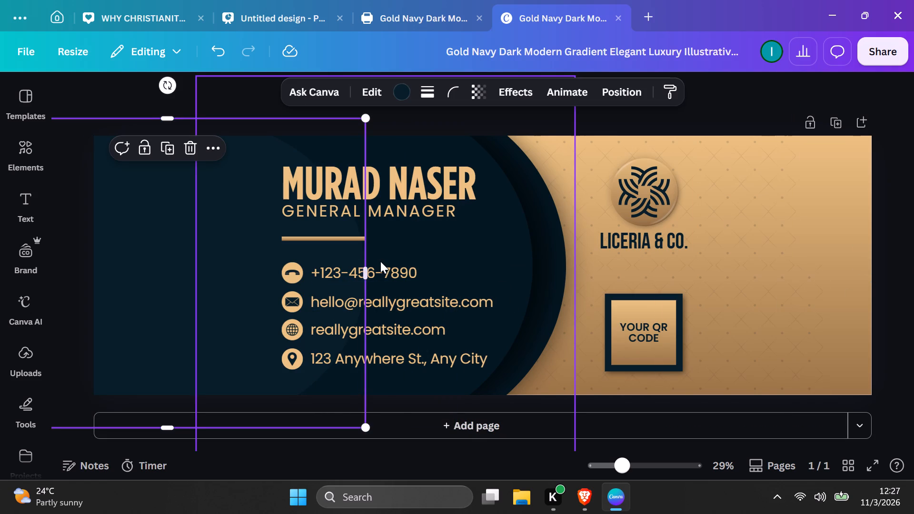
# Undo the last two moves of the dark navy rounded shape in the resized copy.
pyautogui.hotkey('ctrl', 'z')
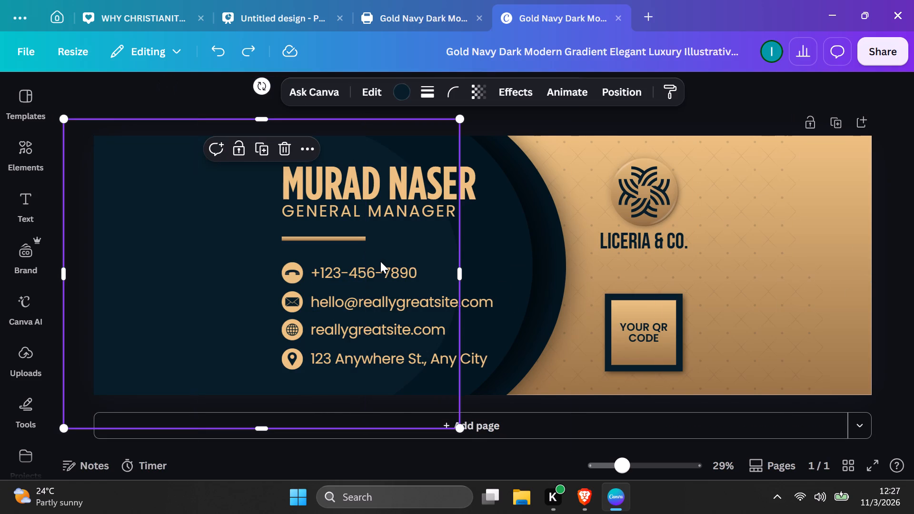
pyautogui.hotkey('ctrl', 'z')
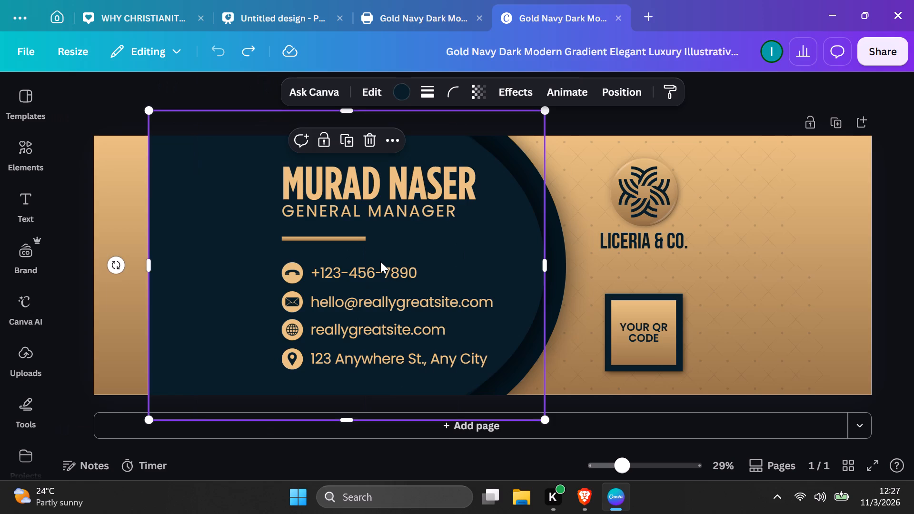
# Shift the dark navy rounded shape and the shadow layer behind it further left in the resized copy.
pyautogui.hscroll(1, 486, 240)
pyautogui.moveTo(518, 281); pyautogui.dragTo(443, 280)
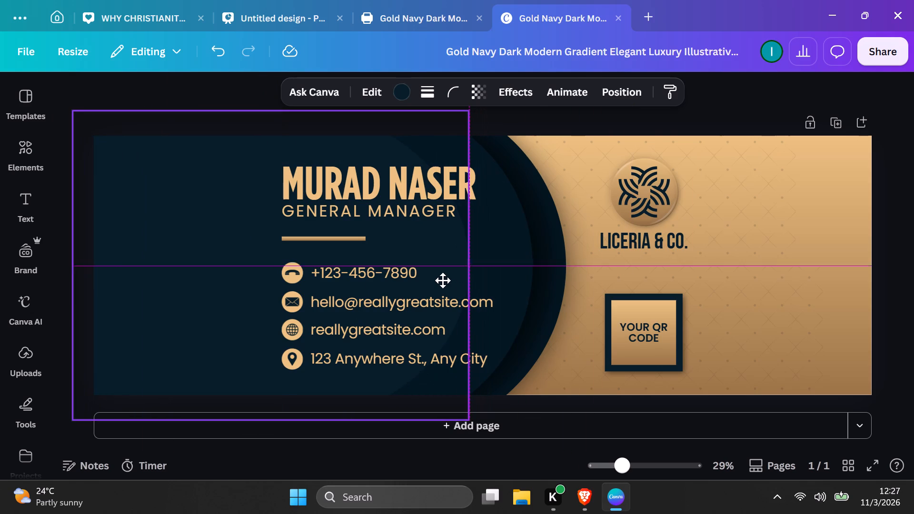
pyautogui.moveTo(443, 280); pyautogui.dragTo(440, 282)
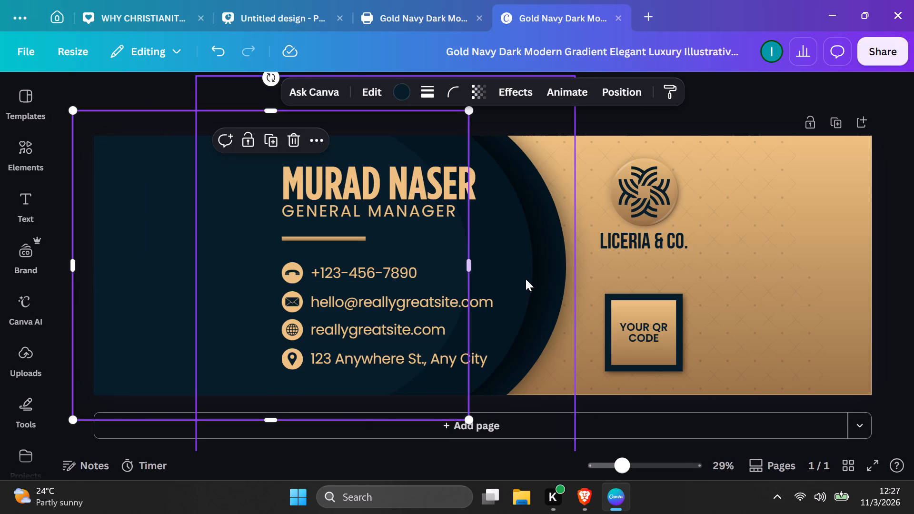
pyautogui.moveTo(526, 279); pyautogui.dragTo(447, 277)
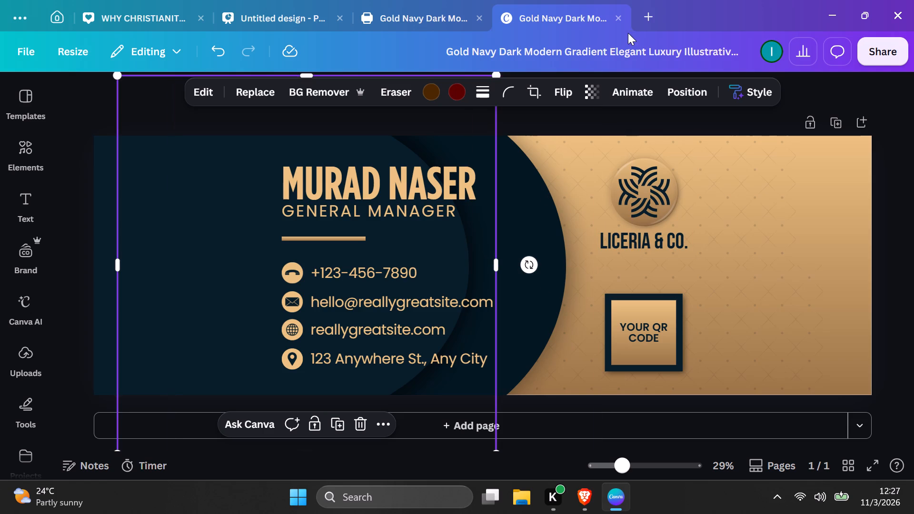
# Close the 3780 × 1260 px copy and dismiss the resize result in the original business card design.
pyautogui.click(618, 21)
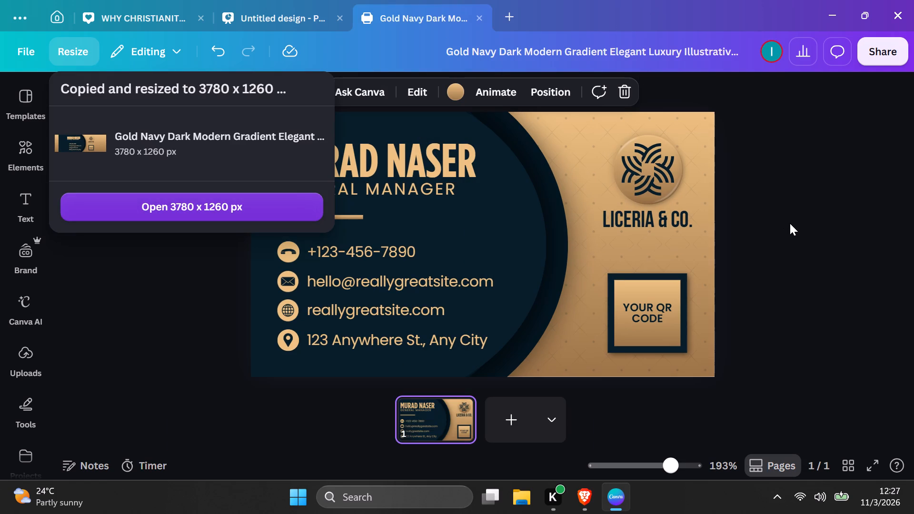
pyautogui.click(790, 223)
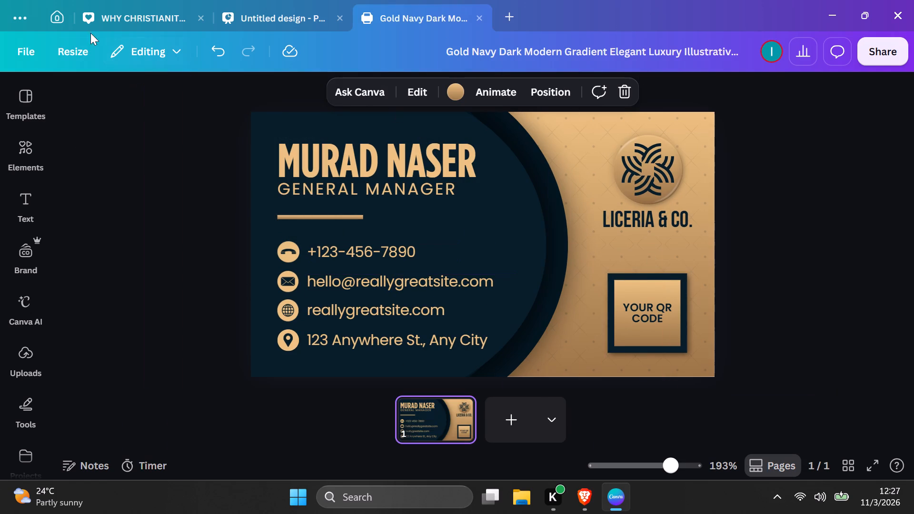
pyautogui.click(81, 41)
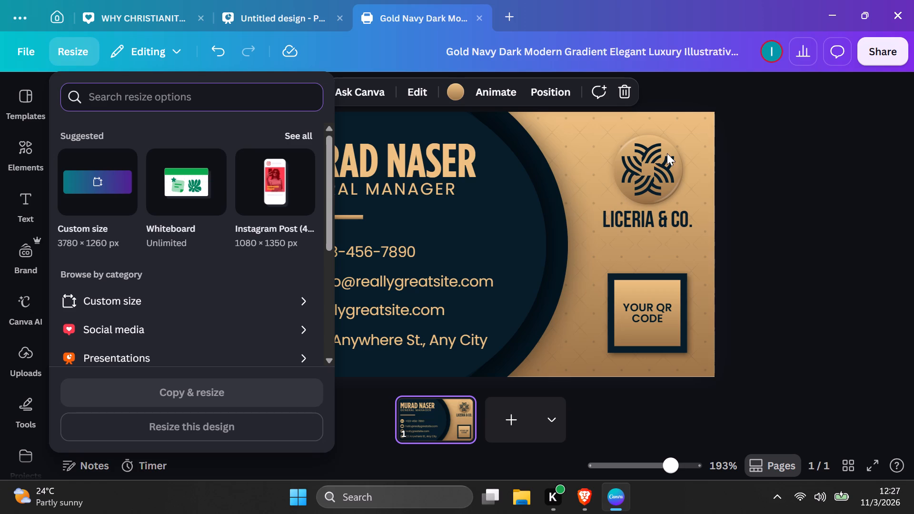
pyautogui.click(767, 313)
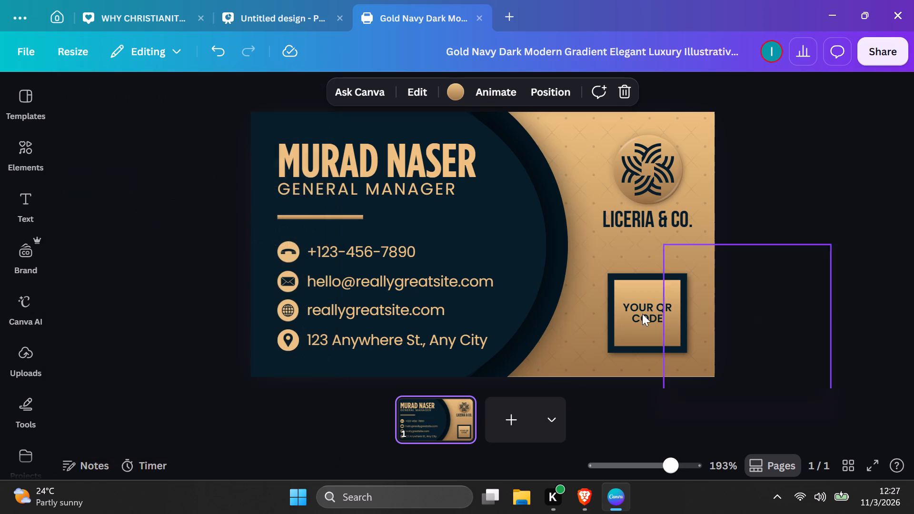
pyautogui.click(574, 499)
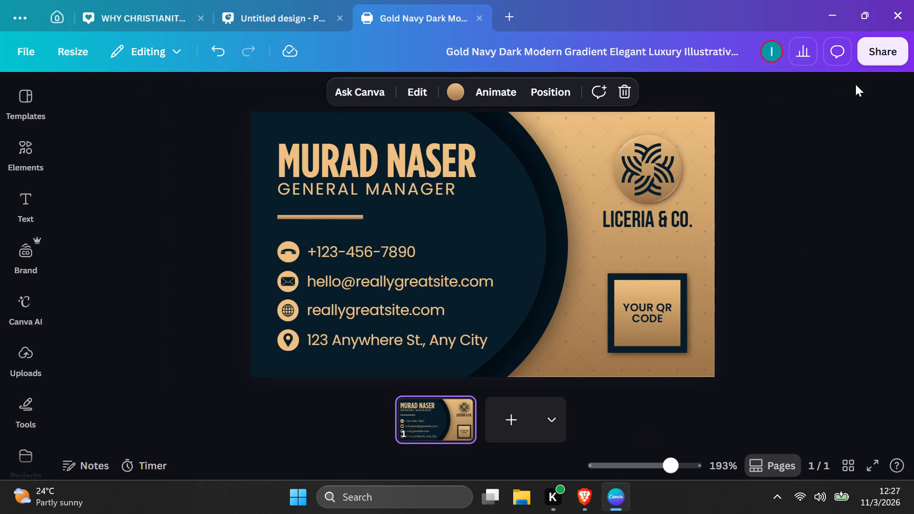
# Download the original one-page business card design with SVG as the file type.
pyautogui.click(876, 62)
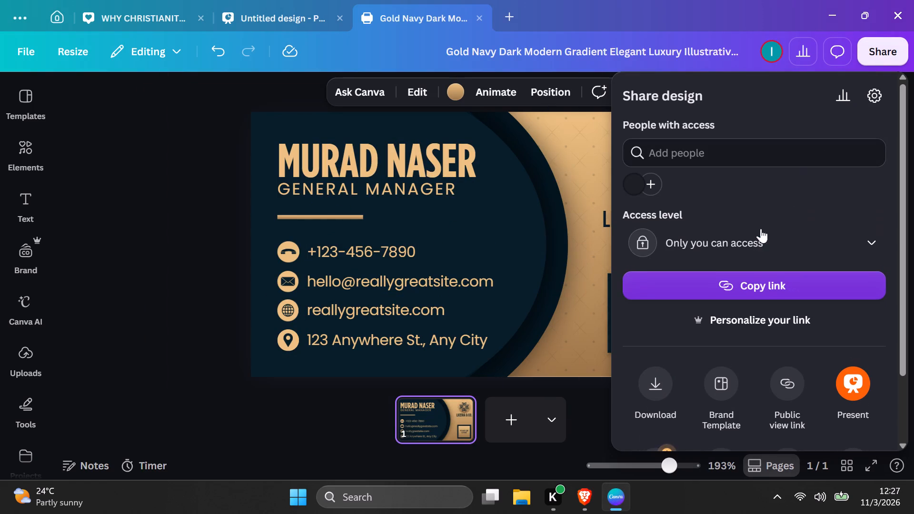
pyautogui.scroll(-2, 686, 327)
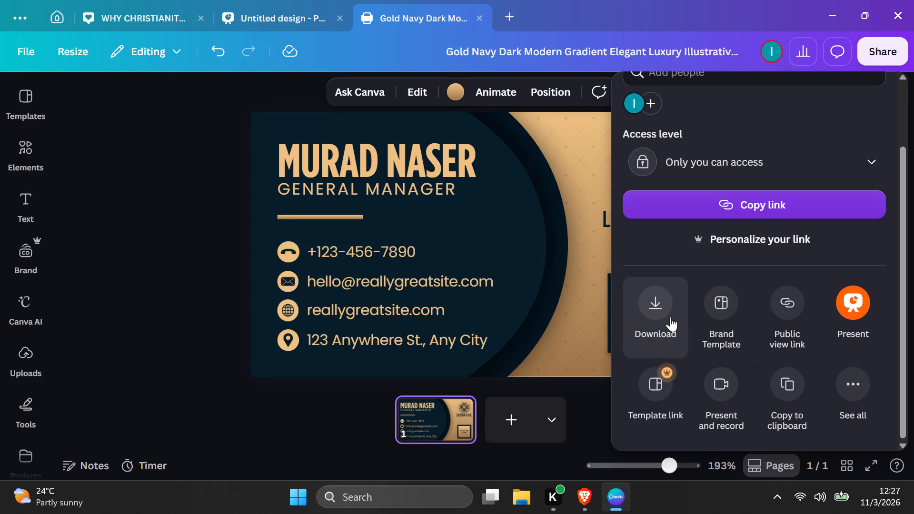
pyautogui.click(670, 317)
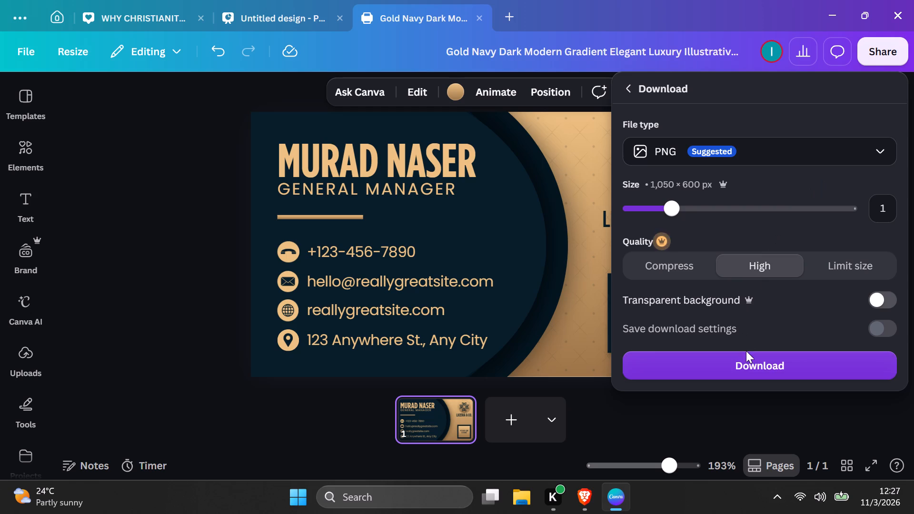
pyautogui.click(880, 153)
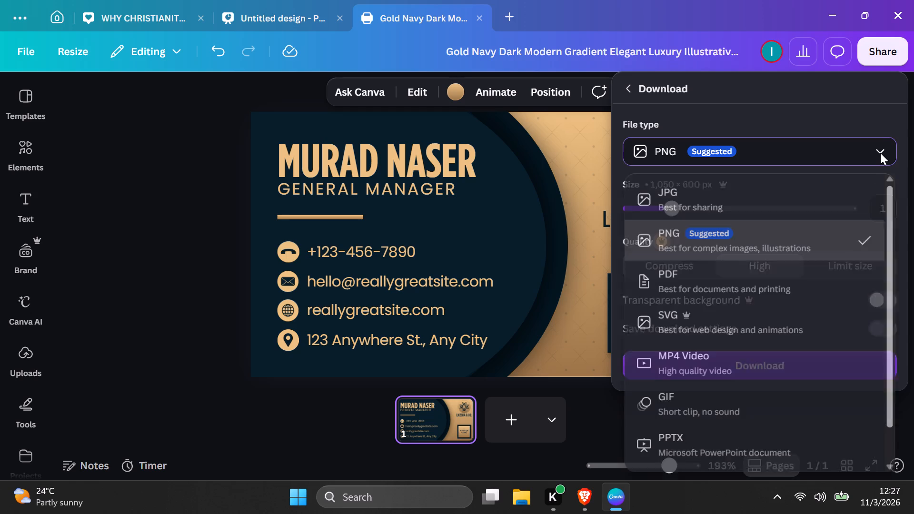
pyautogui.click(787, 326)
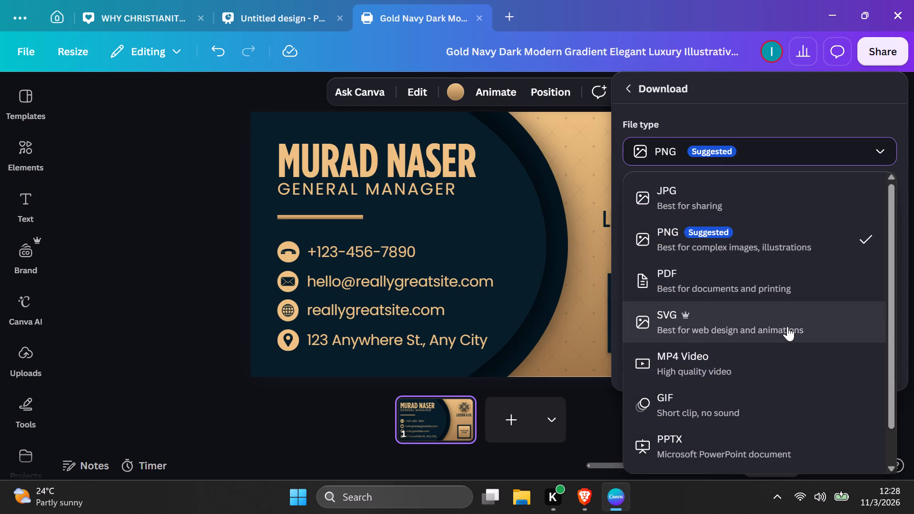
pyautogui.click(771, 251)
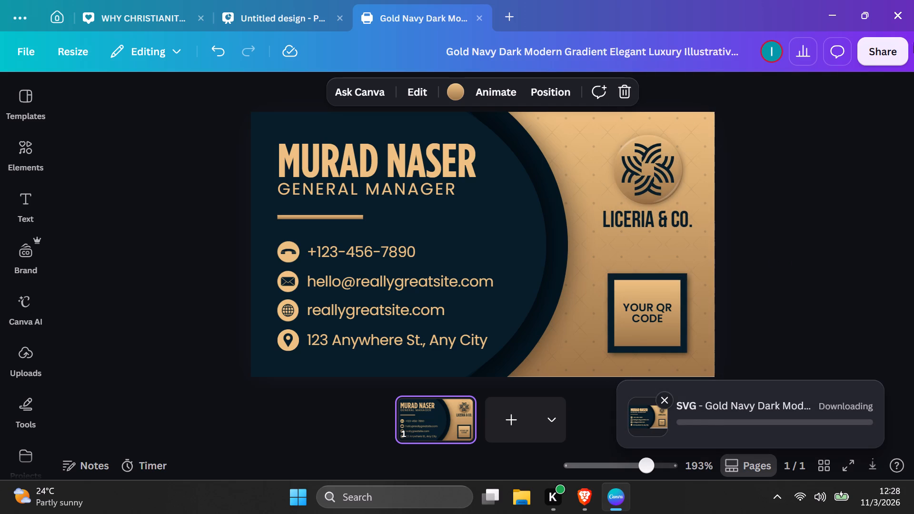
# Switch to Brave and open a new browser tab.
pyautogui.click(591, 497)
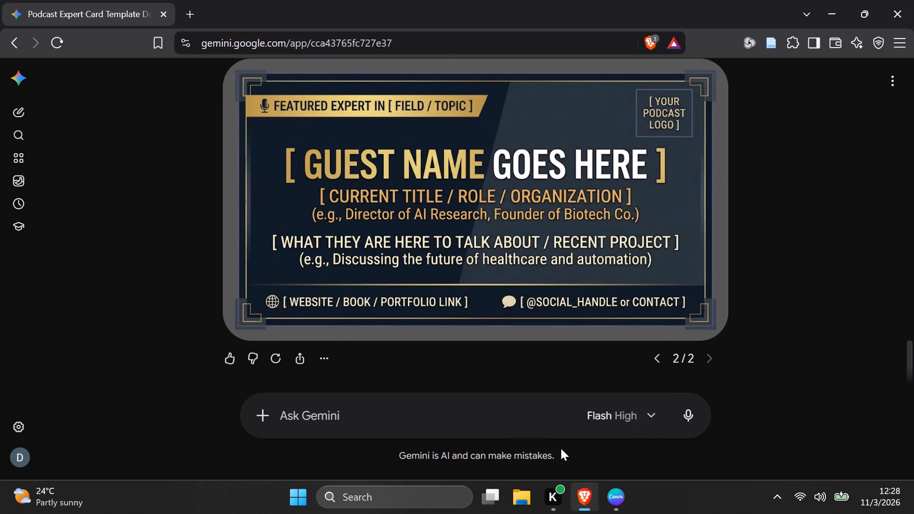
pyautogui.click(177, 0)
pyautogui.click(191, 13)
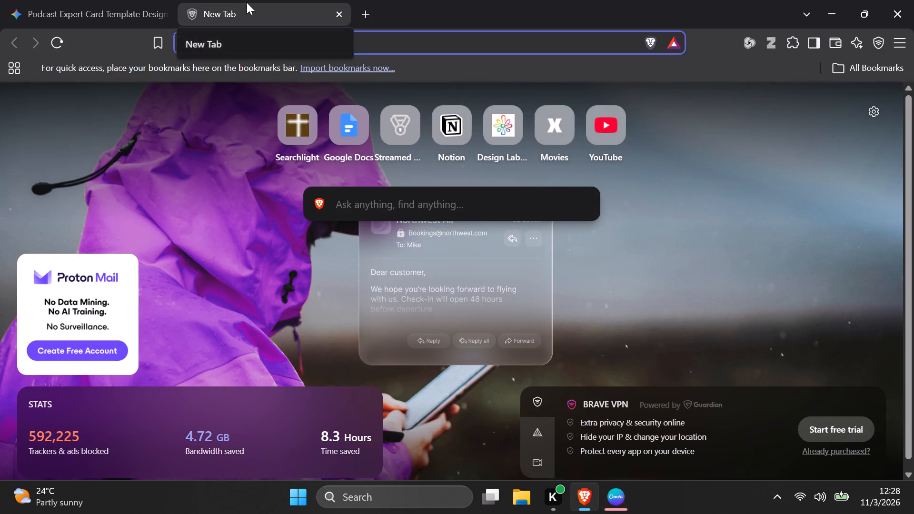
# Return to Canva and save the exported SVG in the Downloads folder under its suggested name.
pyautogui.click(631, 436)
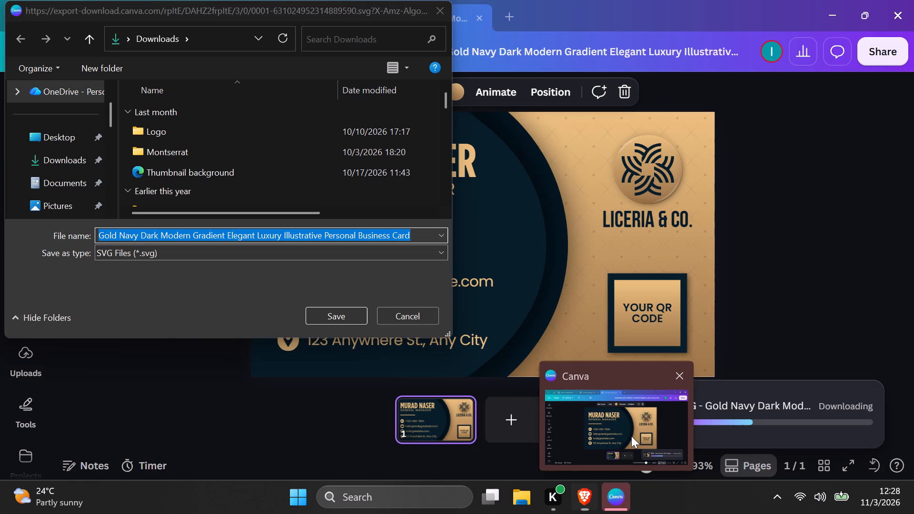
pyautogui.click(322, 307)
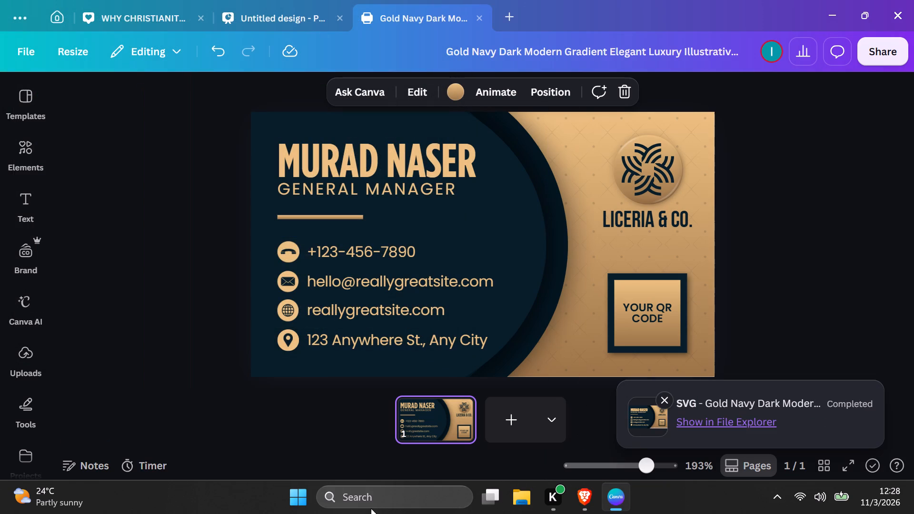
# Search Windows for Affinity and launch the app.
pyautogui.click(372, 505)
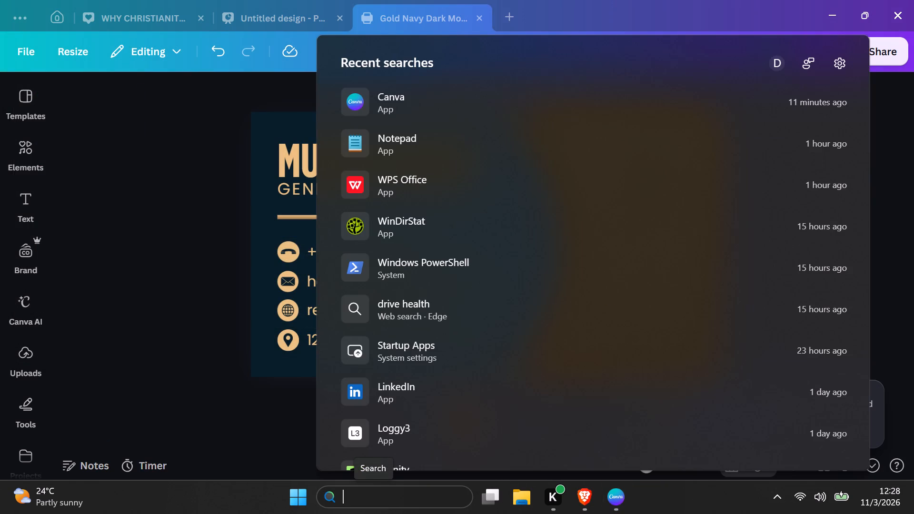
pyautogui.write('af')
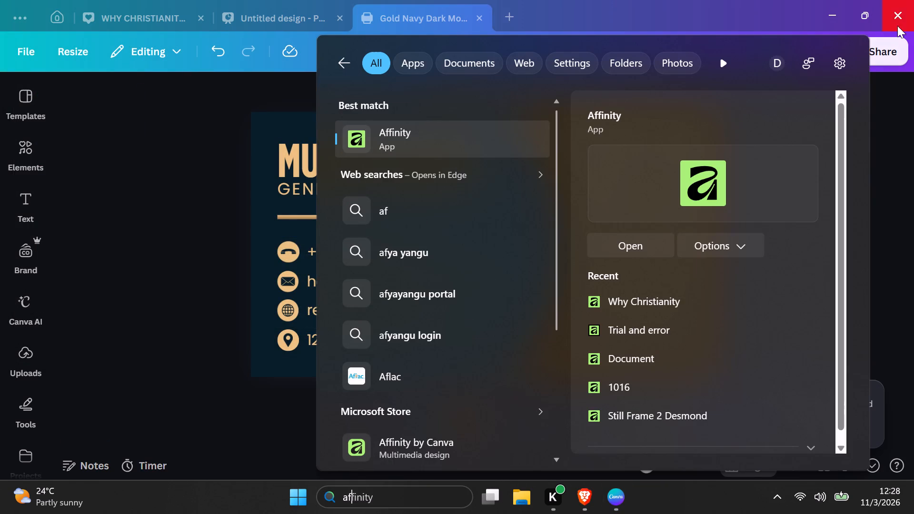
pyautogui.click(633, 243)
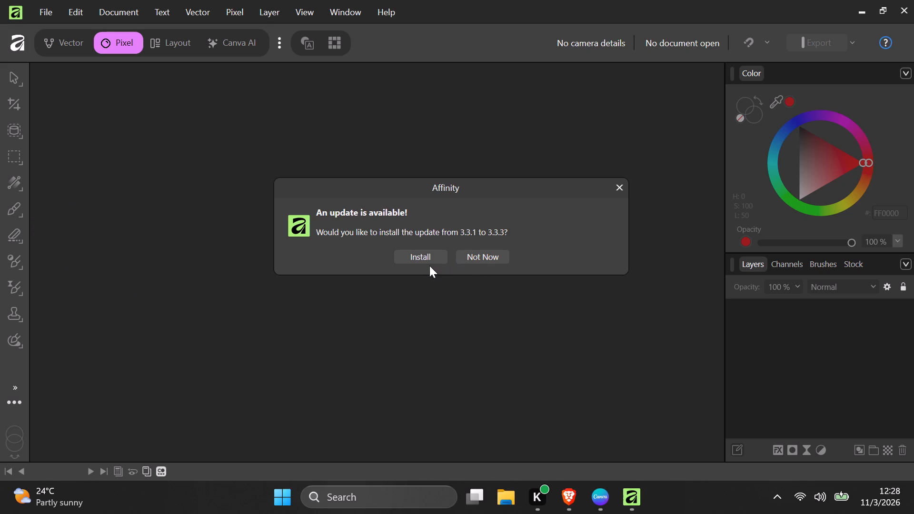
# Accept the offered Affinity update to version 3.3.3 and start installing it.
pyautogui.click(432, 253)
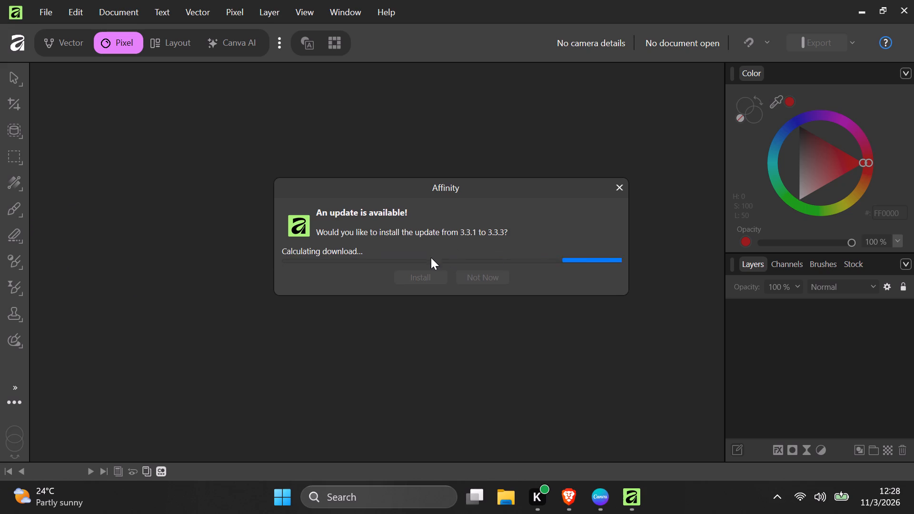
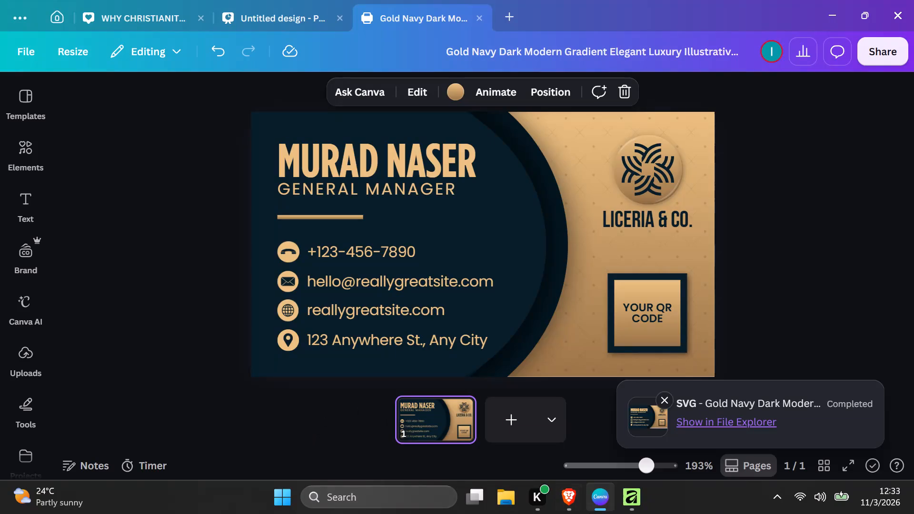
# Switch to Affinity and apply the offered Scripting studio update to version 4.
pyautogui.click(635, 503)
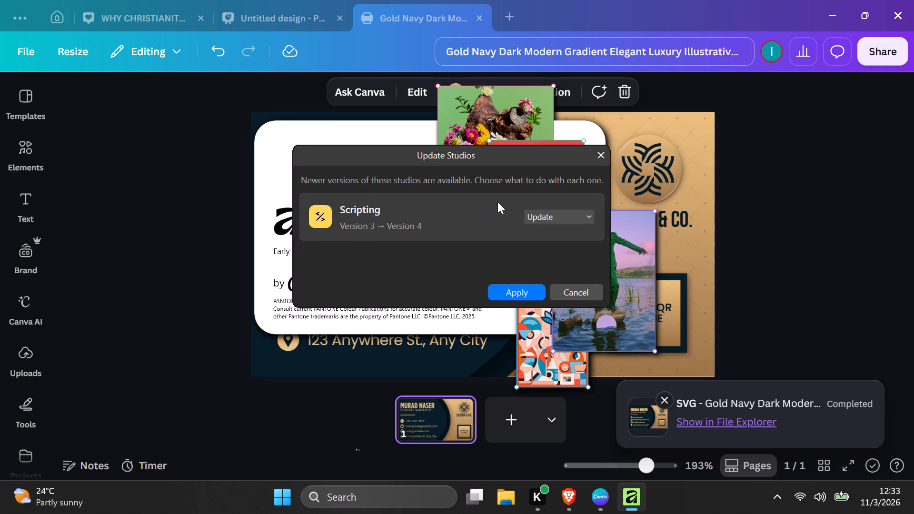
pyautogui.click(533, 287)
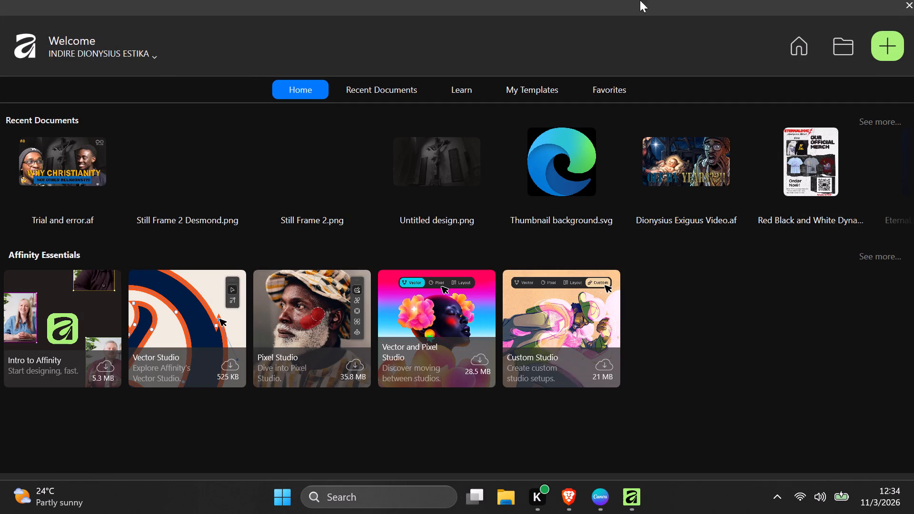
# Open the exported Gold Navy Dark Modern Gradient business card SVG from the Downloads folder in Affinity.
pyautogui.click(897, 48)
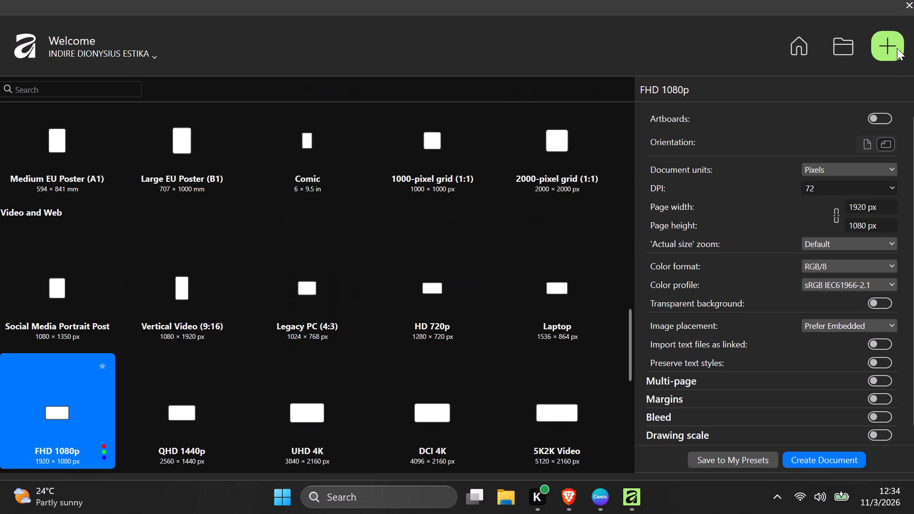
pyautogui.click(835, 53)
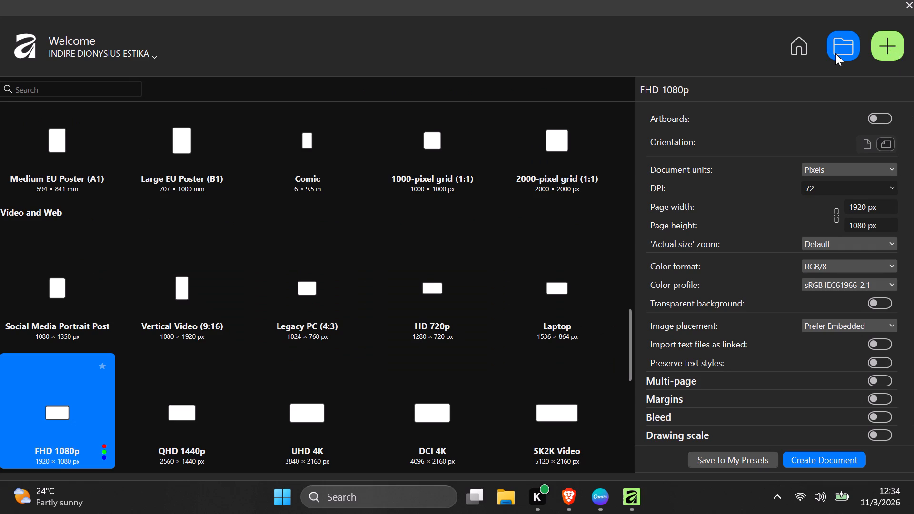
pyautogui.scroll(2, 25, 174)
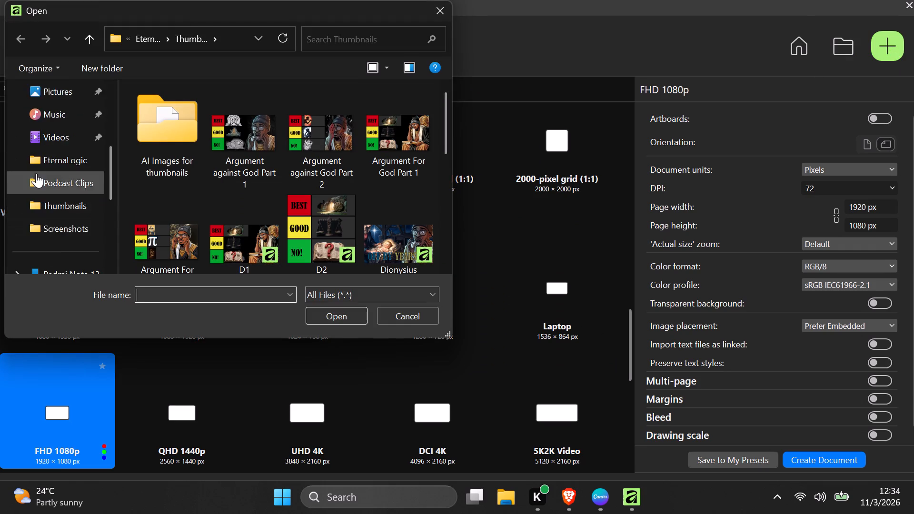
pyautogui.scroll(1, 36, 173)
pyautogui.click(49, 137)
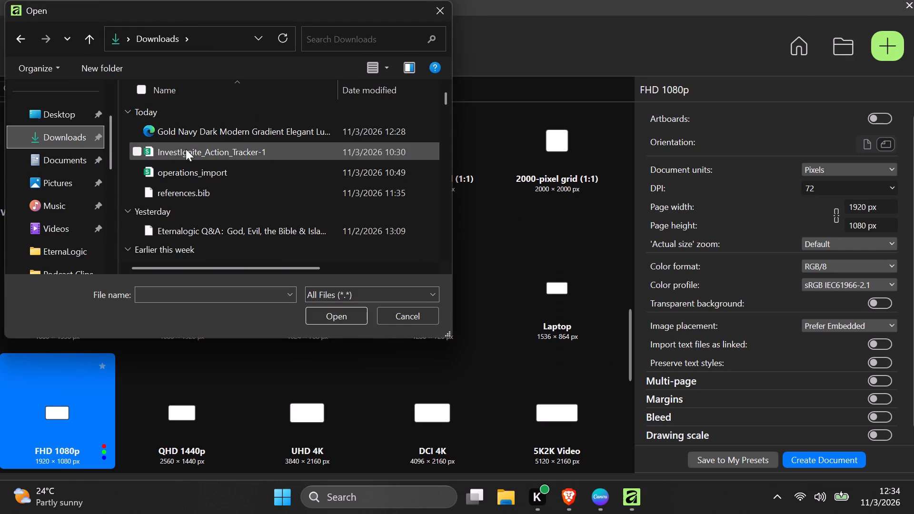
pyautogui.click(204, 129)
pyautogui.click(319, 312)
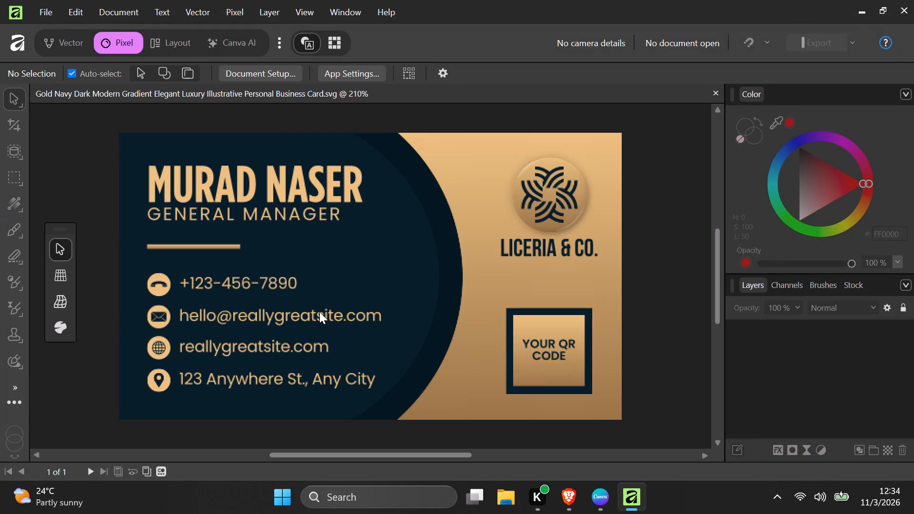
# Examine how the imported card is structured, from the contact text groups to the bottom background rectangles in the layer stack.
pyautogui.click(275, 288)
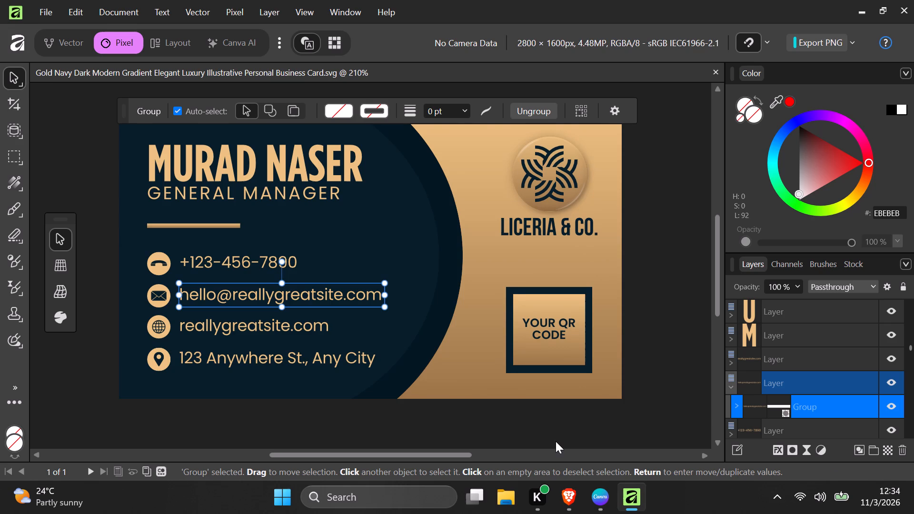
pyautogui.click(266, 255)
pyautogui.click(329, 352)
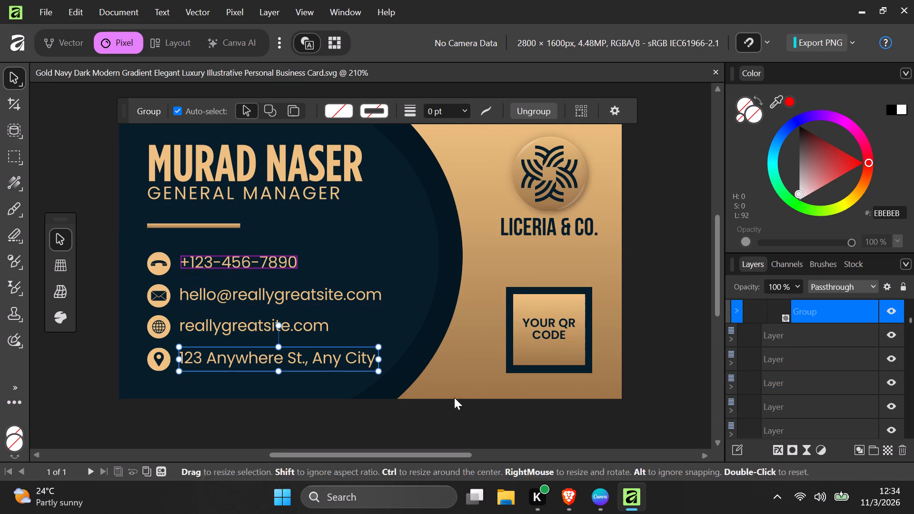
pyautogui.scroll(-10, 781, 358)
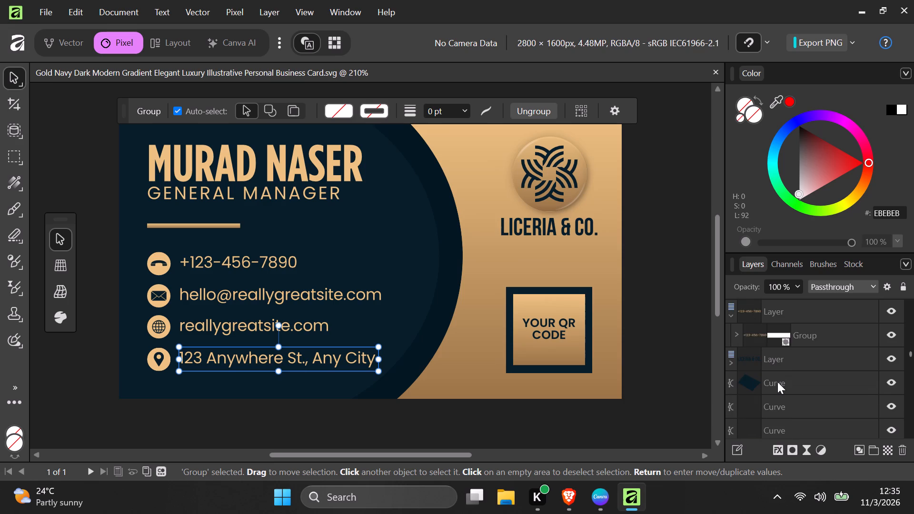
pyautogui.scroll(-20, 777, 385)
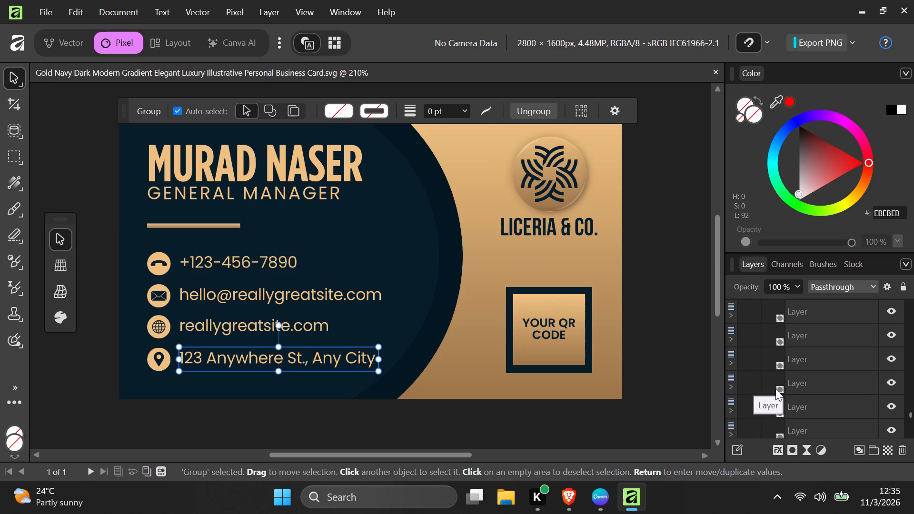
pyautogui.scroll(-14, 775, 389)
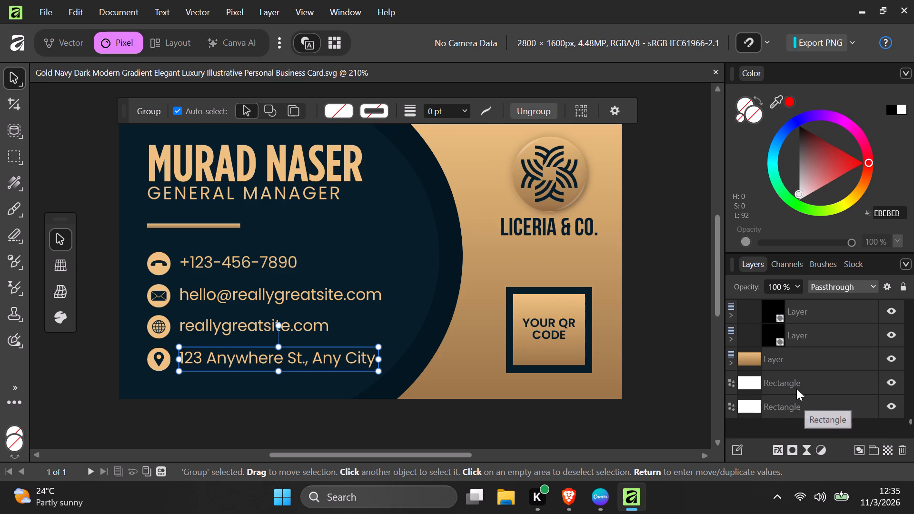
pyautogui.click(793, 384)
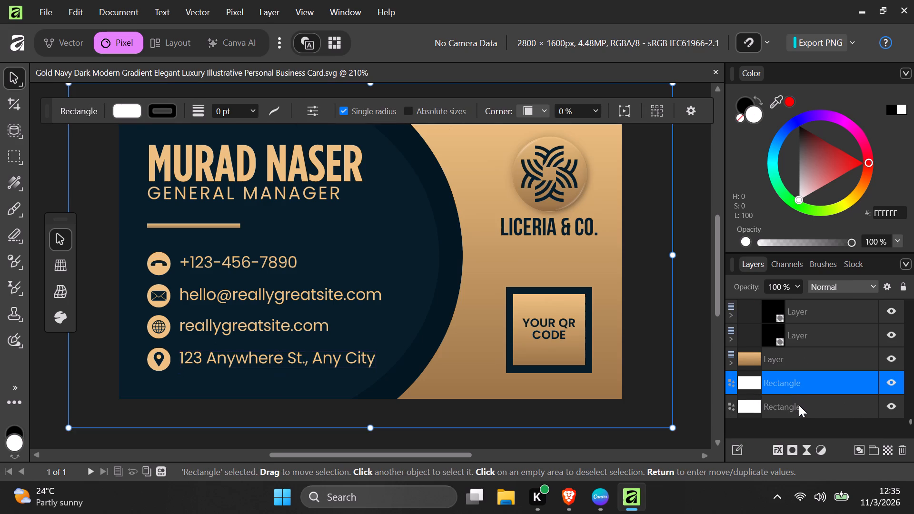
pyautogui.click(799, 405)
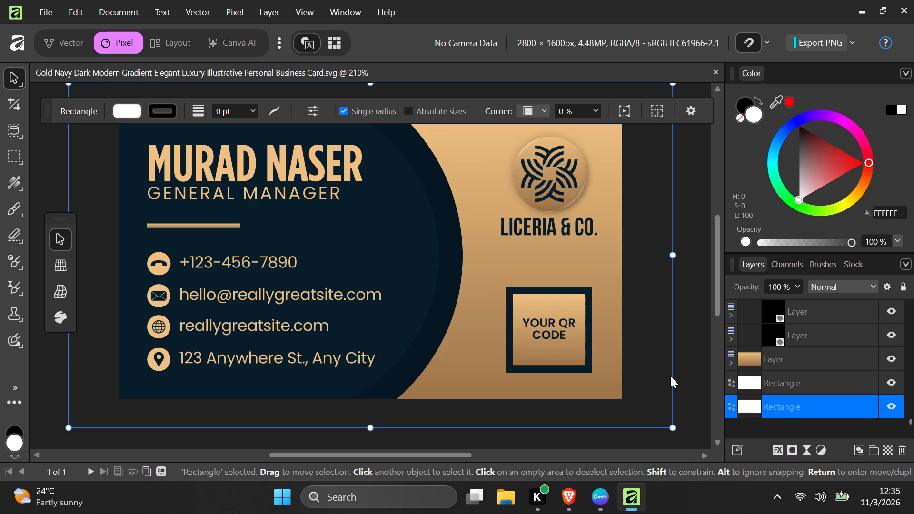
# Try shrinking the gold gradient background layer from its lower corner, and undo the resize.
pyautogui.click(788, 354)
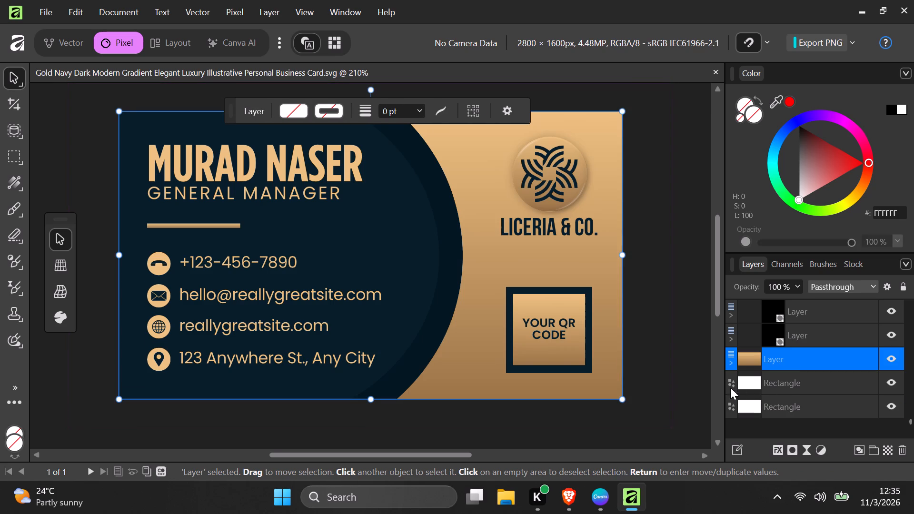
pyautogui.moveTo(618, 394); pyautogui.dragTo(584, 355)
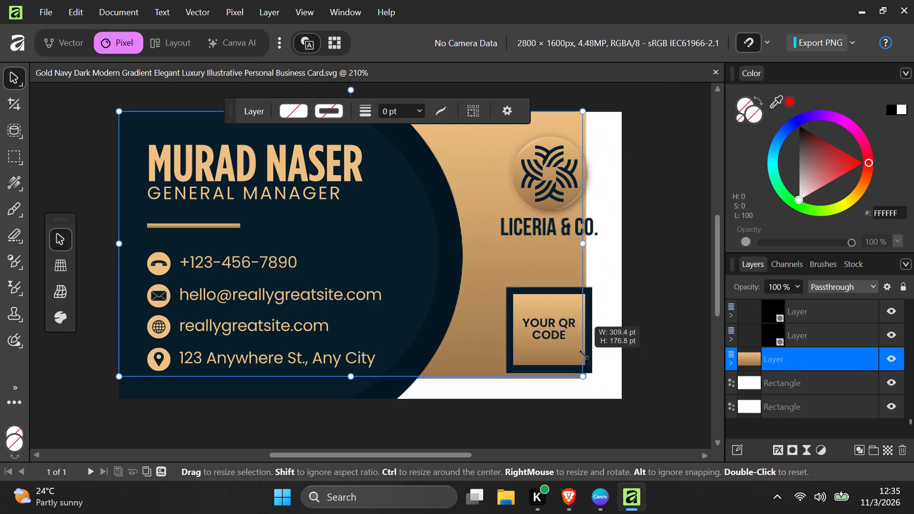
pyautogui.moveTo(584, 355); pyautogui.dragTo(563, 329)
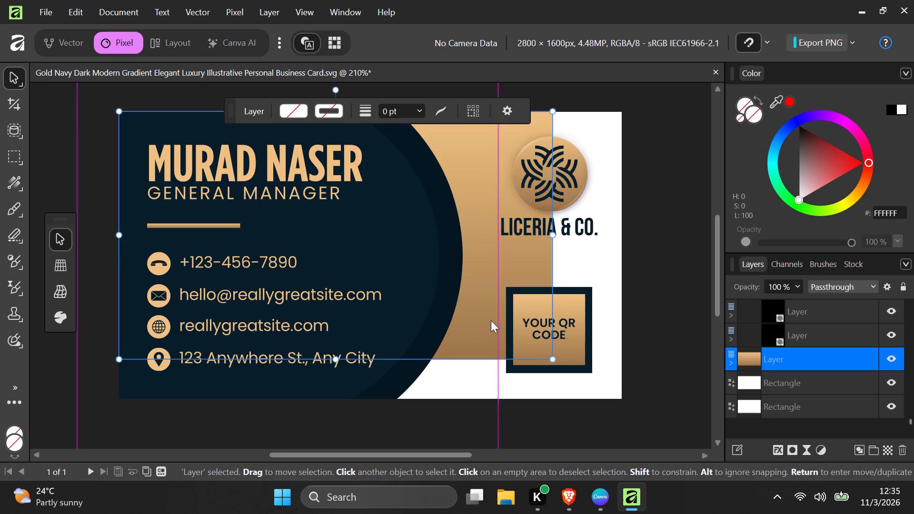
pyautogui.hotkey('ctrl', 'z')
# Inspect how the letter E in the large name heading is grouped.
pyautogui.doubleClick(339, 157)
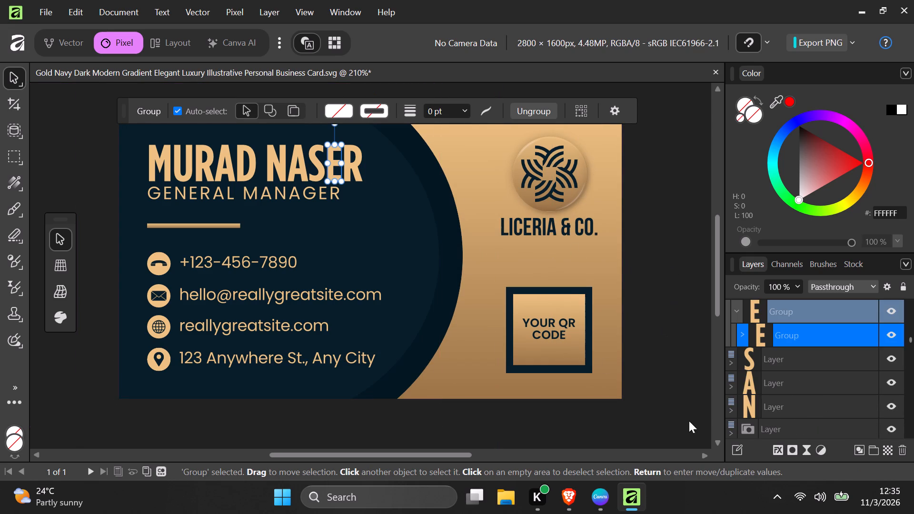
# Switch to Canva and replace the card's large name heading with "GUEST NAME".
pyautogui.click(600, 503)
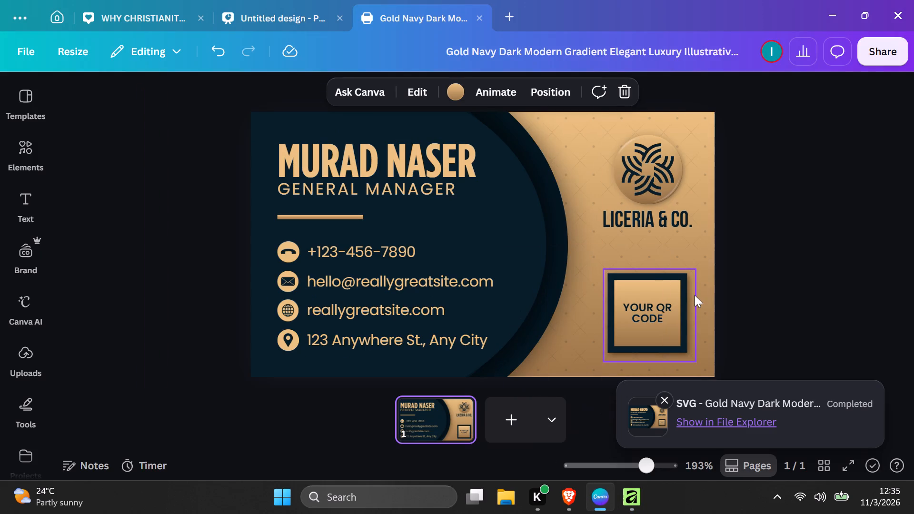
pyautogui.click(477, 156)
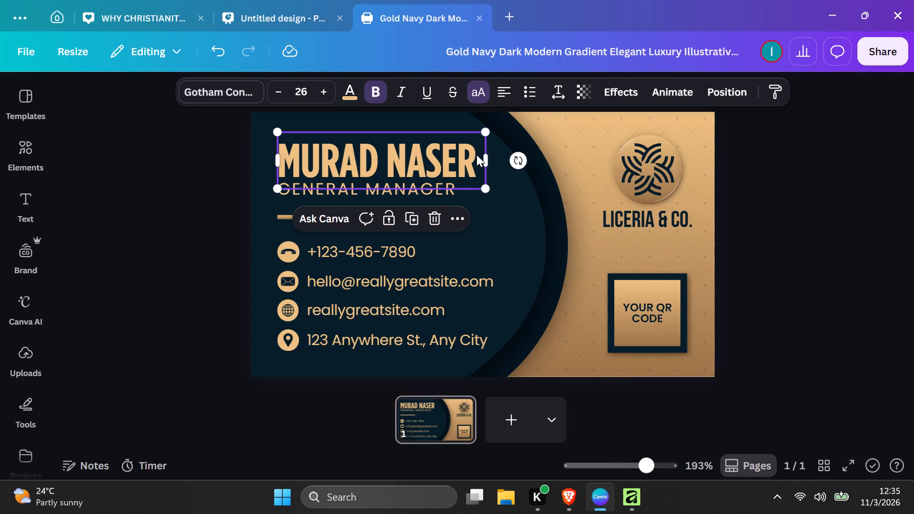
pyautogui.click(477, 155)
pyautogui.press('BackSpace')
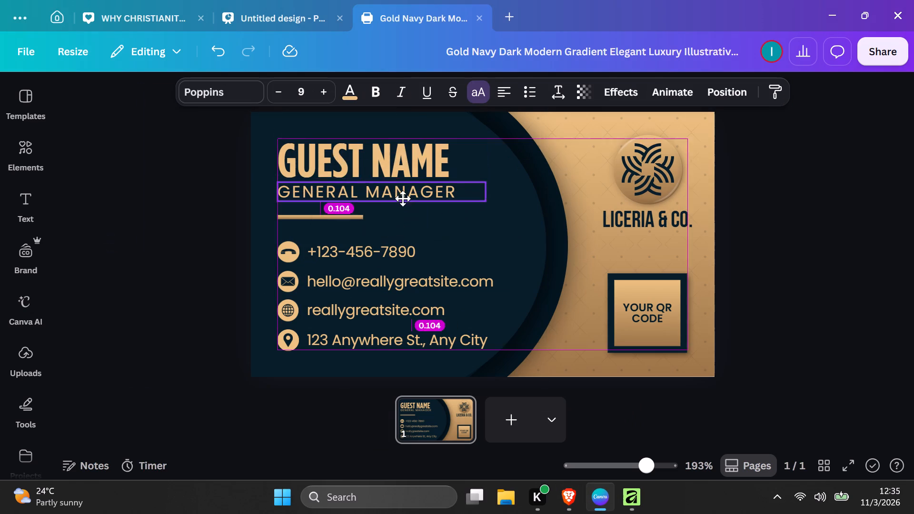
pyautogui.moveTo(403, 198); pyautogui.dragTo(401, 201)
# Replace the GENERAL MANAGER text with "TITLE /EXPERTISE".
pyautogui.doubleClick(436, 201)
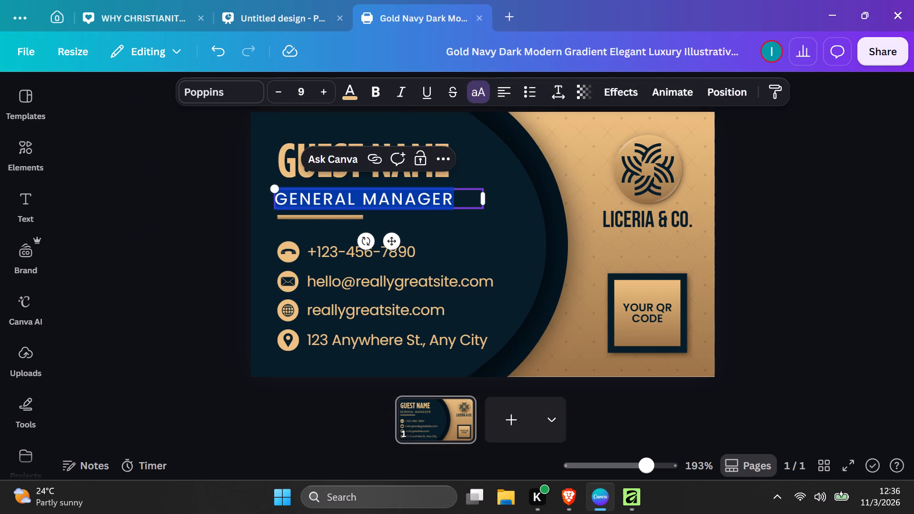
pyautogui.press('BackSpace')
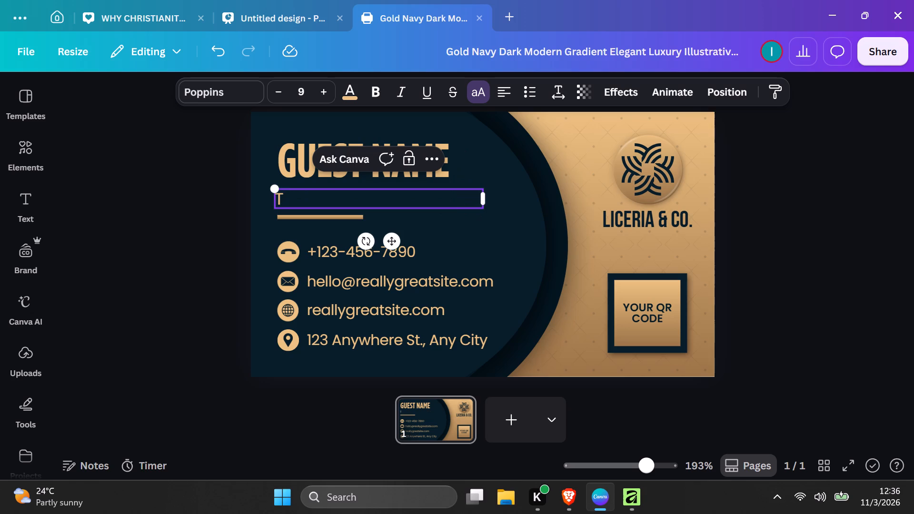
pyautogui.write('itle')
pyautogui.press('space')
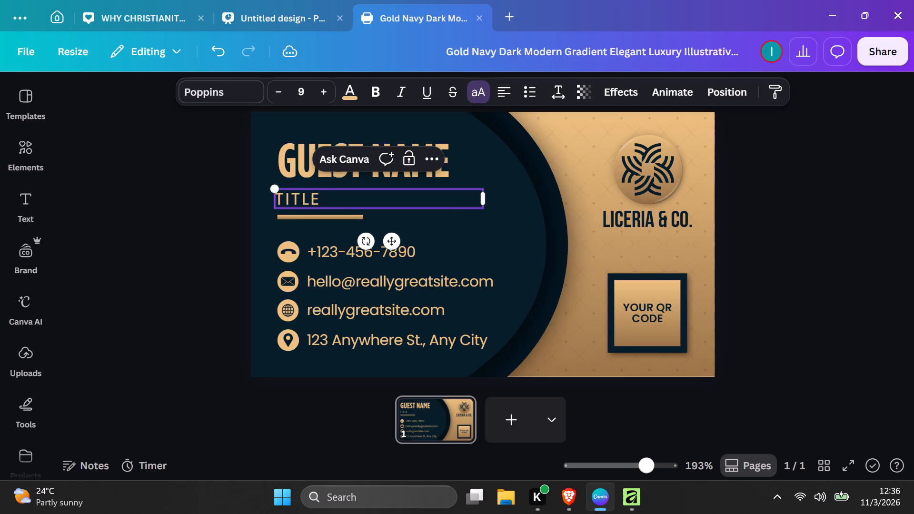
pyautogui.press('/')
pyautogui.press('e')
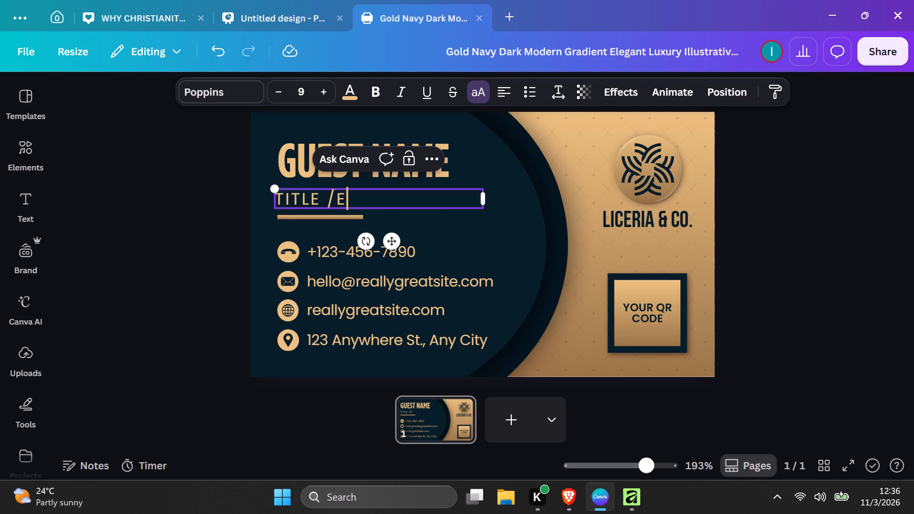
pyautogui.write('xpertise')
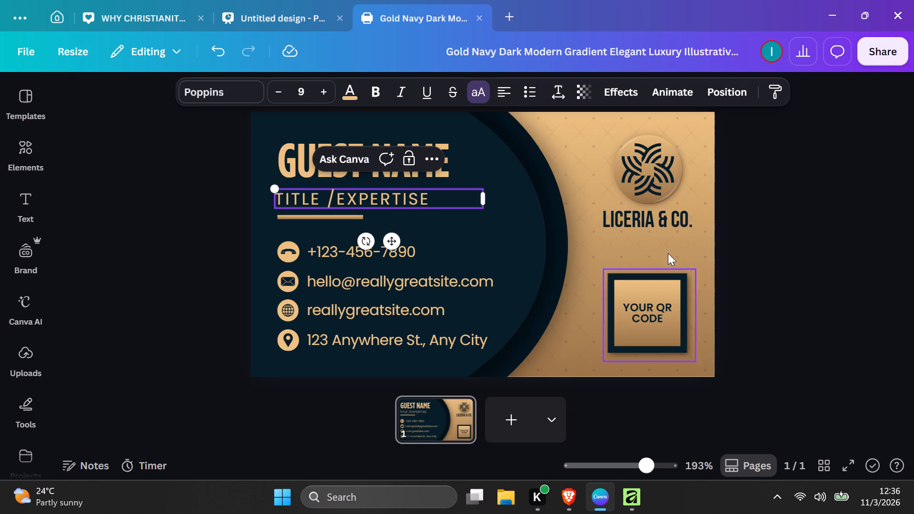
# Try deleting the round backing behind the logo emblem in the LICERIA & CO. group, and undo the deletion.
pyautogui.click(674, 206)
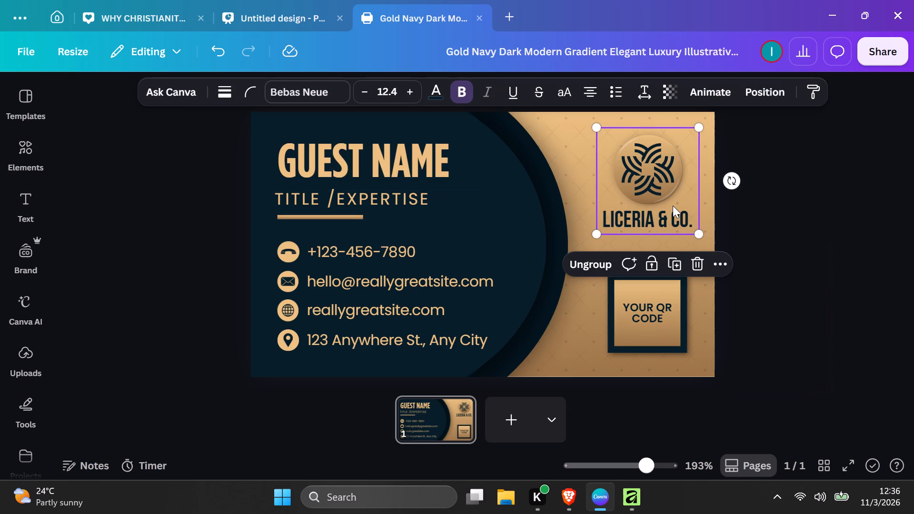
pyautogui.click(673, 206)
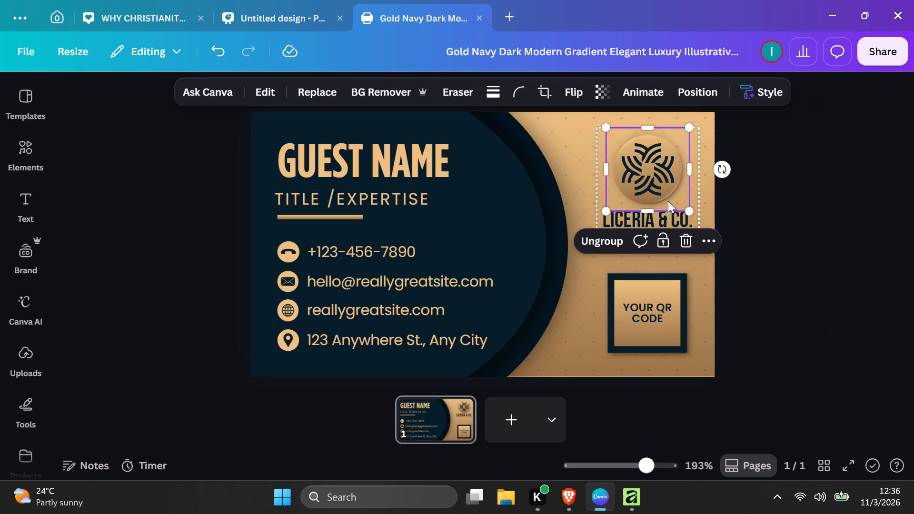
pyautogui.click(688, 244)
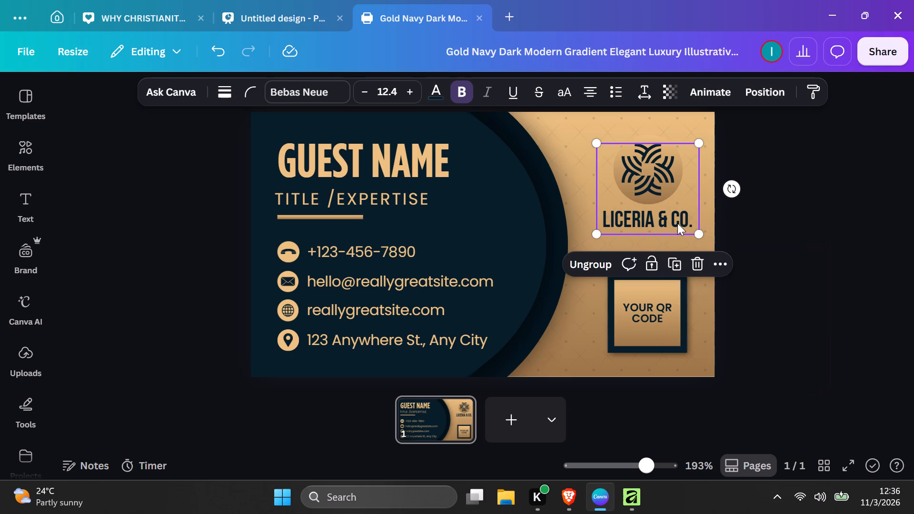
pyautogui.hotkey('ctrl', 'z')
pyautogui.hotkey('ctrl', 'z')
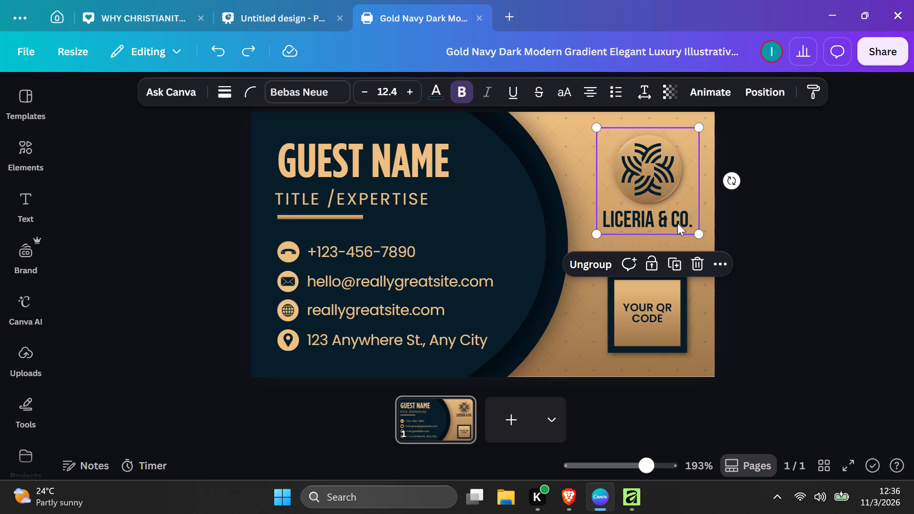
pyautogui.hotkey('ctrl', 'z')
# Complete the guest's subtitle line so it reads "TITLE /EXPERTISE".
pyautogui.click(424, 200)
pyautogui.click(424, 200)
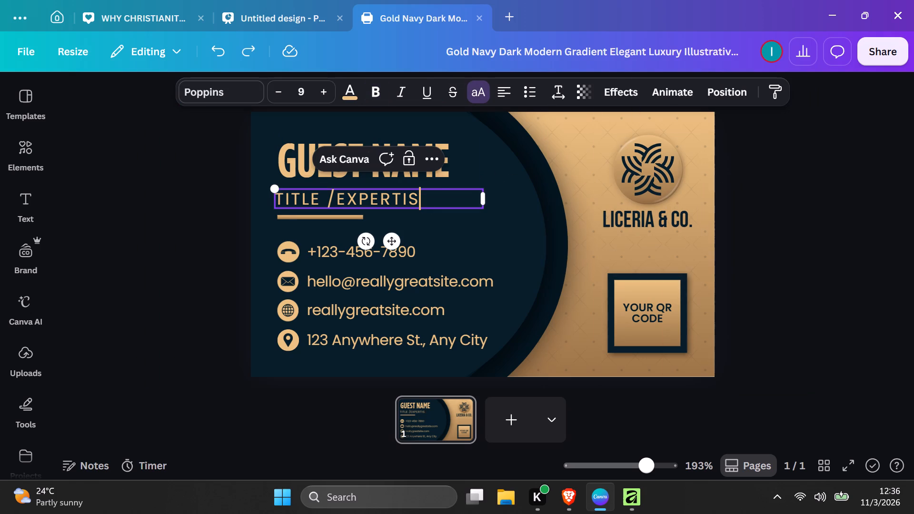
pyautogui.press('e')
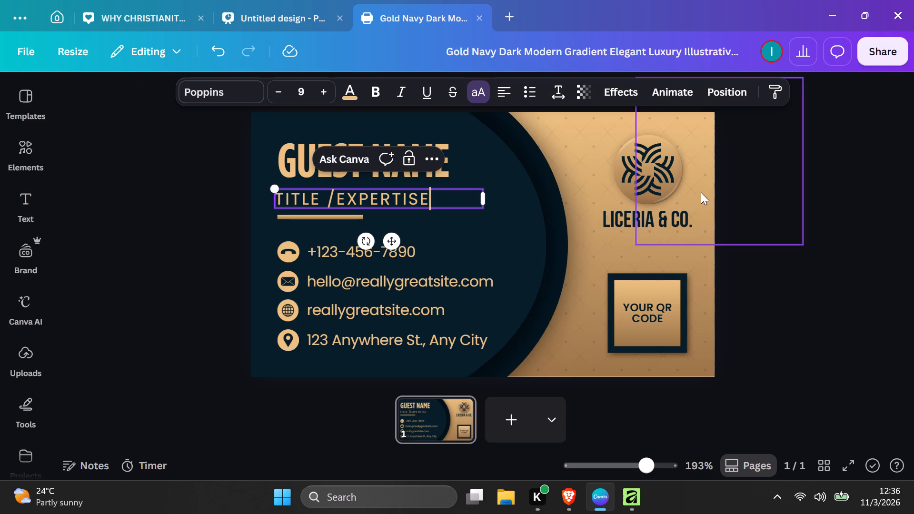
# Ungroup the LICERIA & CO. logo group and delete the navy emblem, keeping its round gold backing.
pyautogui.click(650, 160)
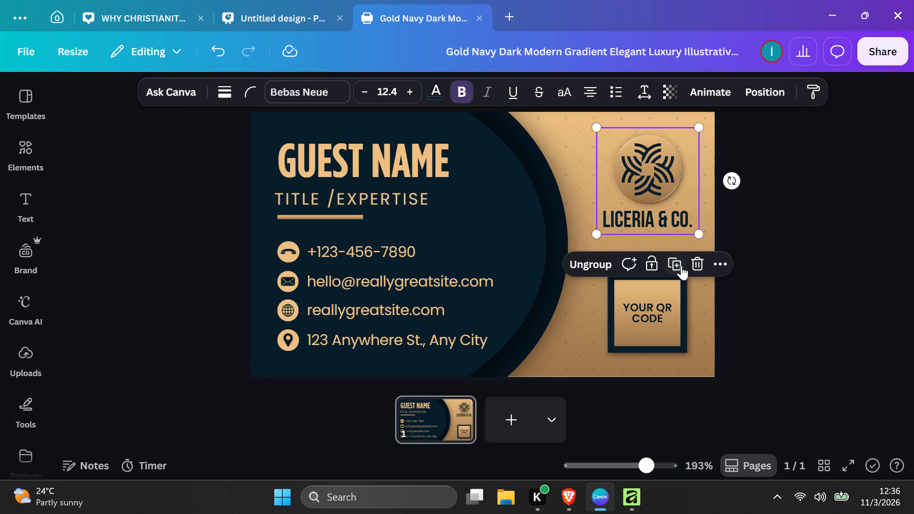
pyautogui.click(610, 264)
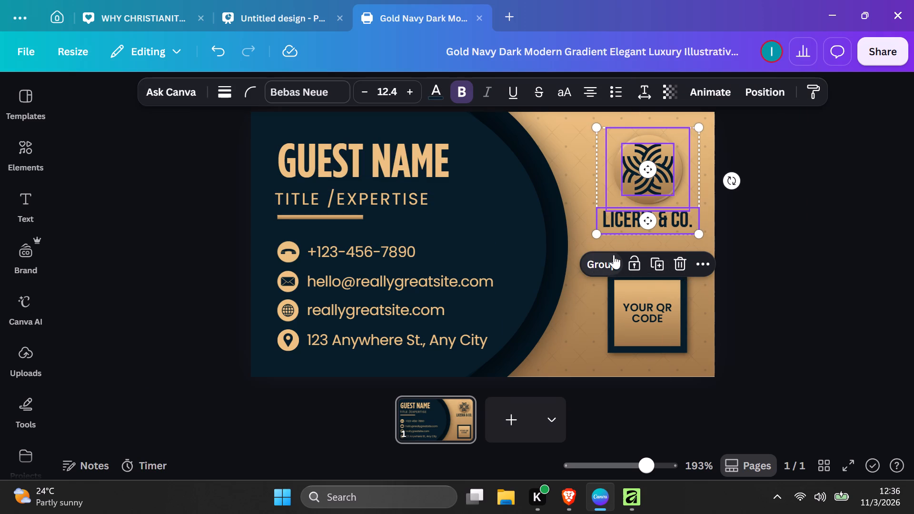
pyautogui.click(665, 223)
pyautogui.click(657, 170)
pyautogui.rightClick(656, 170)
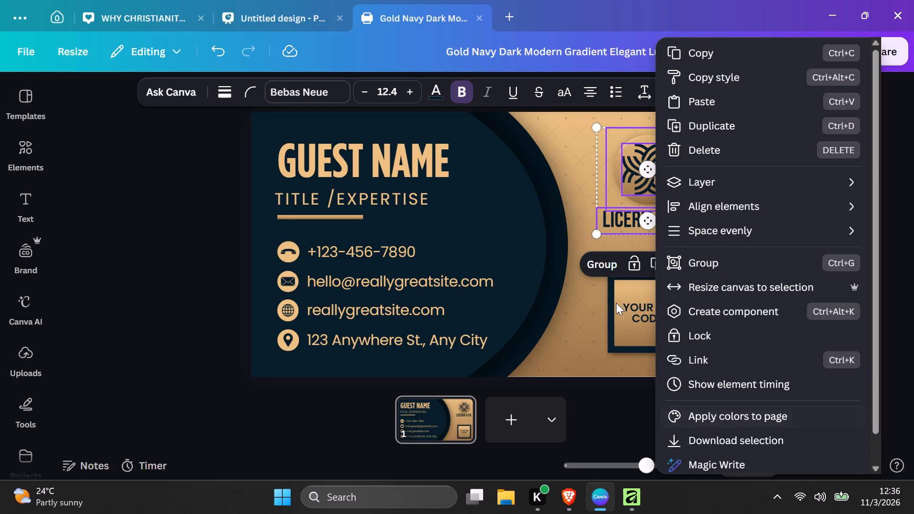
pyautogui.click(614, 176)
pyautogui.click(833, 264)
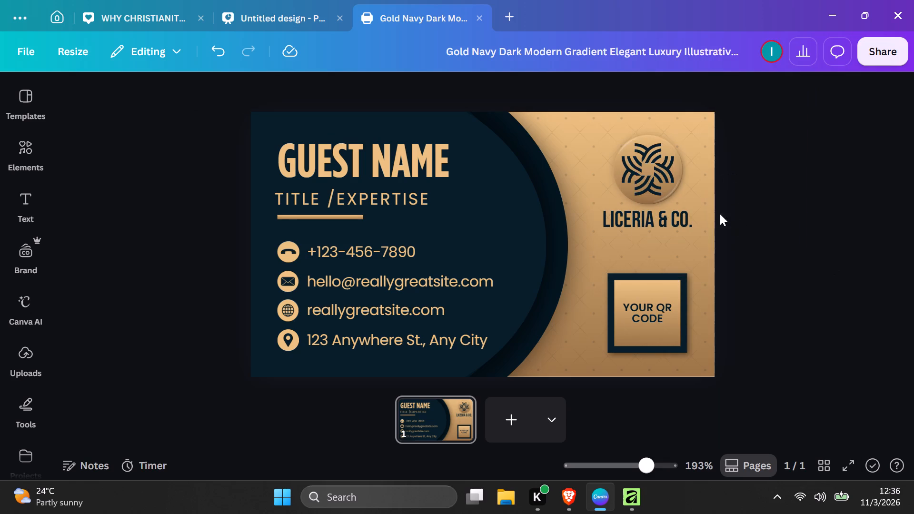
pyautogui.click(653, 173)
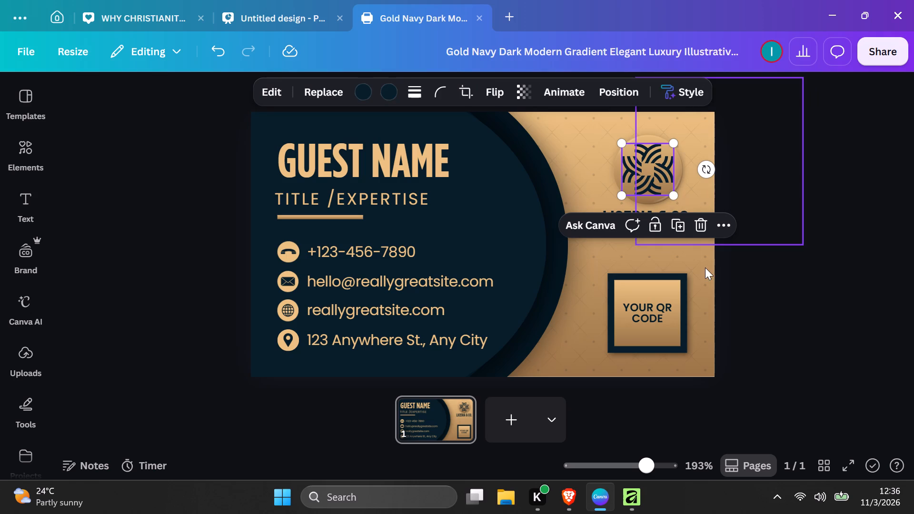
pyautogui.click(698, 229)
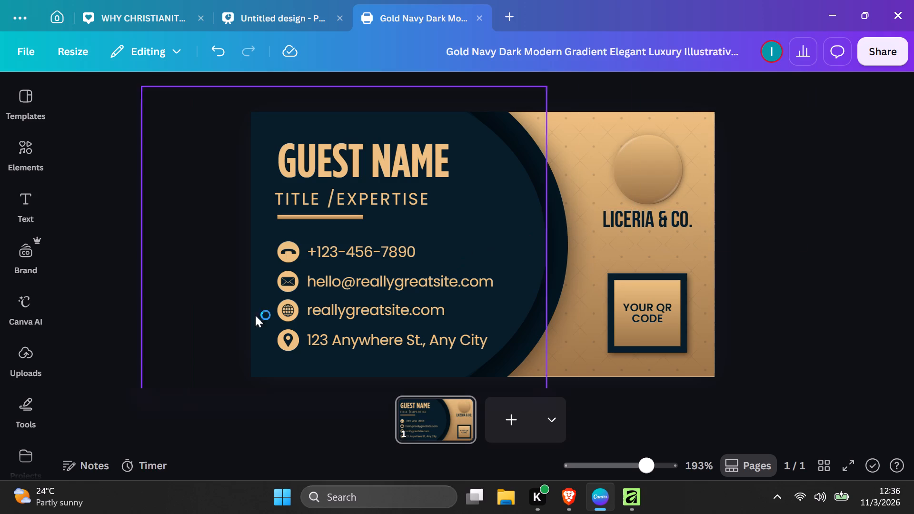
# Check the other open designs and close the untitled presentation with the crucifix image.
pyautogui.click(119, 16)
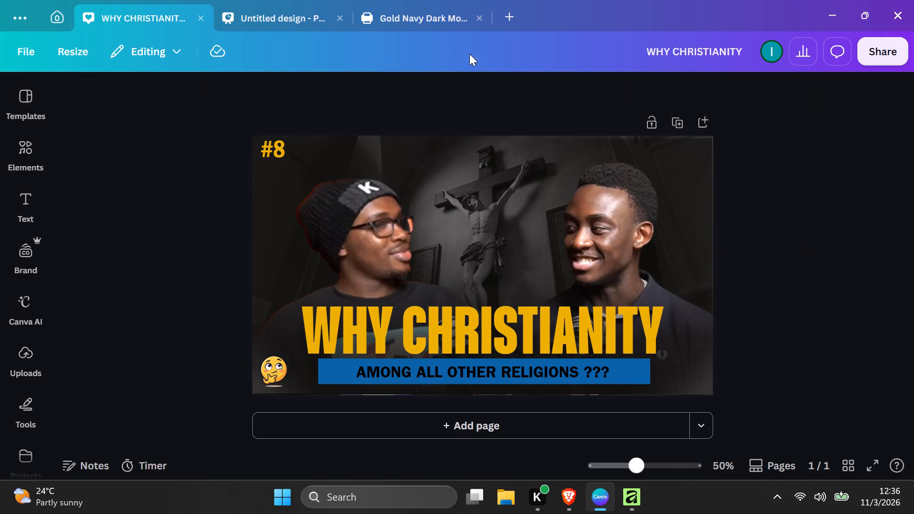
pyautogui.click(292, 13)
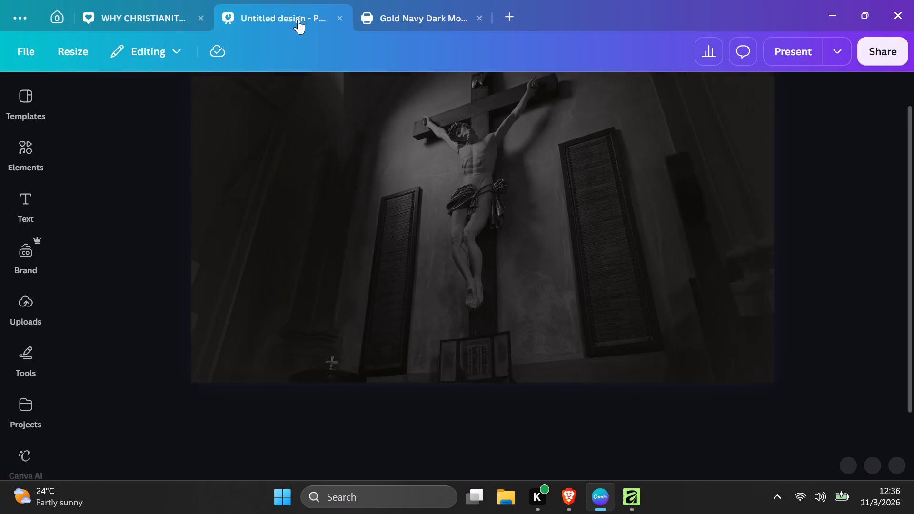
pyautogui.click(338, 20)
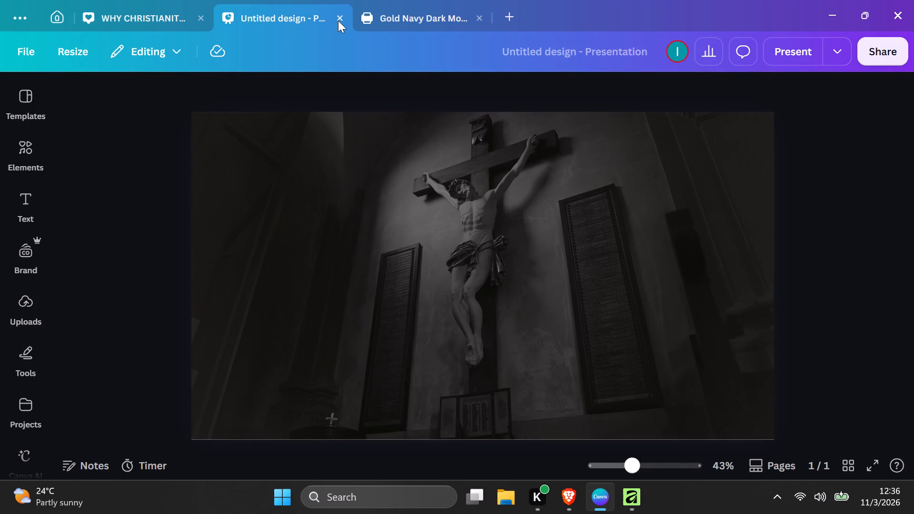
# Find the 841 x 893 px EternaLogic Apologetics logo design among the recent designs and open it.
pyautogui.click(46, 13)
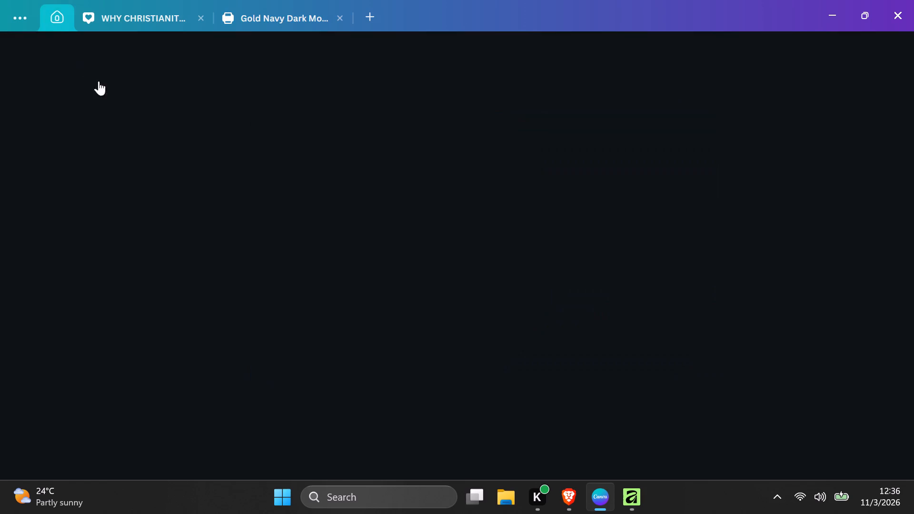
pyautogui.scroll(5, 571, 259)
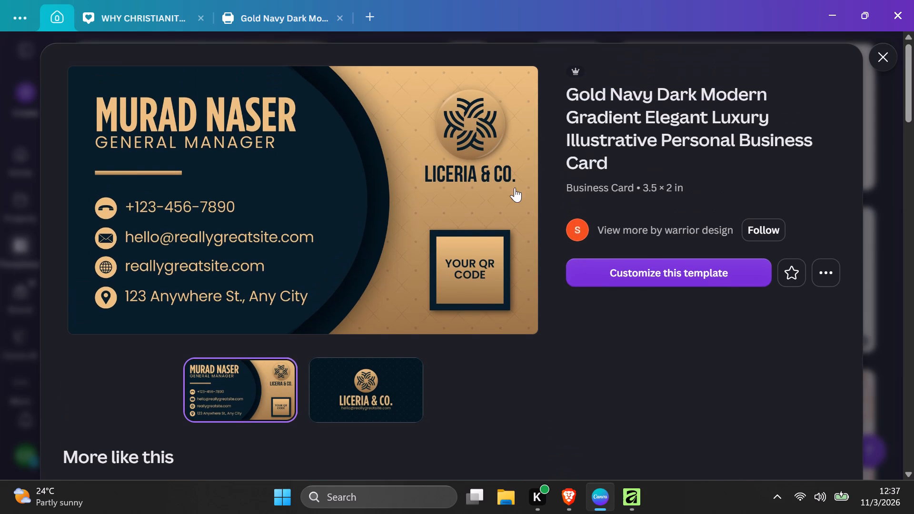
pyautogui.click(883, 68)
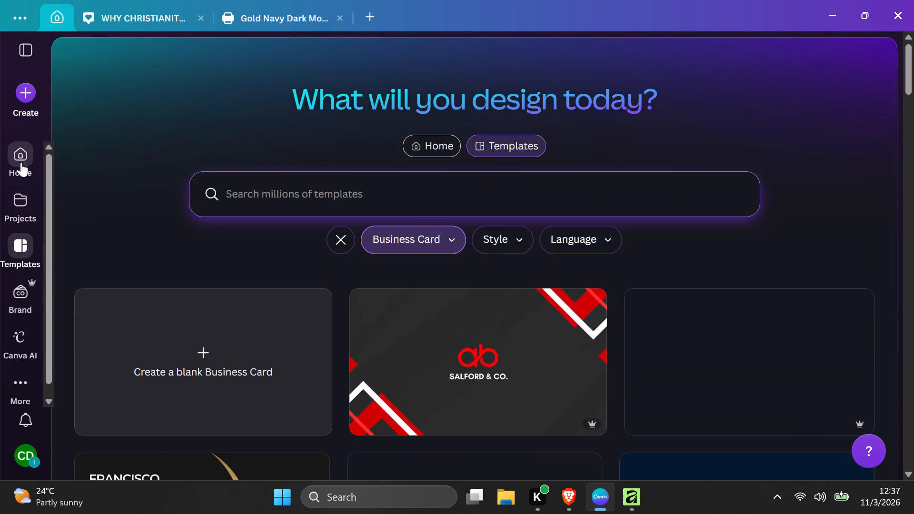
pyautogui.click(21, 162)
pyautogui.scroll(-4, 230, 273)
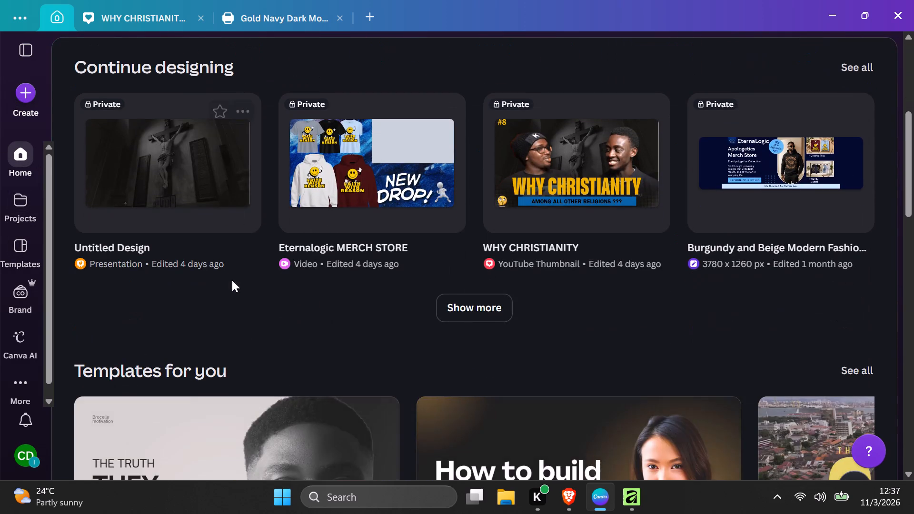
pyautogui.scroll(-1, 469, 307)
pyautogui.scroll(3, 342, 274)
pyautogui.scroll(-4, 380, 246)
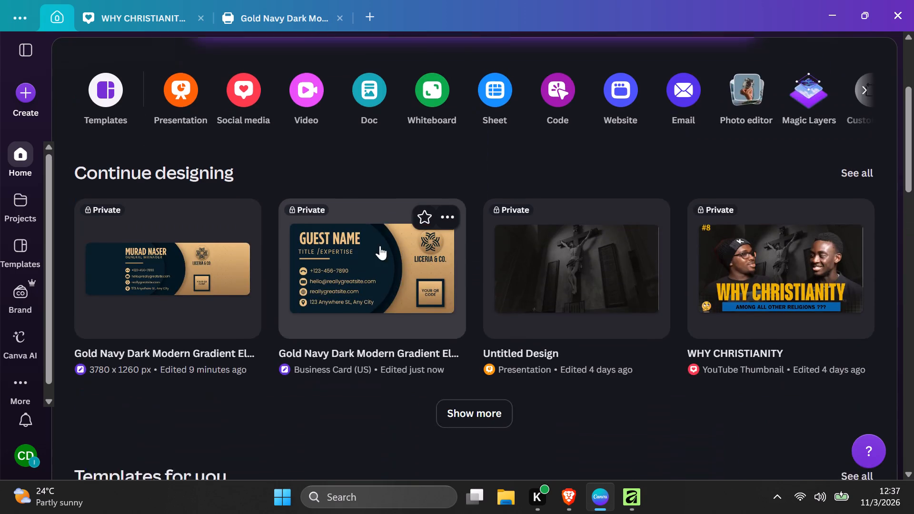
pyautogui.scroll(-4, 380, 246)
pyautogui.scroll(5, 380, 246)
pyautogui.click(481, 239)
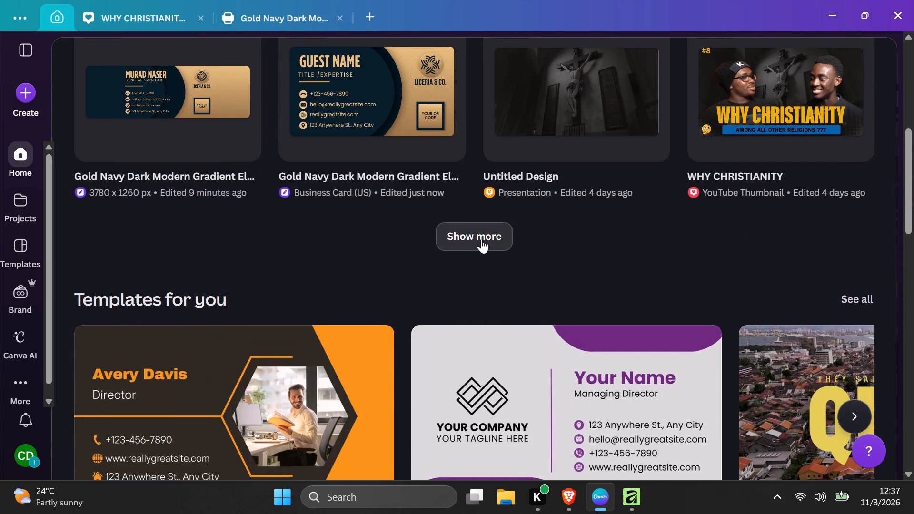
pyautogui.scroll(-3, 171, 331)
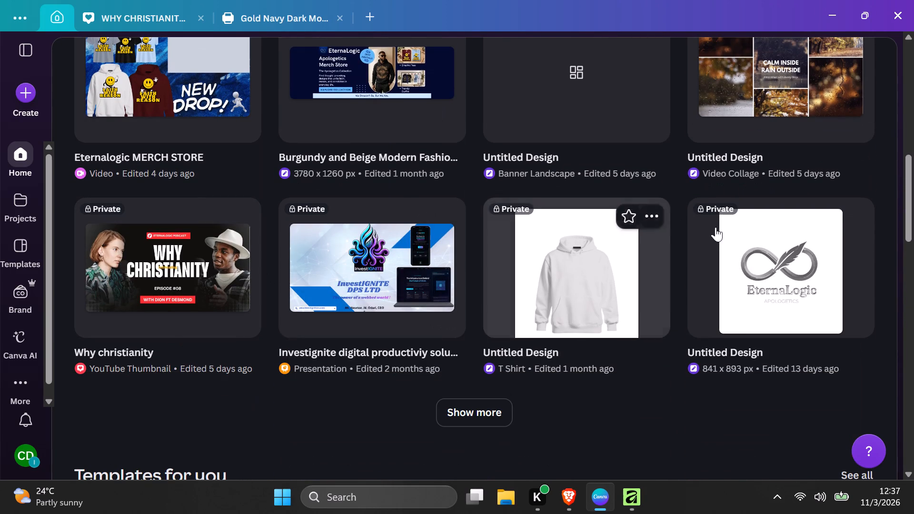
pyautogui.click(764, 261)
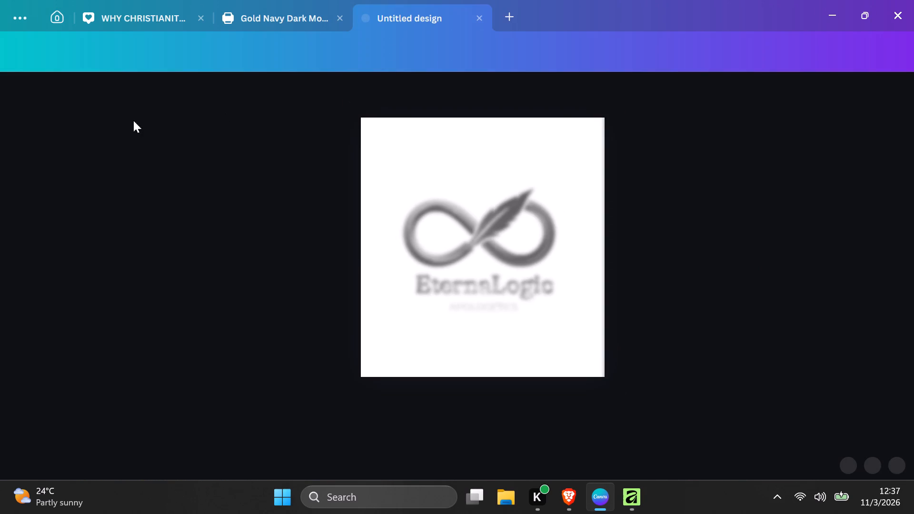
# Copy the EternaLogic logo image and paste it into the gold and navy business card design.
pyautogui.rightClick(495, 262)
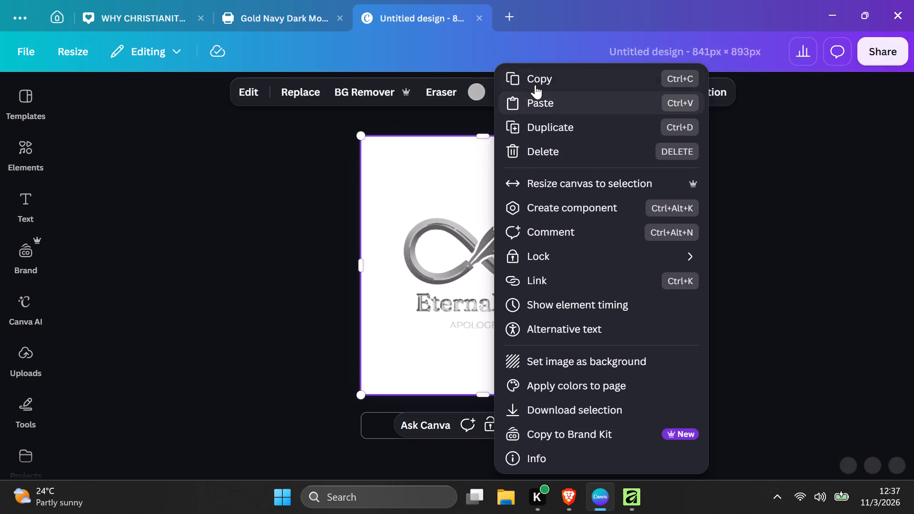
pyautogui.click(535, 82)
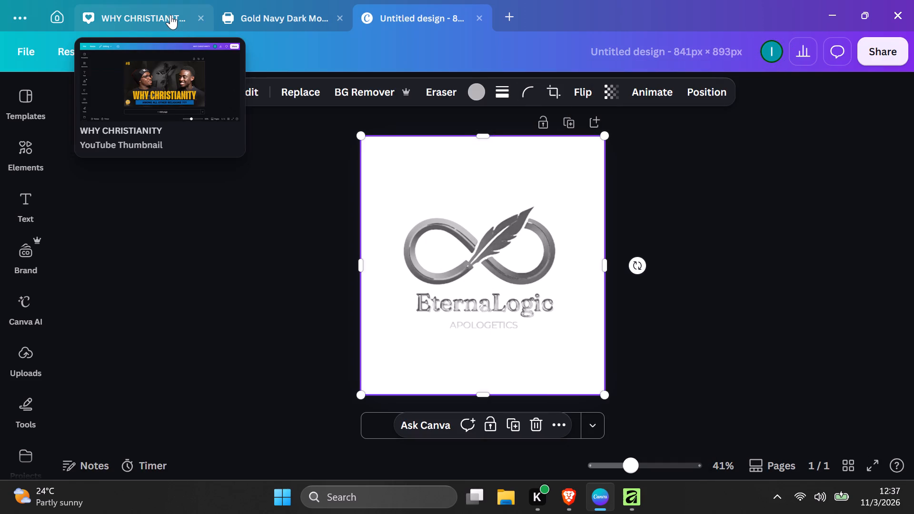
pyautogui.click(290, 2)
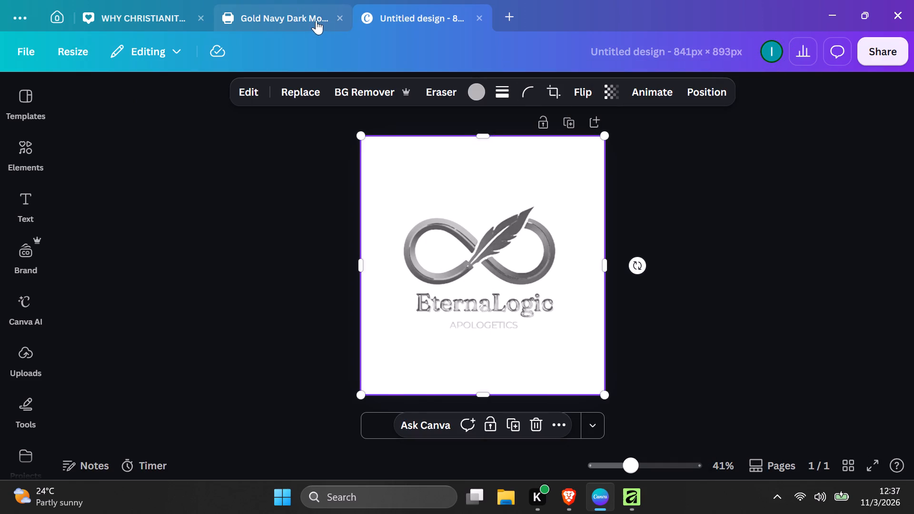
pyautogui.click(288, 14)
pyautogui.click(642, 166)
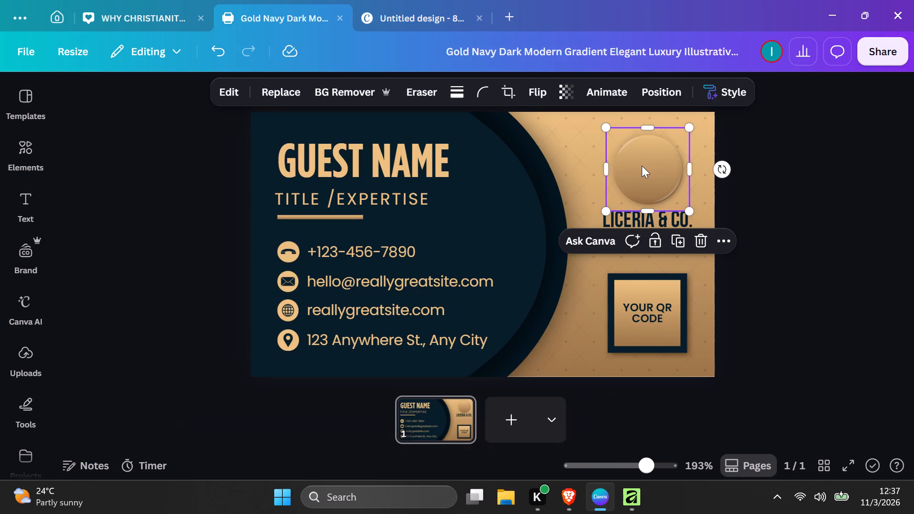
pyautogui.hotkey('ctrl', 'v')
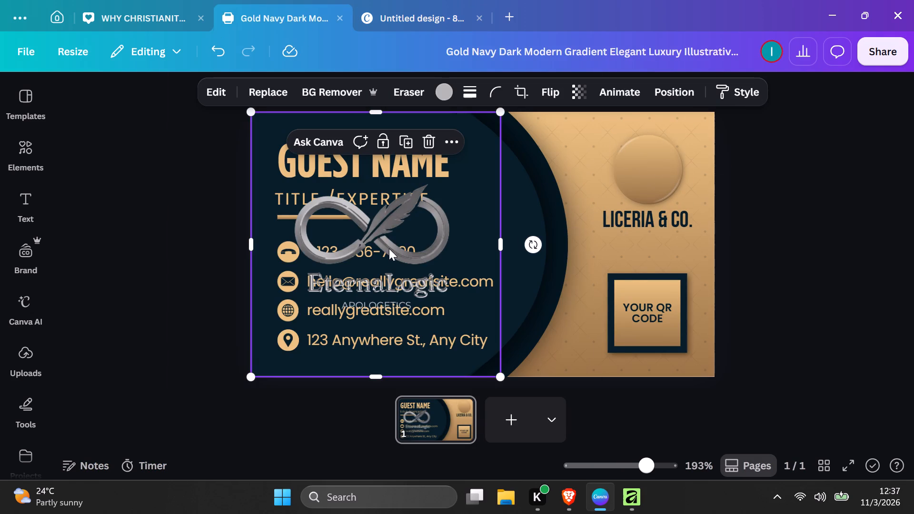
# Scale the EternaLogic logo down to about half its pasted size and centre it over the round gold backing.
pyautogui.moveTo(393, 245); pyautogui.dragTo(663, 180)
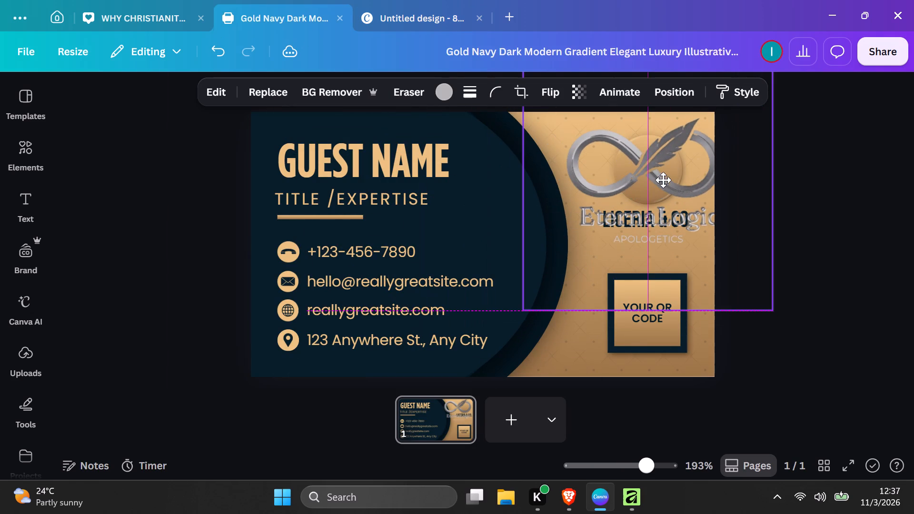
pyautogui.moveTo(663, 180); pyautogui.dragTo(664, 179)
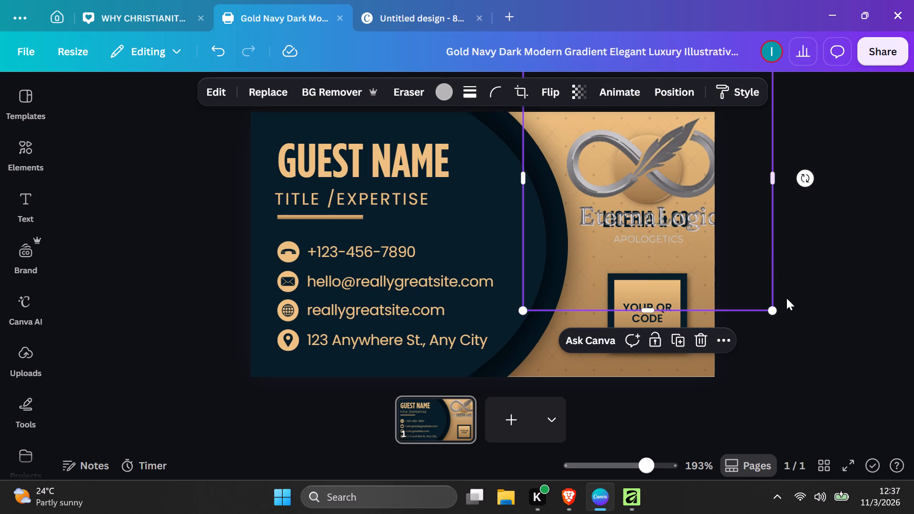
pyautogui.moveTo(770, 312); pyautogui.dragTo(685, 251)
pyautogui.moveTo(646, 171); pyautogui.dragTo(650, 175)
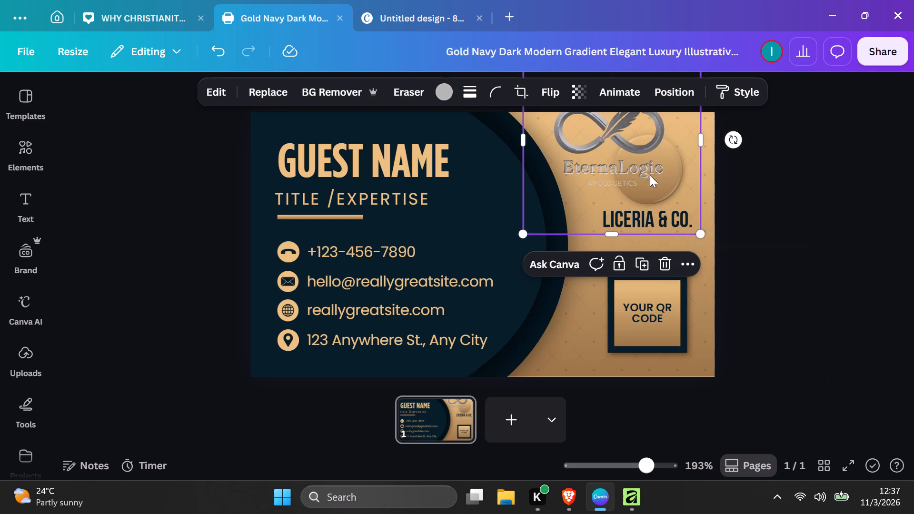
pyautogui.moveTo(650, 175); pyautogui.dragTo(681, 204)
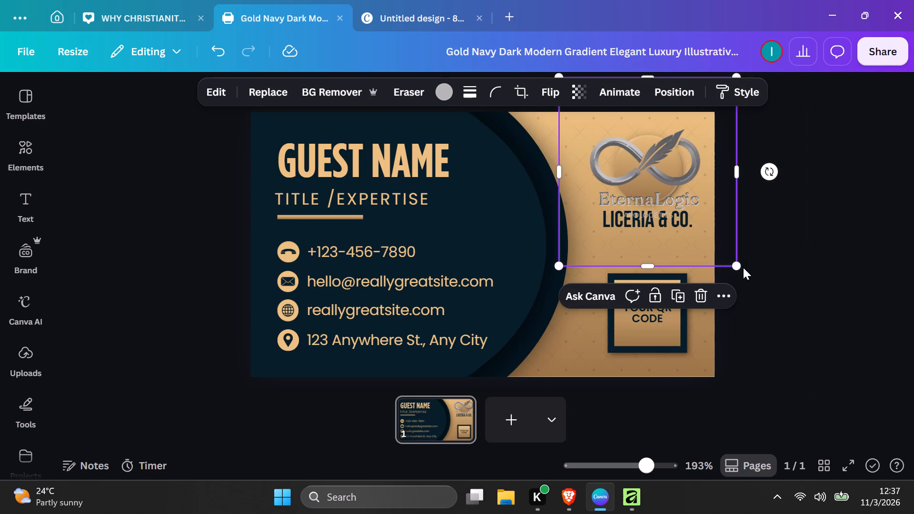
pyautogui.moveTo(737, 267); pyautogui.dragTo(680, 232)
pyautogui.moveTo(648, 169); pyautogui.dragTo(668, 188)
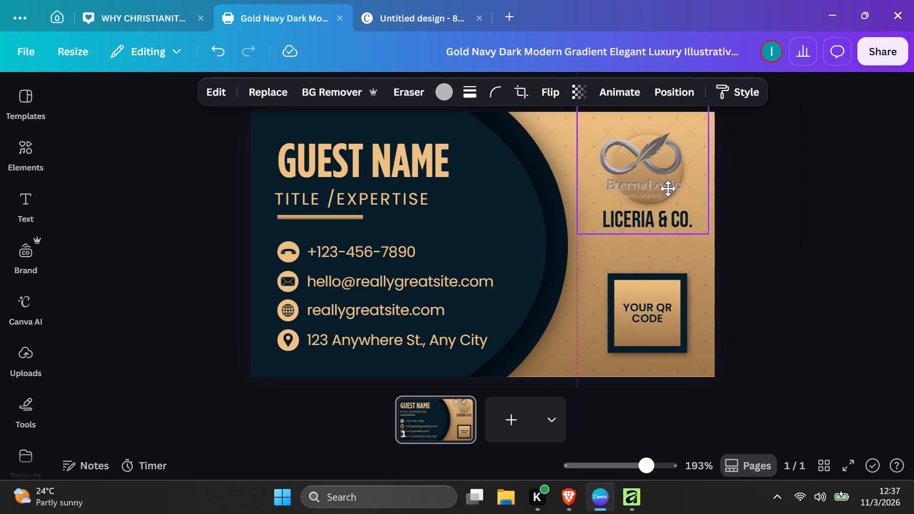
pyautogui.moveTo(668, 188); pyautogui.dragTo(672, 193)
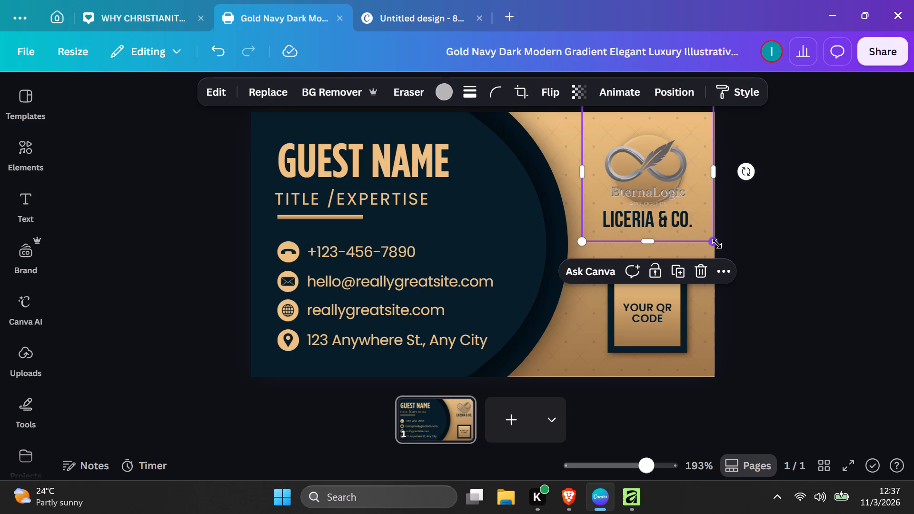
pyautogui.click(757, 258)
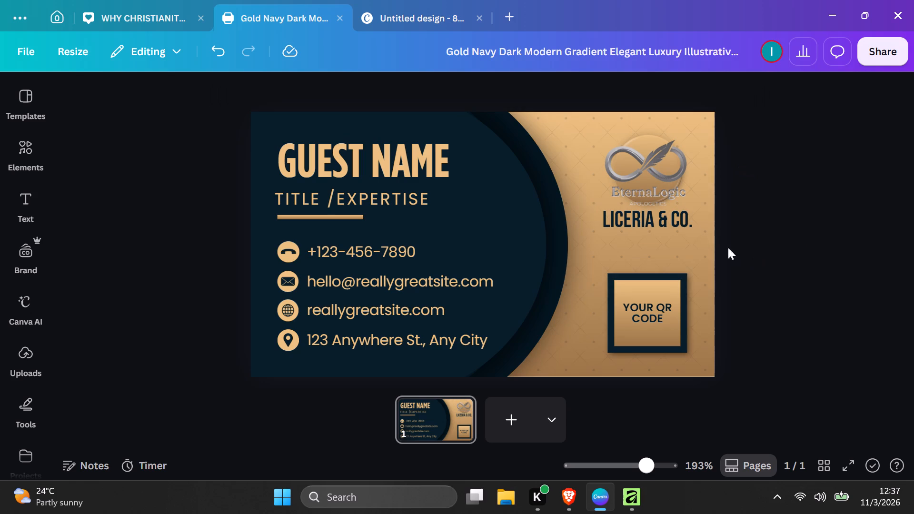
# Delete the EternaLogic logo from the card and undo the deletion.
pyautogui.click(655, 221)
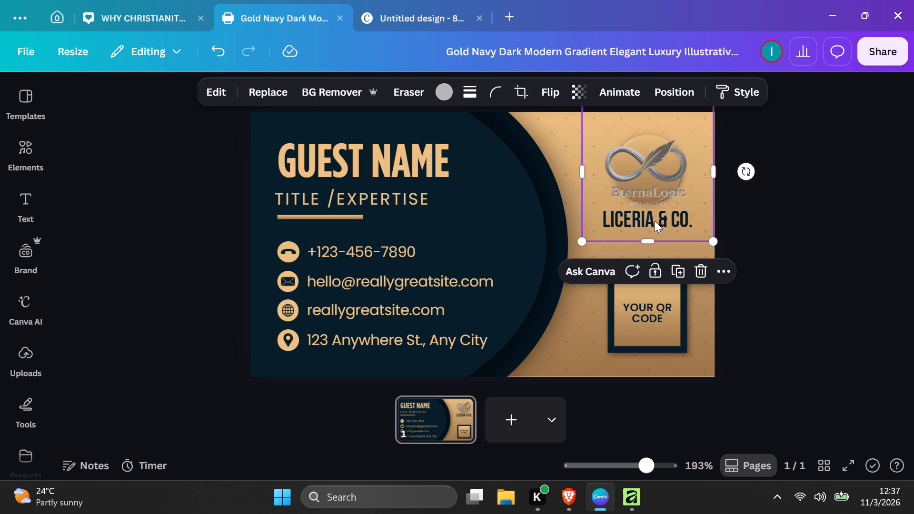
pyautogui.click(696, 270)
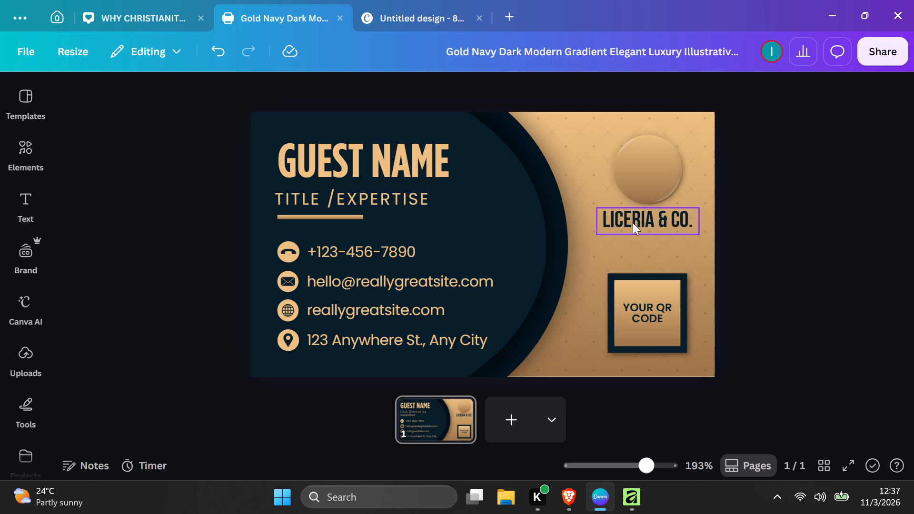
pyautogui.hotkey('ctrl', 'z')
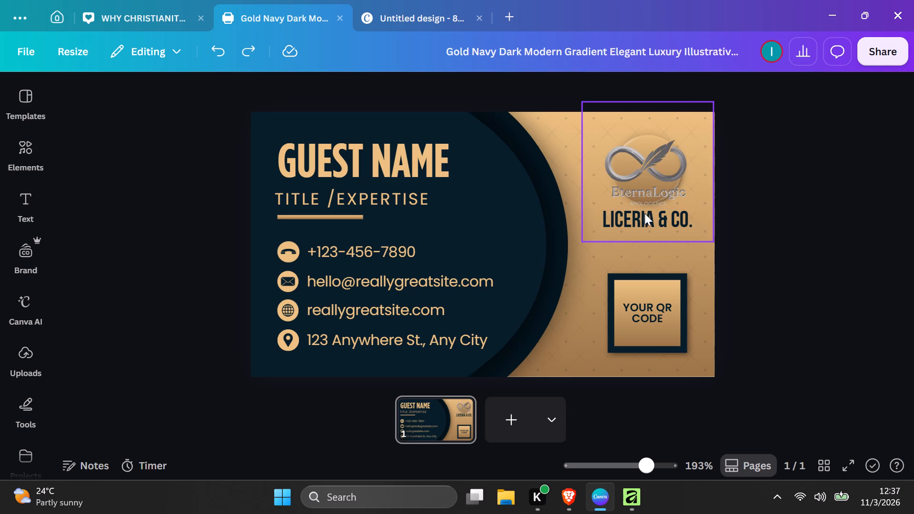
# Move the EternaLogic logo off the round gold backing and delete the LICERIA & CO. text beneath it.
pyautogui.moveTo(645, 213); pyautogui.dragTo(553, 314)
pyautogui.click(663, 226)
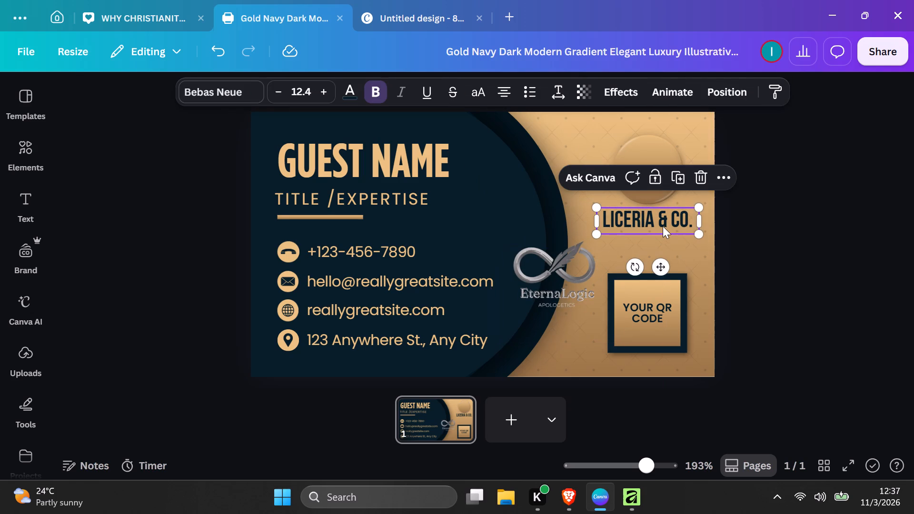
pyautogui.click(700, 185)
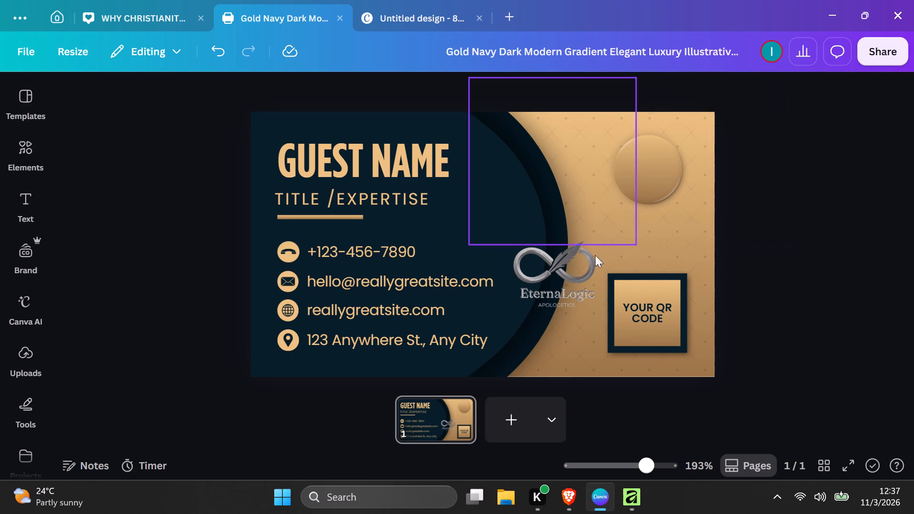
# Move the EternaLogic logo back onto the round gold backing, scale it down to roughly the circle's size and centre it.
pyautogui.moveTo(576, 265); pyautogui.dragTo(670, 161)
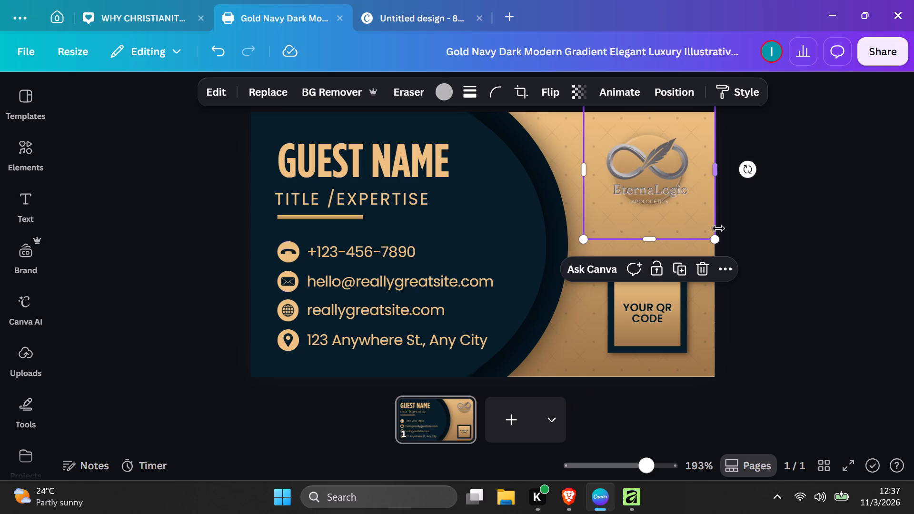
pyautogui.moveTo(713, 242); pyautogui.dragTo(659, 197)
pyautogui.moveTo(636, 152); pyautogui.dragTo(660, 175)
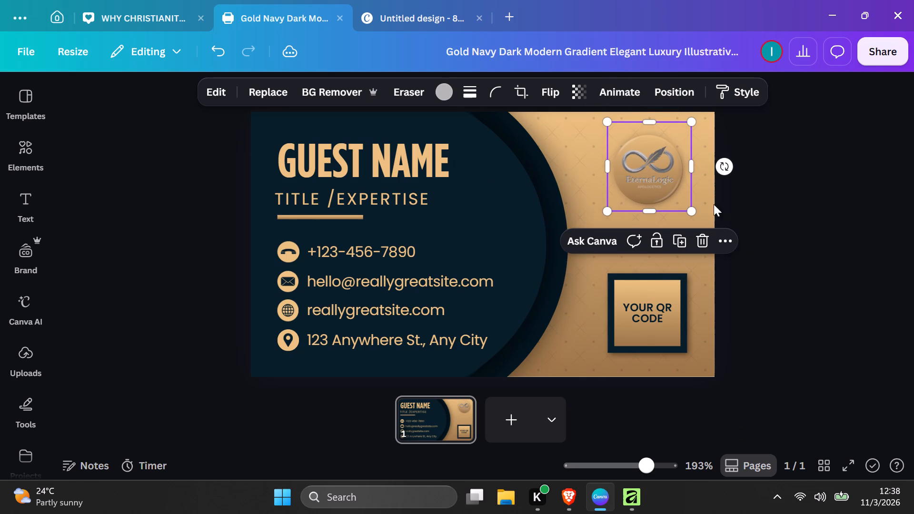
pyautogui.click(733, 213)
# Apply the Etching style from Style Match to the EternaLogic logo.
pyautogui.click(656, 170)
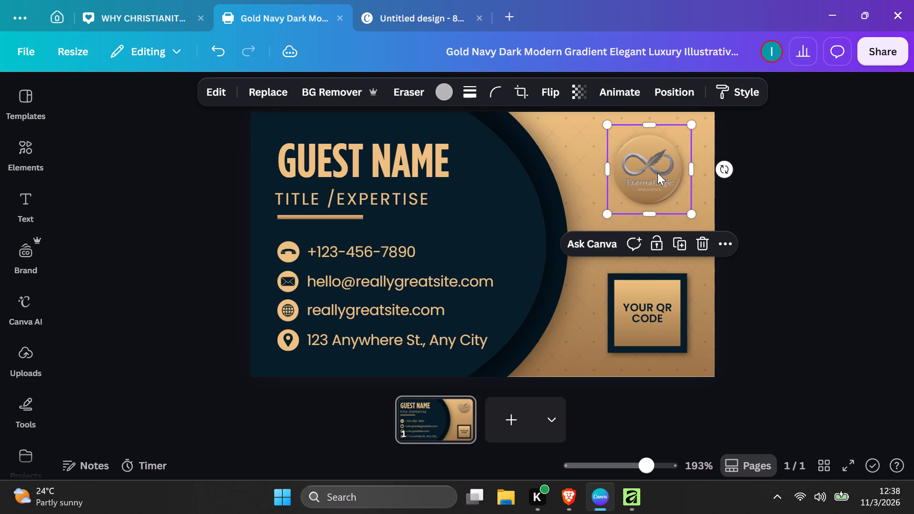
pyautogui.click(203, 96)
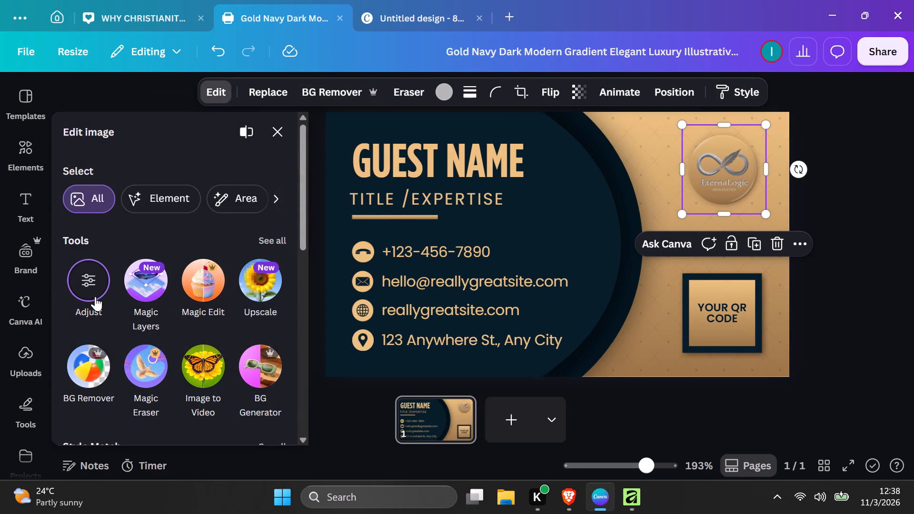
pyautogui.click(95, 293)
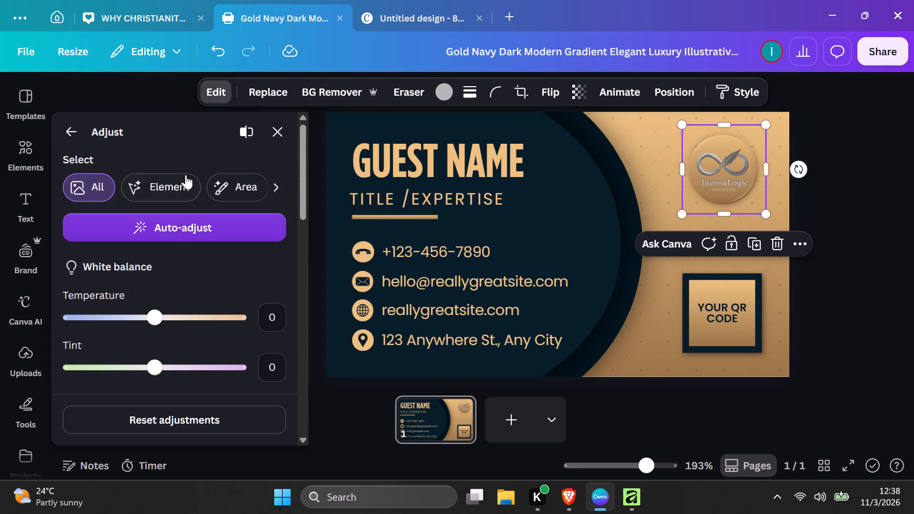
pyautogui.click(66, 126)
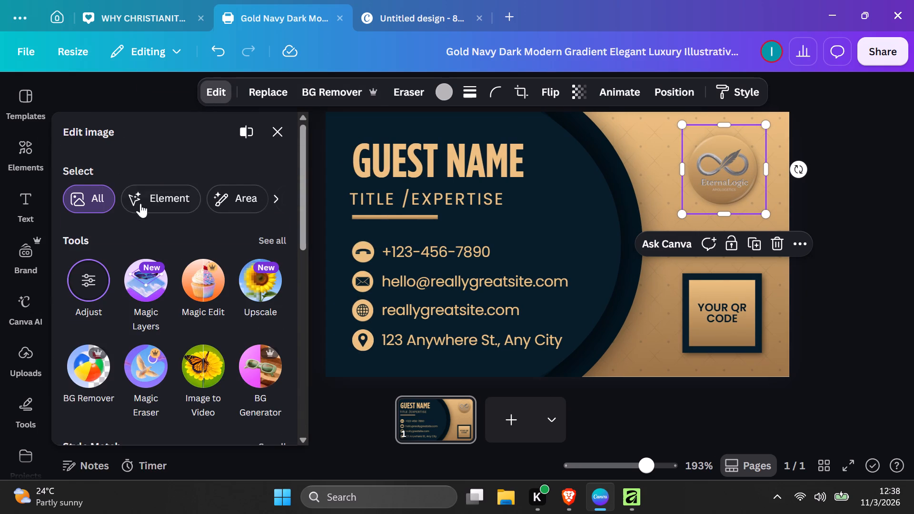
pyautogui.scroll(-4, 171, 215)
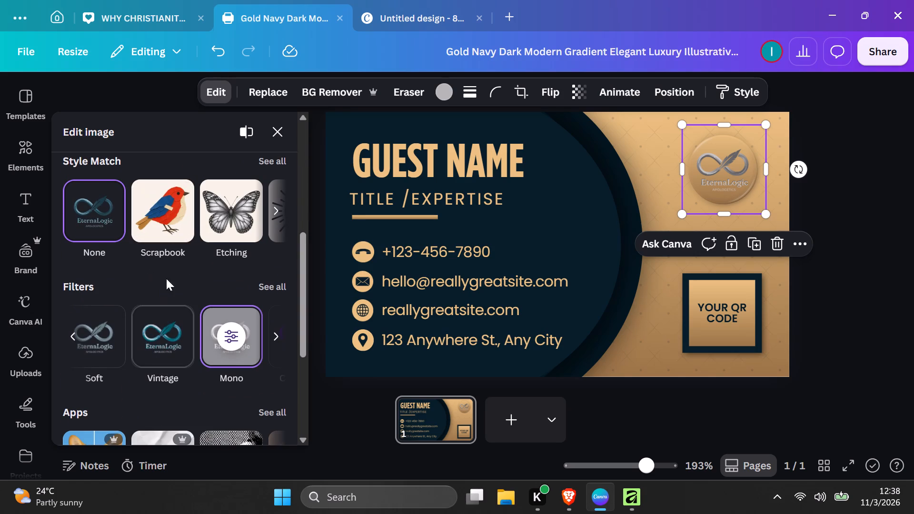
pyautogui.click(273, 213)
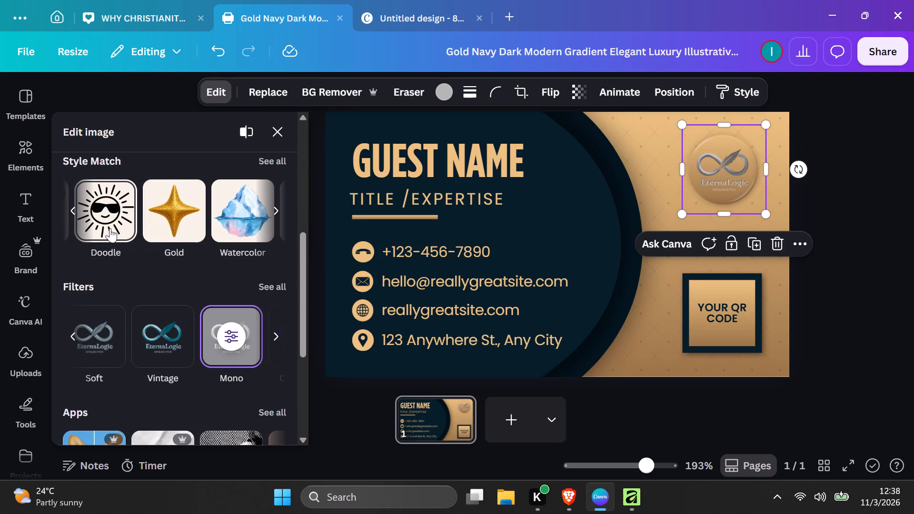
pyautogui.click(72, 208)
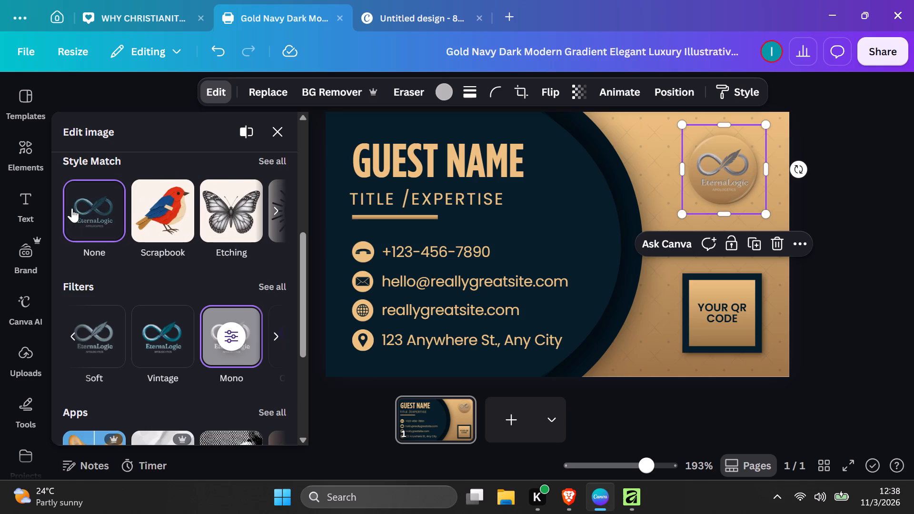
pyautogui.click(211, 218)
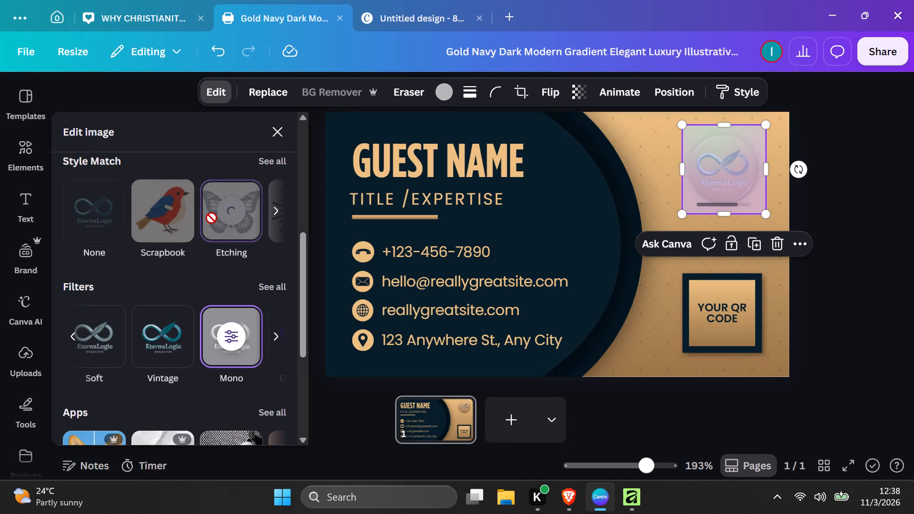
pyautogui.click(268, 166)
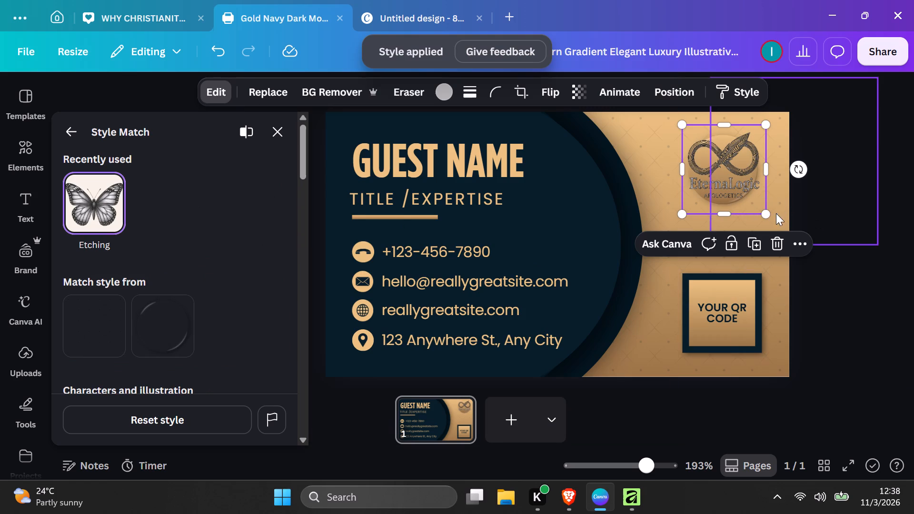
# Shrink the etched EternaLogic logo to fit inside the round gold backing and centre it there.
pyautogui.moveTo(761, 208); pyautogui.dragTo(747, 182)
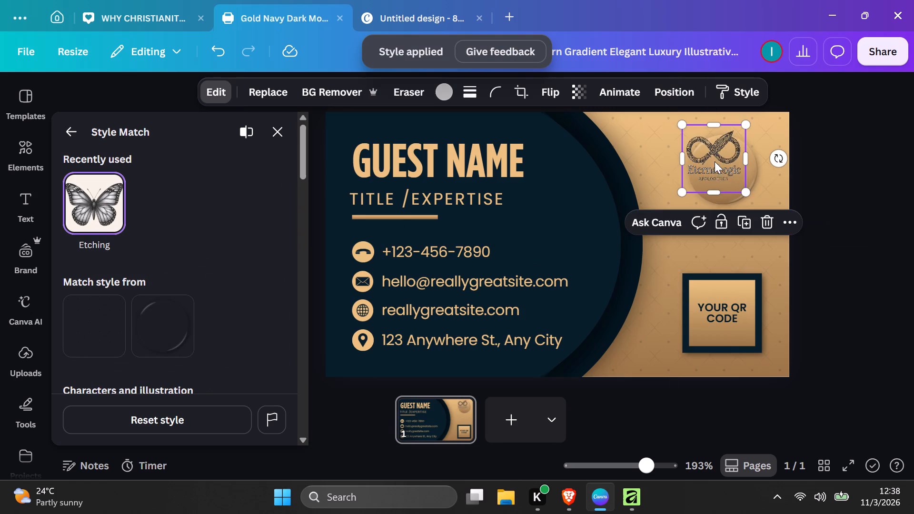
pyautogui.moveTo(715, 161); pyautogui.dragTo(723, 177)
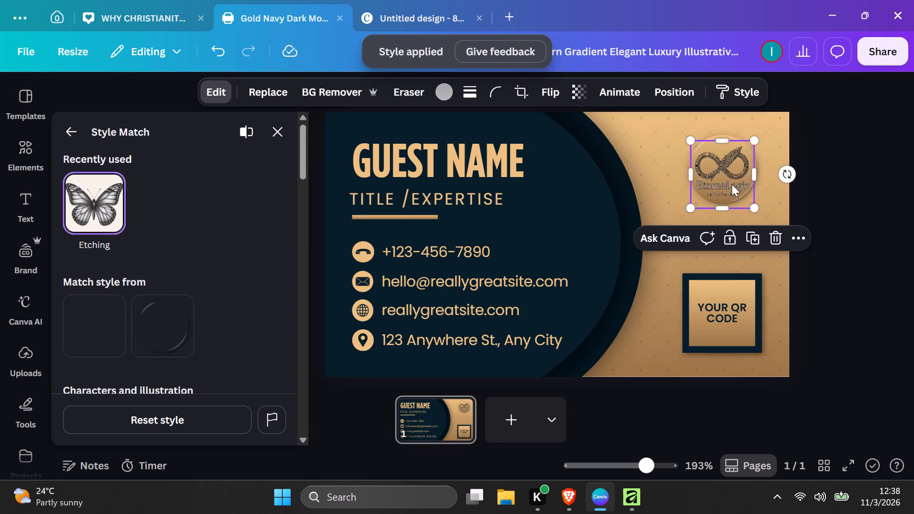
pyautogui.click(877, 233)
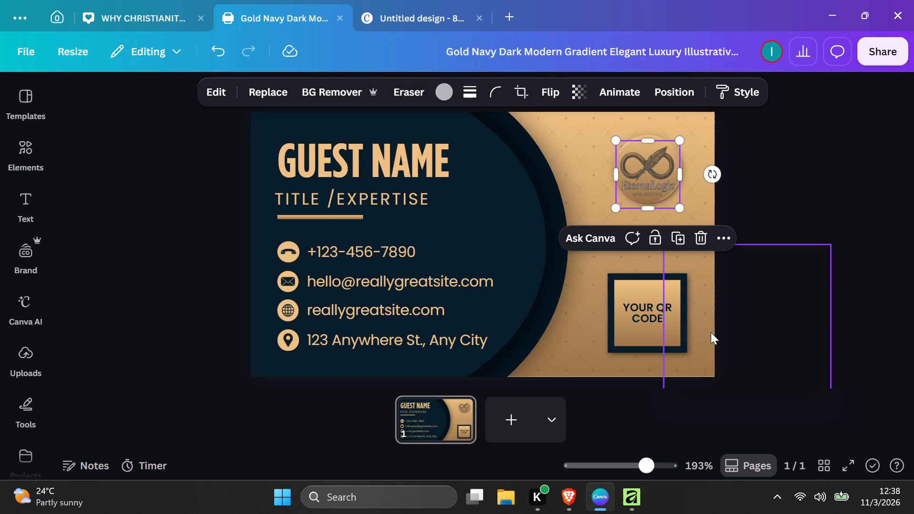
# Examine the etched EternaLogic logo on its round backing up close, including the card area around it.
pyautogui.moveTo(650, 470); pyautogui.dragTo(652, 470)
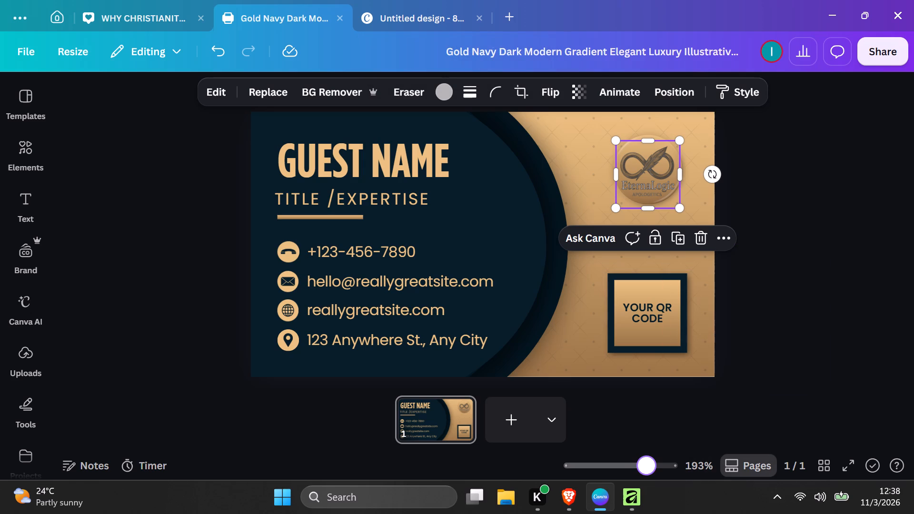
pyautogui.moveTo(652, 470); pyautogui.dragTo(666, 471)
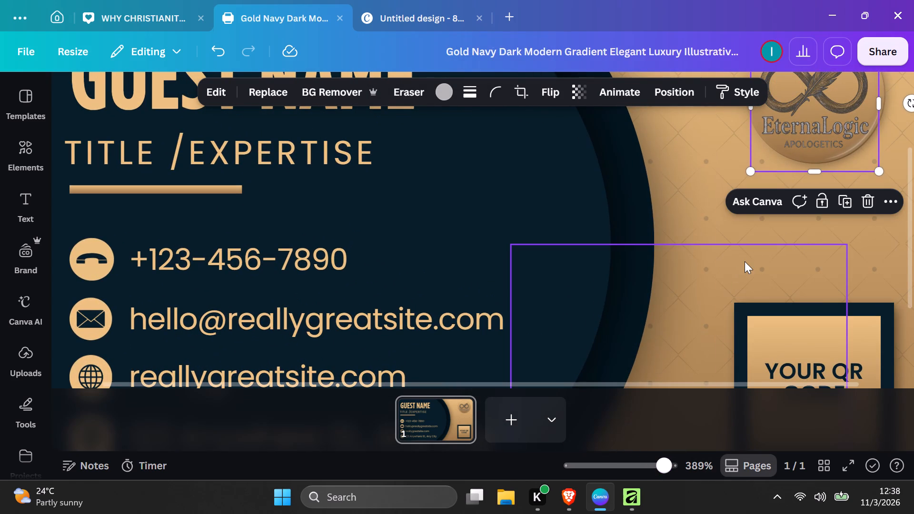
pyautogui.scroll(-1, 751, 284)
pyautogui.scroll(2, 751, 284)
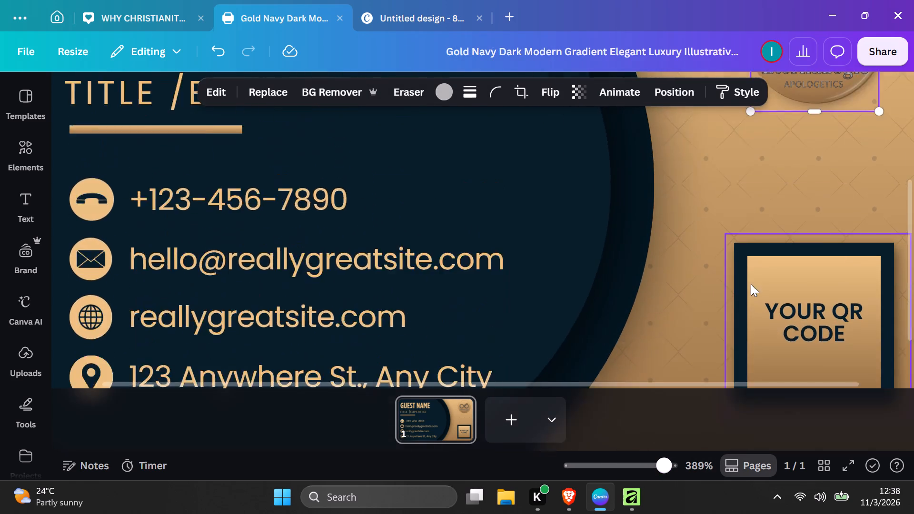
pyautogui.scroll(1, 751, 284)
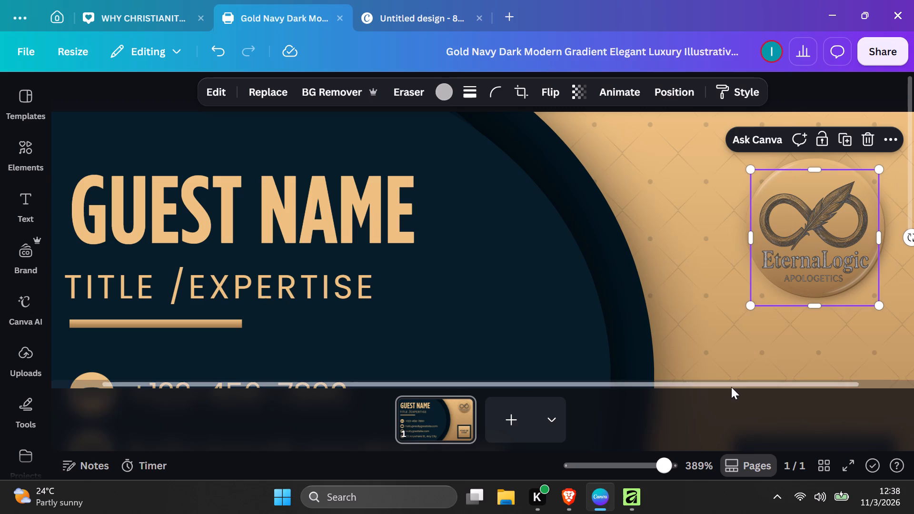
pyautogui.click(646, 467)
pyautogui.click(864, 314)
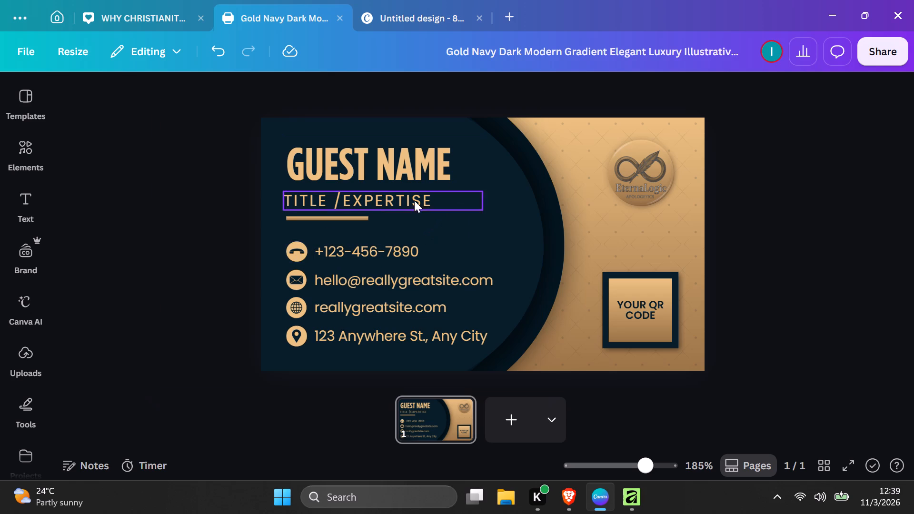
# Delete the address, website, e-mail and phone placeholder lines and the YOUR QR CODE box from the card.
pyautogui.click(400, 339)
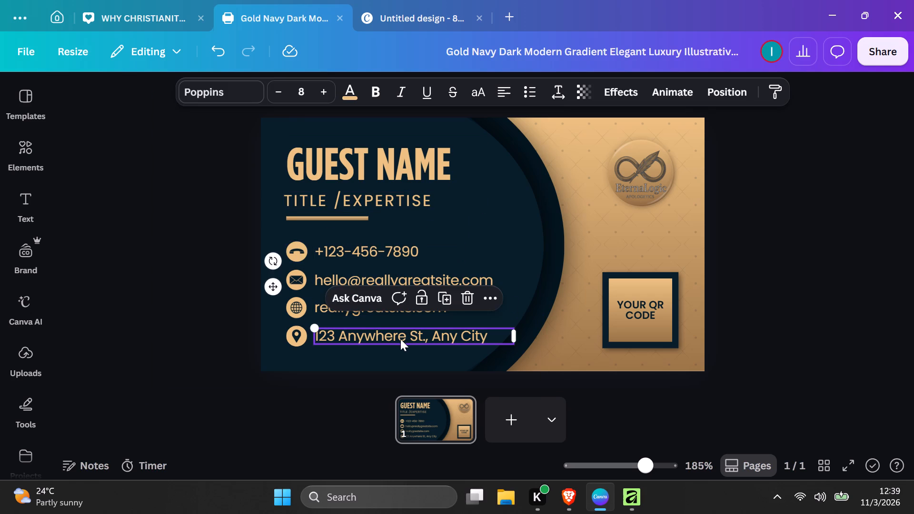
pyautogui.click(459, 300)
pyautogui.click(438, 308)
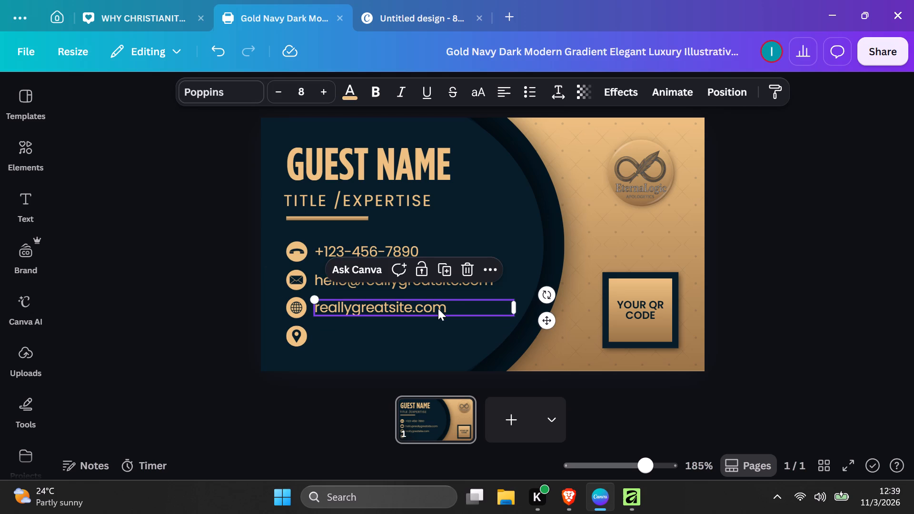
pyautogui.click(469, 267)
pyautogui.click(630, 318)
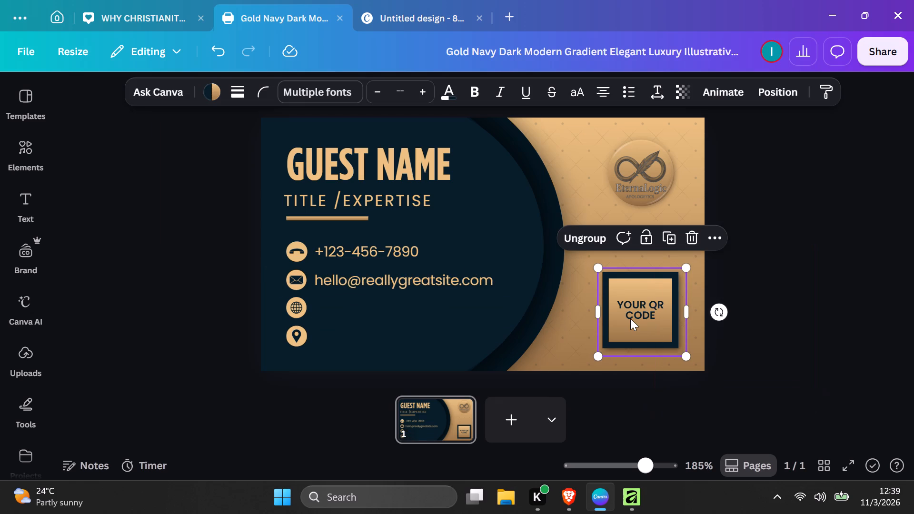
pyautogui.click(686, 239)
pyautogui.click(401, 286)
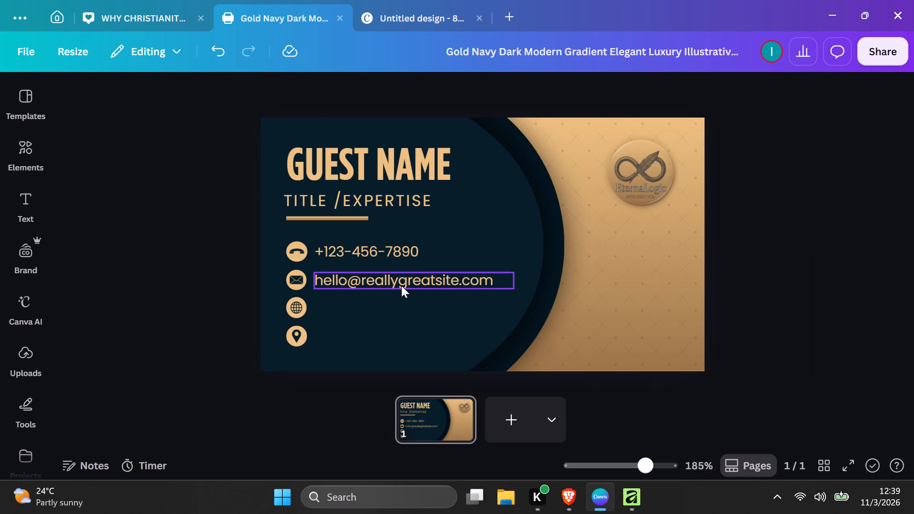
pyautogui.click(466, 241)
pyautogui.click(408, 251)
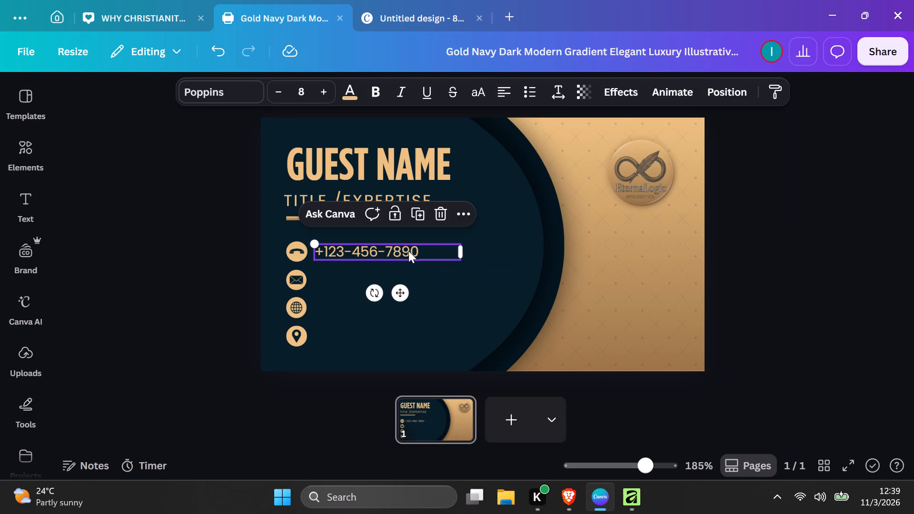
pyautogui.click(445, 215)
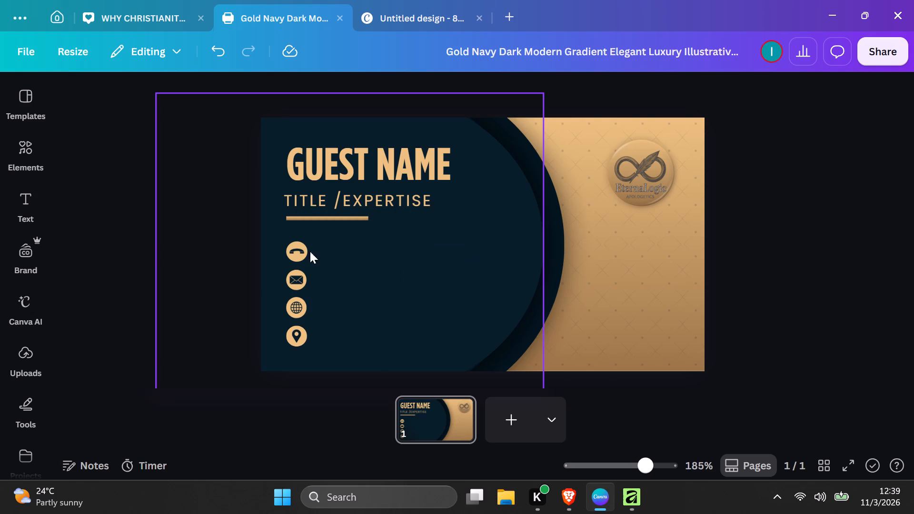
# Delete the phone, envelope, globe and location pin icons from the navy area of the card.
pyautogui.click(299, 249)
pyautogui.click(352, 217)
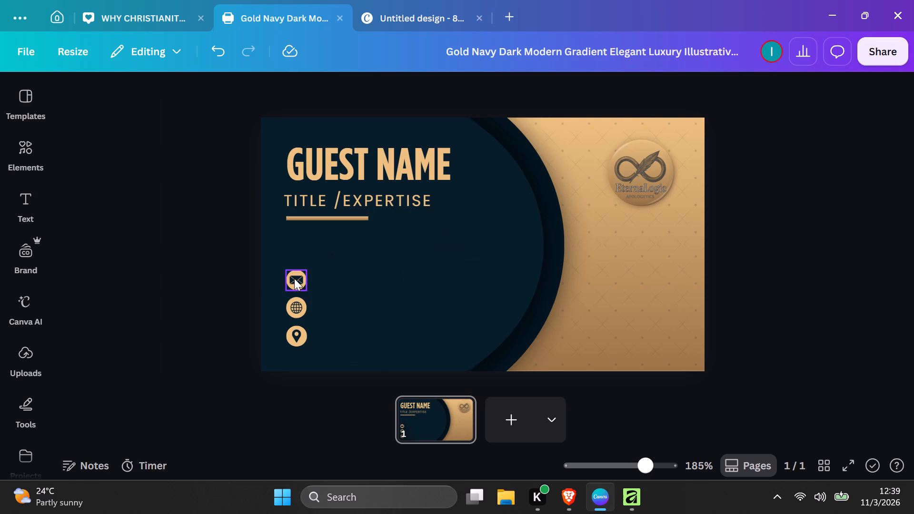
pyautogui.click(293, 280)
pyautogui.click(354, 230)
pyautogui.click(289, 310)
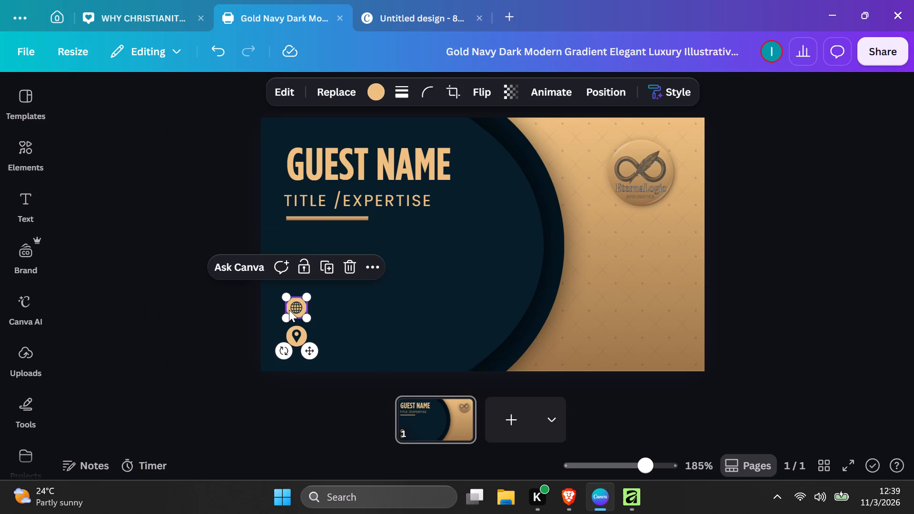
pyautogui.click(341, 266)
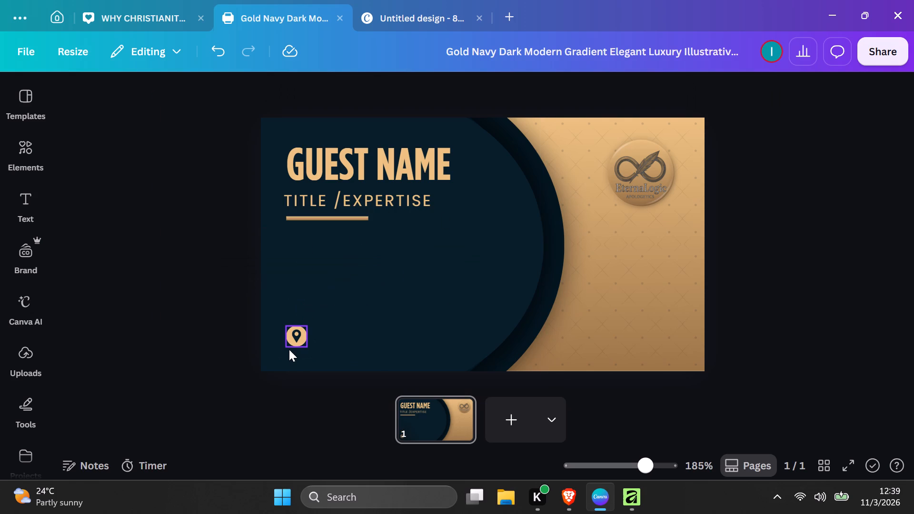
pyautogui.click(292, 342)
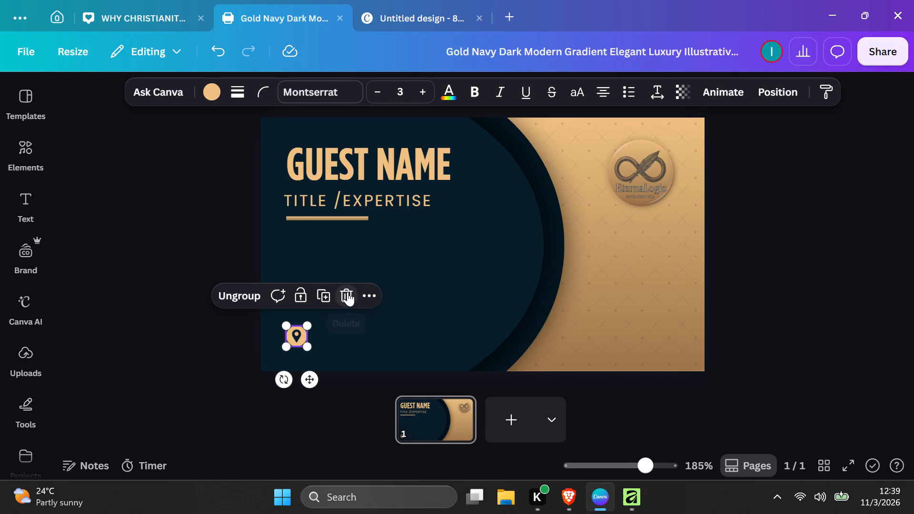
pyautogui.click(346, 292)
# Shift the GUEST NAME heading slightly to the left on the card.
pyautogui.moveTo(374, 167); pyautogui.dragTo(368, 166)
pyautogui.click(349, 289)
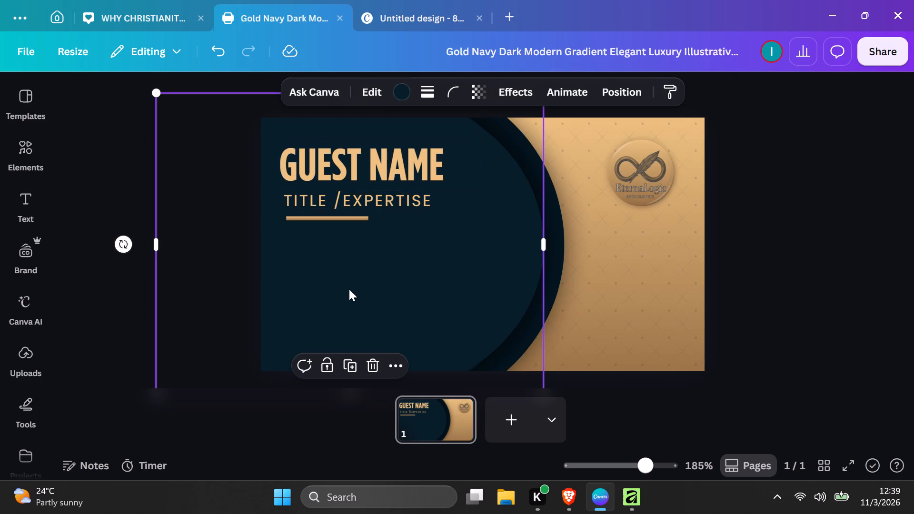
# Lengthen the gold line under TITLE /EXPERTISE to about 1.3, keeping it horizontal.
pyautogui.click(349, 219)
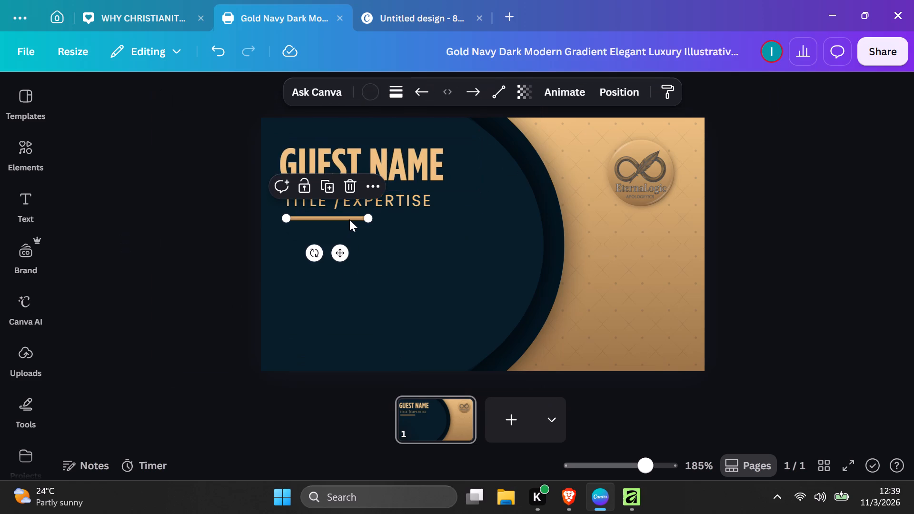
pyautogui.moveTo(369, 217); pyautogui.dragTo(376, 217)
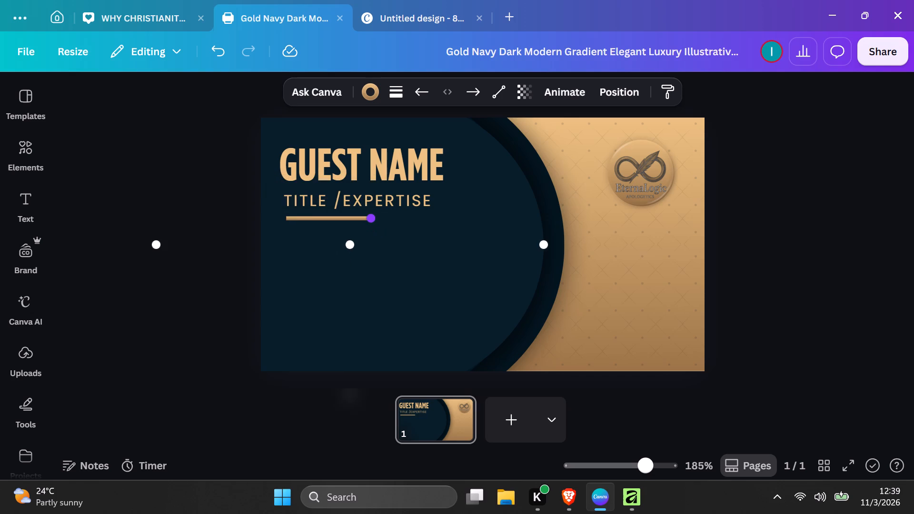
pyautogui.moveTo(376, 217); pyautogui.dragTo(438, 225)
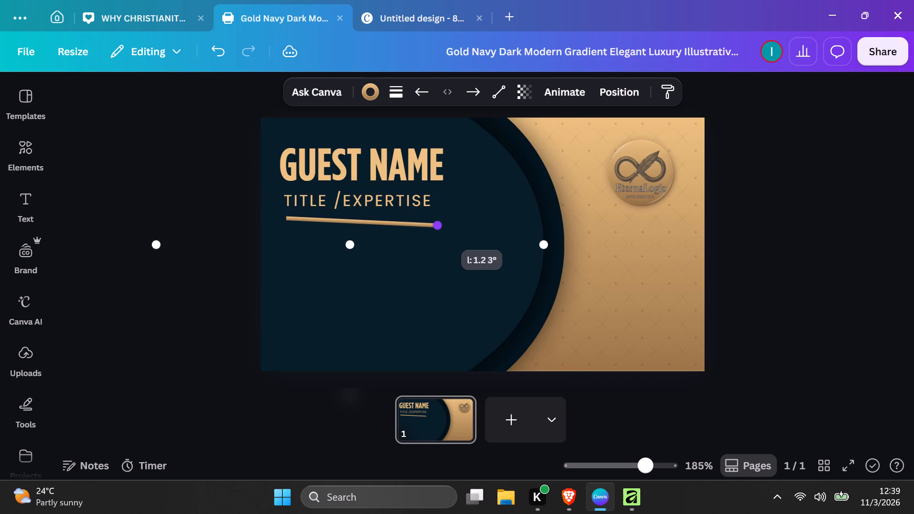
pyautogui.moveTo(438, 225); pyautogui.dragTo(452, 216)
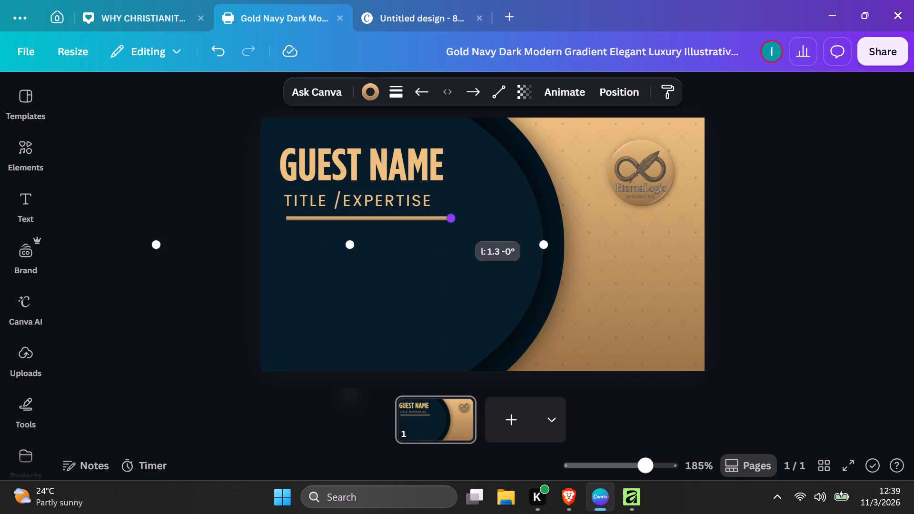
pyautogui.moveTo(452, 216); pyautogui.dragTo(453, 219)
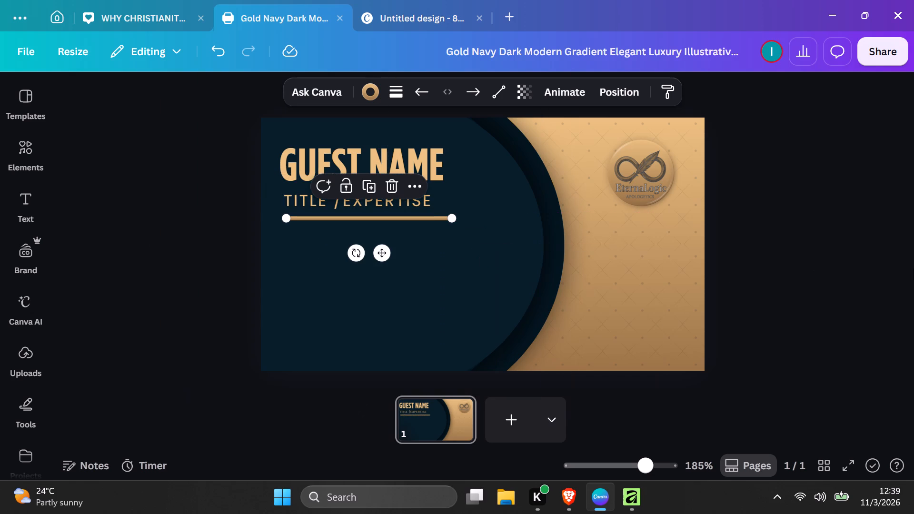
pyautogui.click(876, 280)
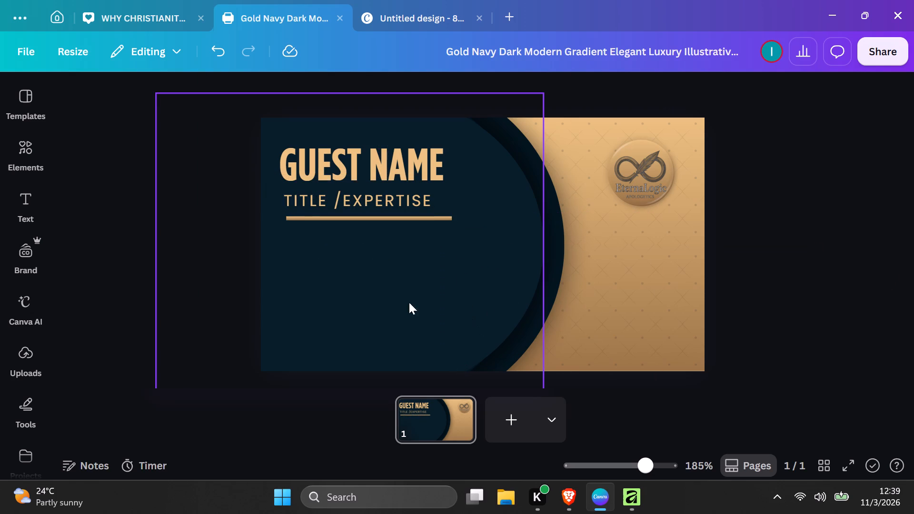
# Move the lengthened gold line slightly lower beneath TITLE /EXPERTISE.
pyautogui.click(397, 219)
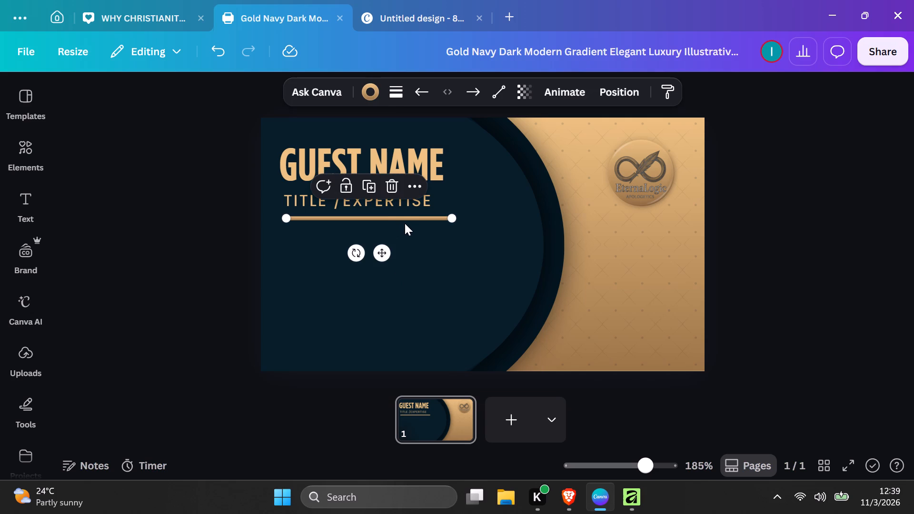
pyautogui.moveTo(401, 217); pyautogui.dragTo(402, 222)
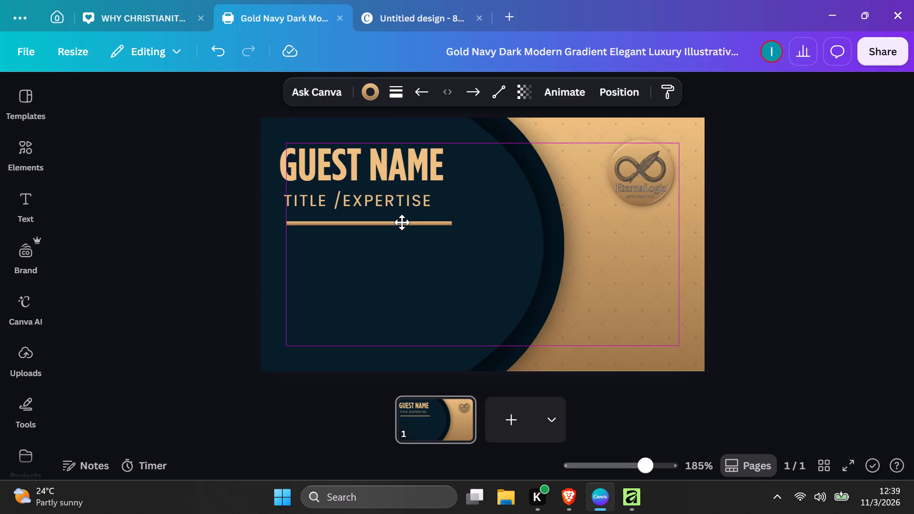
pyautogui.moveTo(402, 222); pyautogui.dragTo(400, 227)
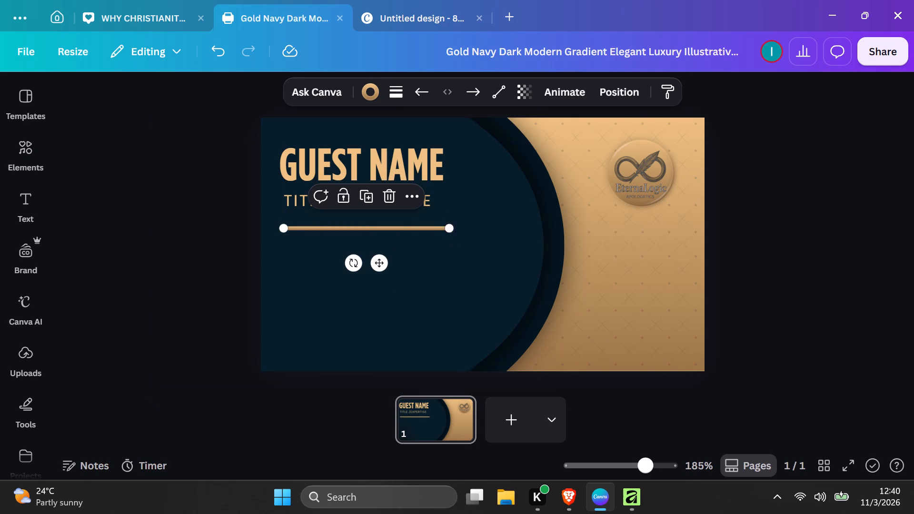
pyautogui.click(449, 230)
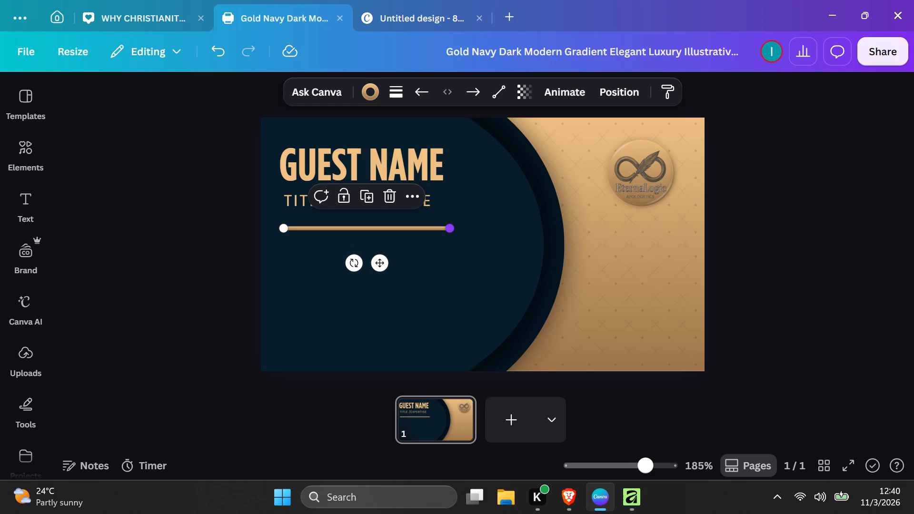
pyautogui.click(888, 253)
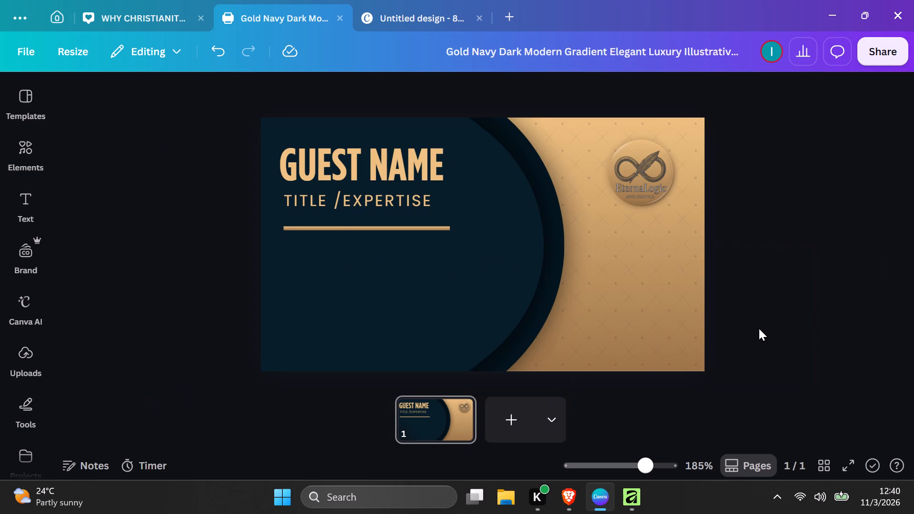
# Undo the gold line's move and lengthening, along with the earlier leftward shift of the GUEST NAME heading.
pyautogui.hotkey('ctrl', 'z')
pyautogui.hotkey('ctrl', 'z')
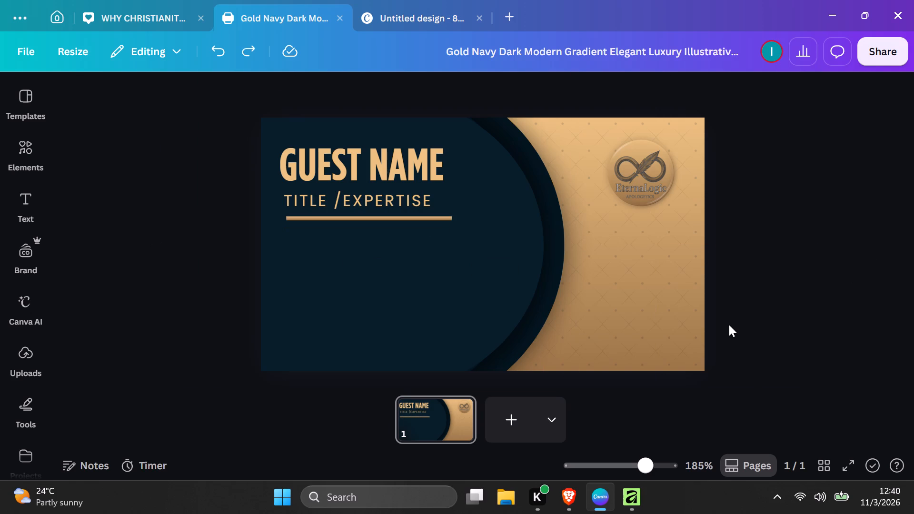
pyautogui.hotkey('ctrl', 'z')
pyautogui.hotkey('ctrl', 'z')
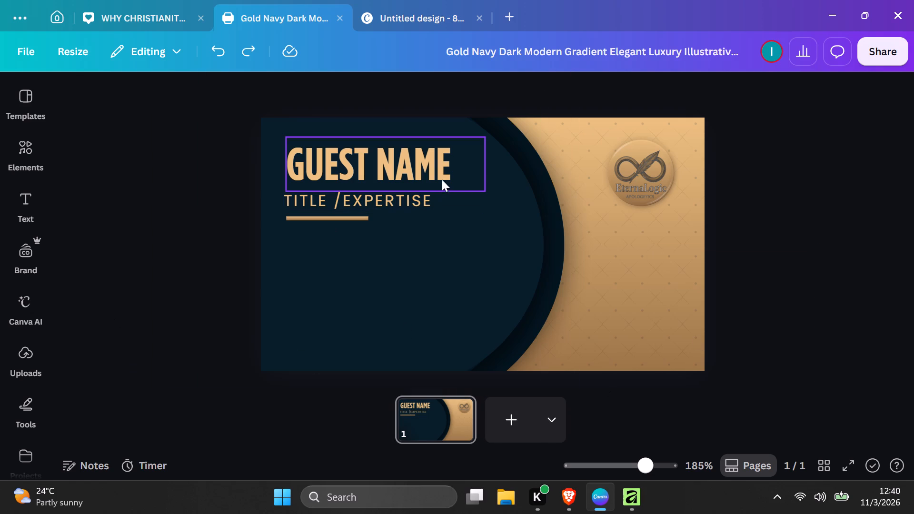
# Widen the GUEST NAME text box slightly toward the curved edge of the navy area.
pyautogui.click(467, 172)
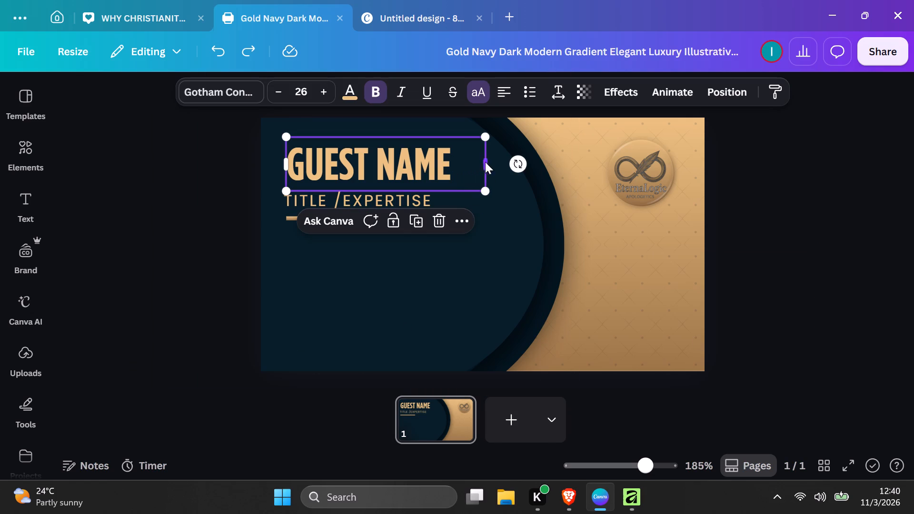
pyautogui.moveTo(489, 159); pyautogui.dragTo(509, 164)
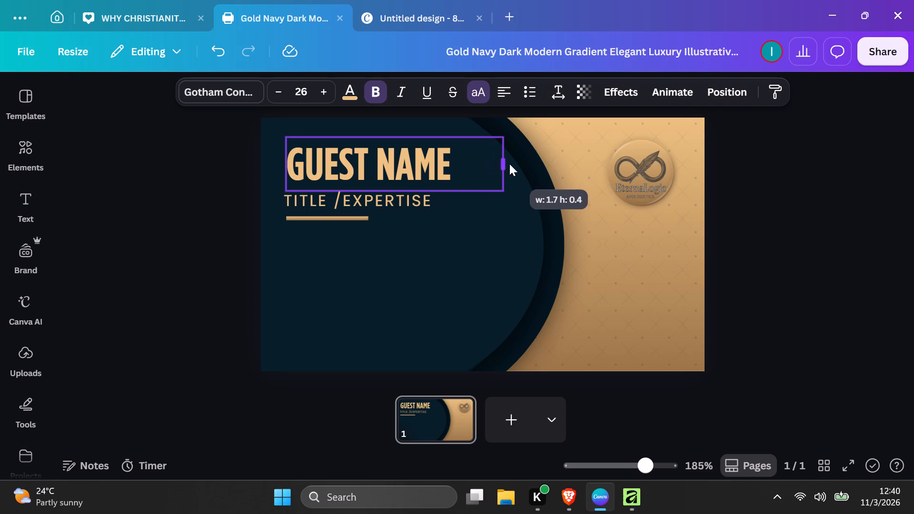
pyautogui.moveTo(509, 164); pyautogui.dragTo(545, 180)
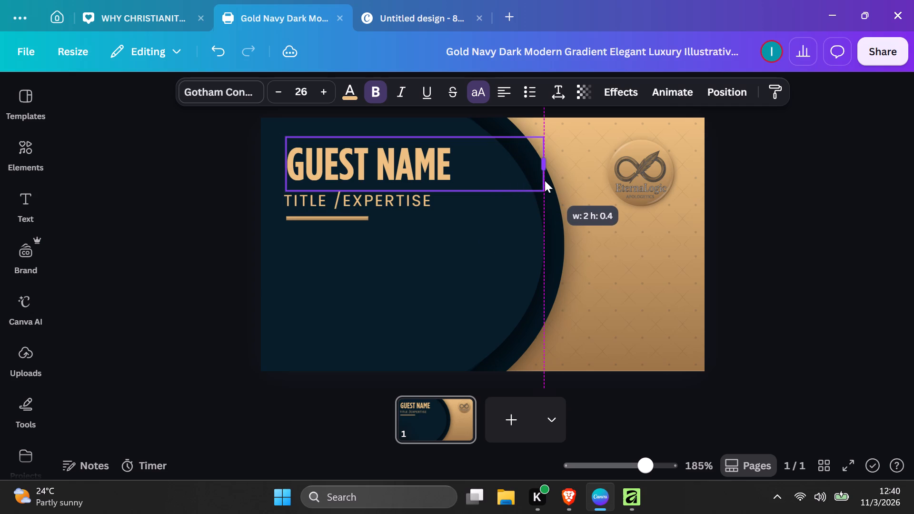
pyautogui.moveTo(545, 180); pyautogui.dragTo(500, 183)
pyautogui.click(443, 325)
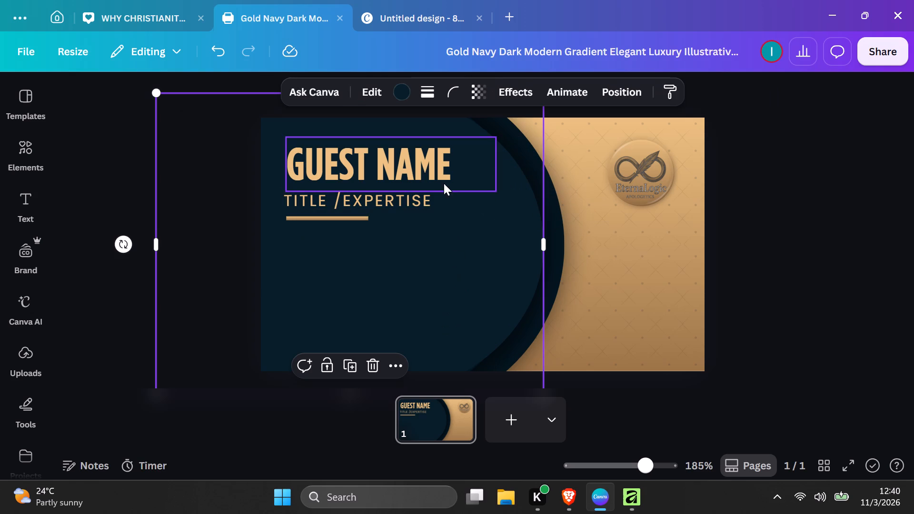
# Break the GUEST NAME heading into two lines, with NAME beneath GUEST.
pyautogui.click(388, 173)
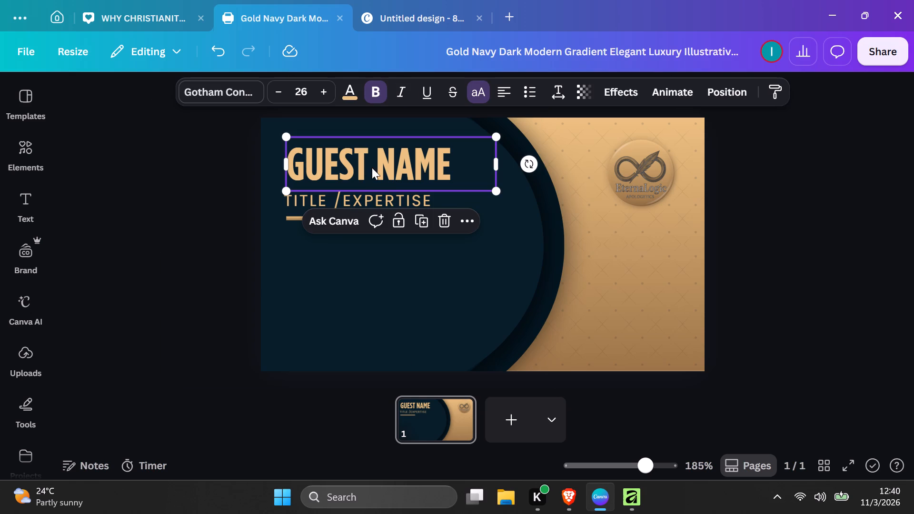
pyautogui.click(372, 168)
pyautogui.press('Return')
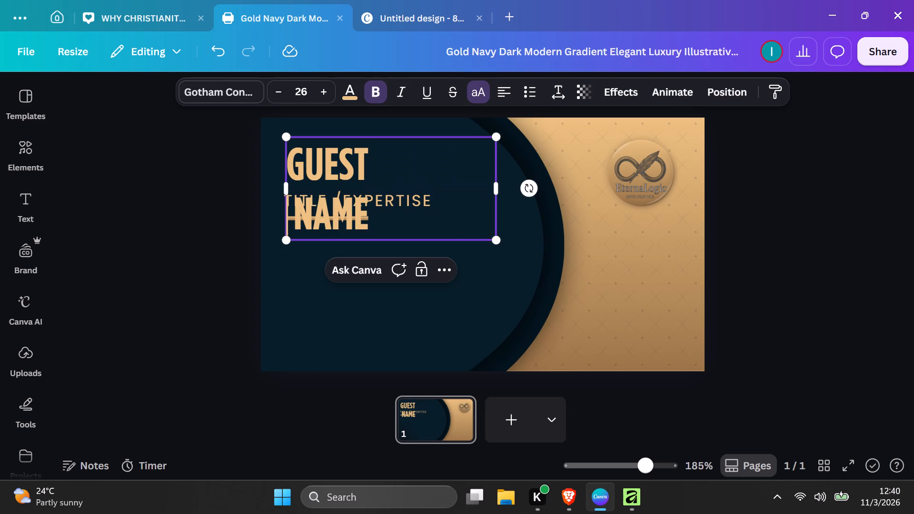
pyautogui.click(457, 336)
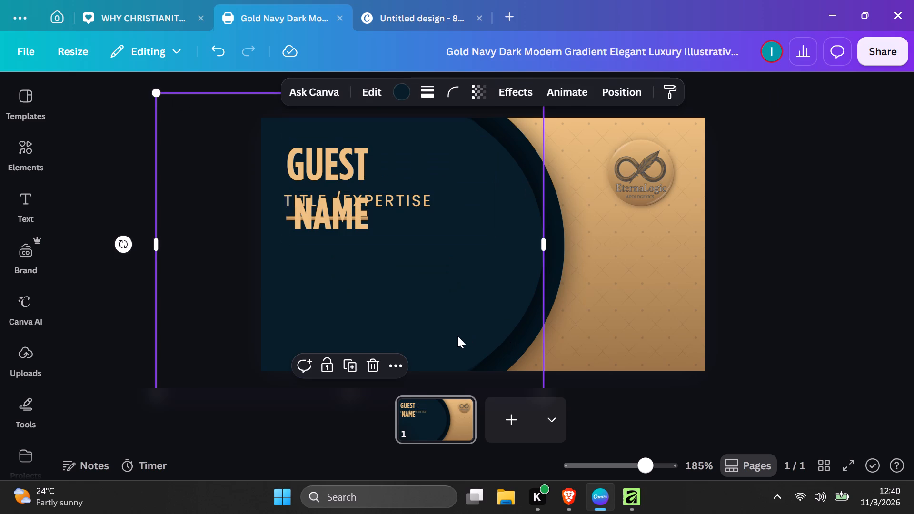
# Move the TITLE /EXPERTISE text down so it sits below the two-line GUEST NAME heading.
pyautogui.moveTo(433, 197); pyautogui.dragTo(422, 247)
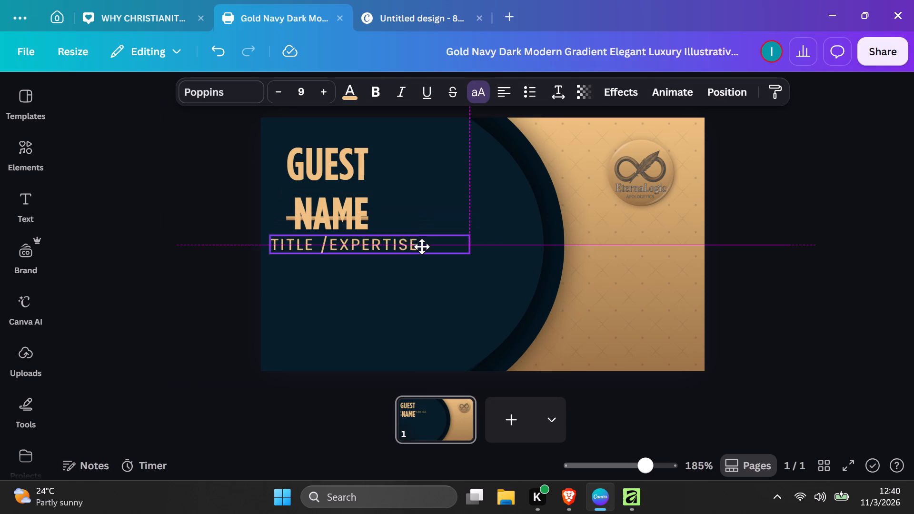
pyautogui.moveTo(422, 247); pyautogui.dragTo(420, 253)
pyautogui.click(446, 299)
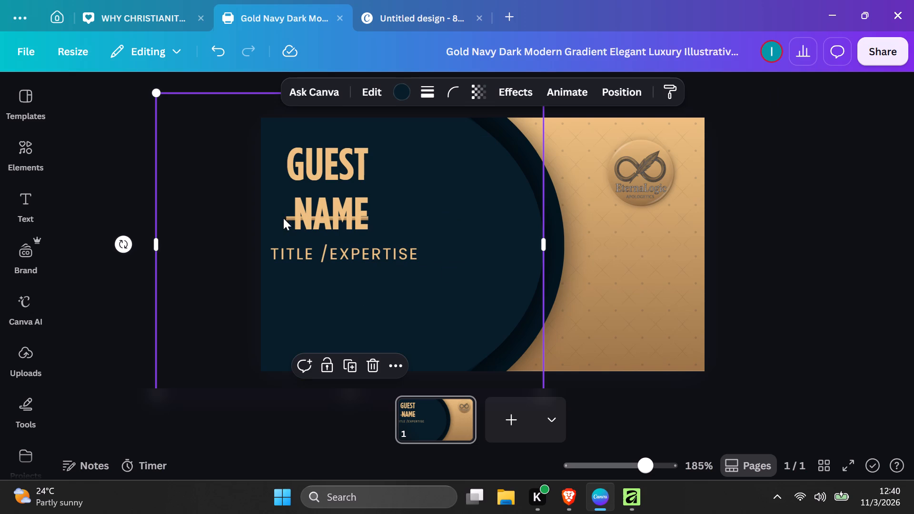
# Raise the GUEST NAME heading off the gold line and move the line below TITLE /EXPERTISE.
pyautogui.moveTo(337, 201); pyautogui.dragTo(336, 168)
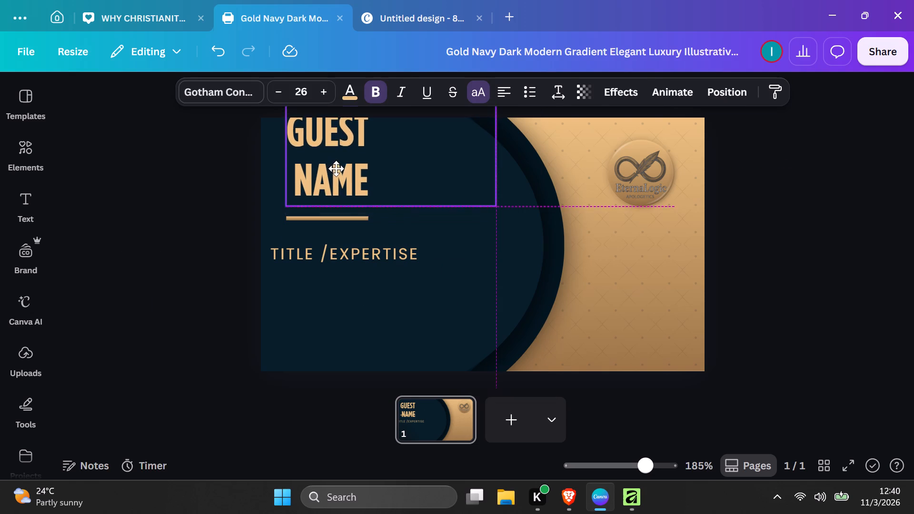
pyautogui.moveTo(336, 168); pyautogui.dragTo(336, 168)
pyautogui.moveTo(334, 215); pyautogui.dragTo(323, 304)
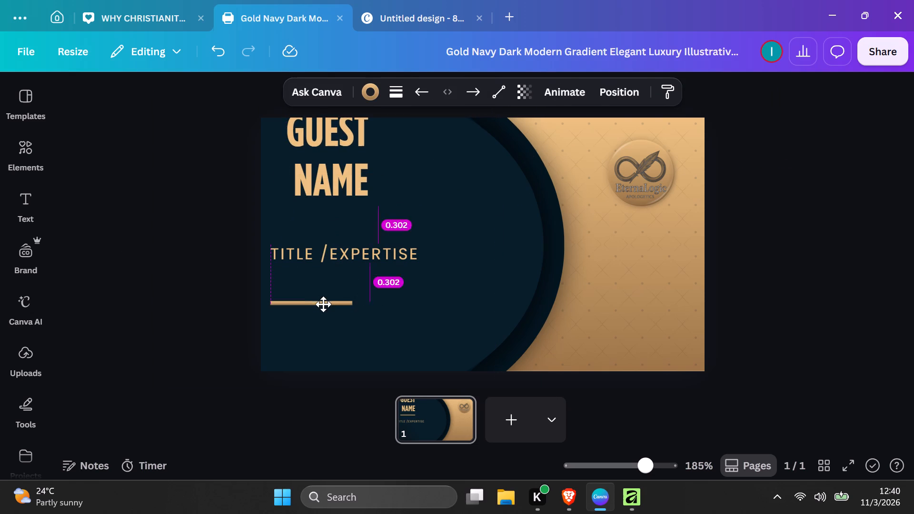
pyautogui.moveTo(323, 304); pyautogui.dragTo(324, 304)
# Reposition the two-line GUEST NAME heading fully inside the card, above TITLE /EXPERTISE and near its left edge.
pyautogui.scroll(1, 442, 181)
pyautogui.moveTo(442, 181); pyautogui.dragTo(435, 207)
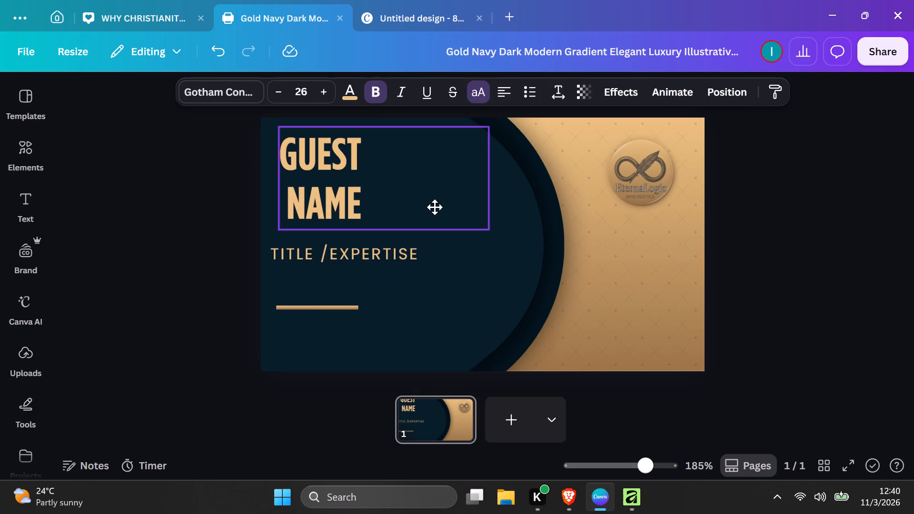
pyautogui.moveTo(435, 207); pyautogui.dragTo(430, 205)
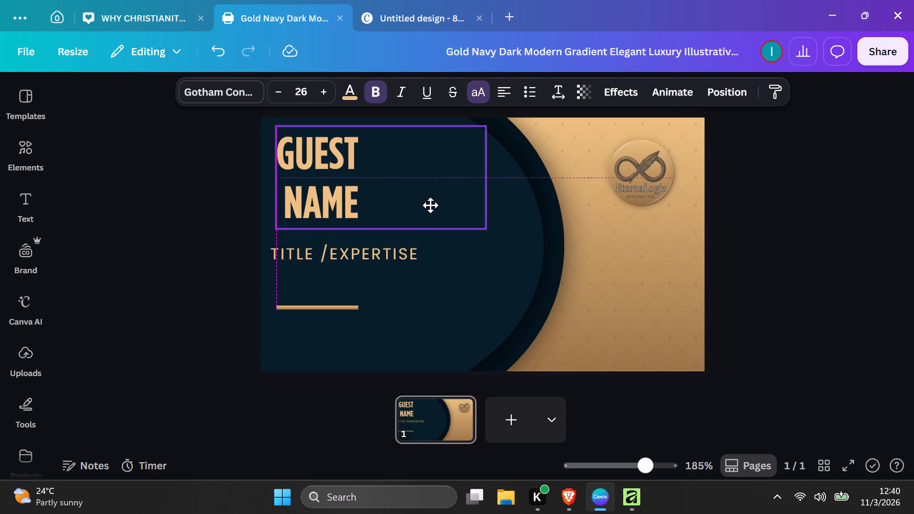
pyautogui.moveTo(430, 205); pyautogui.dragTo(421, 205)
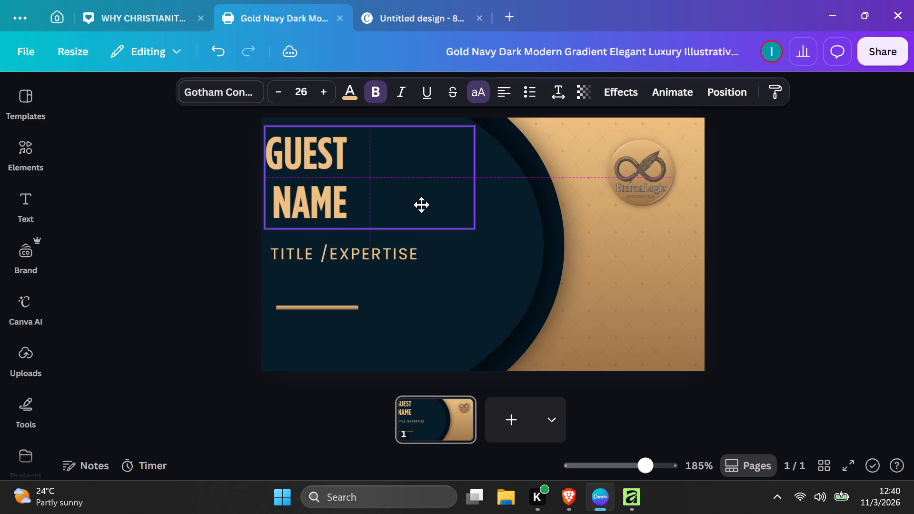
pyautogui.moveTo(421, 205); pyautogui.dragTo(427, 205)
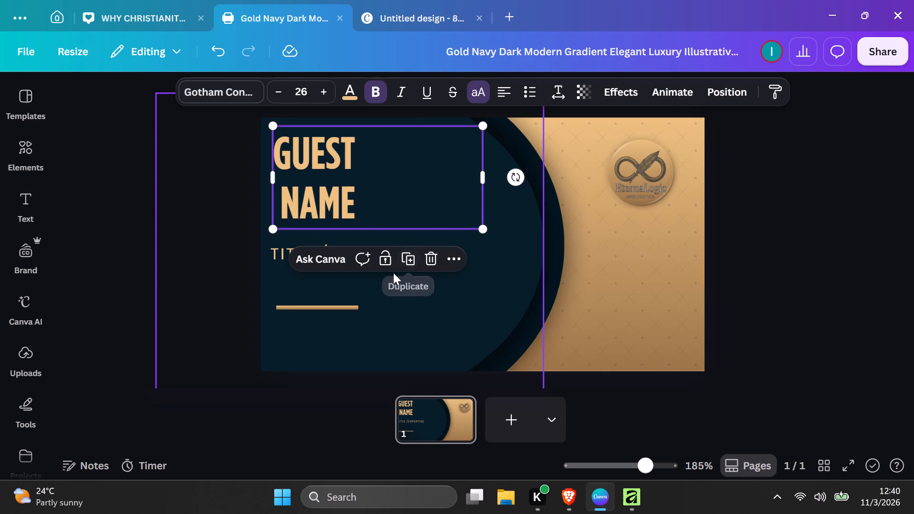
pyautogui.click(450, 311)
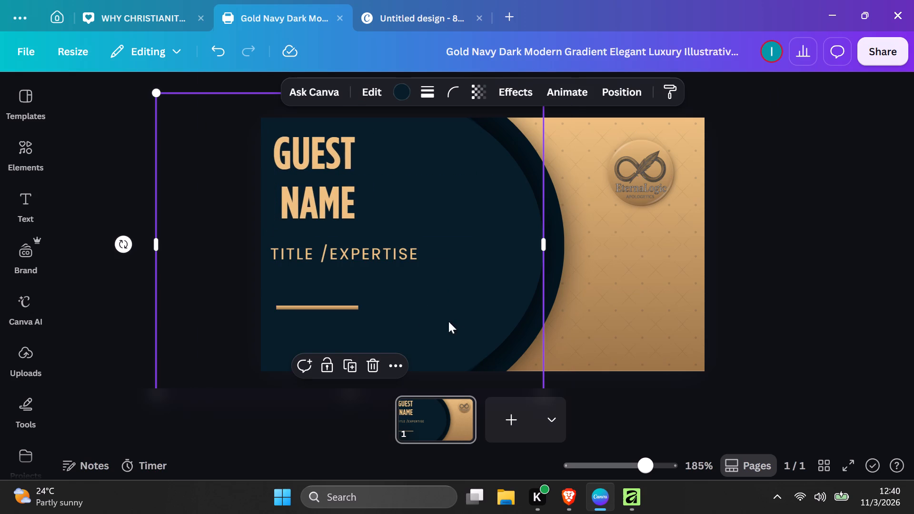
pyautogui.click(789, 328)
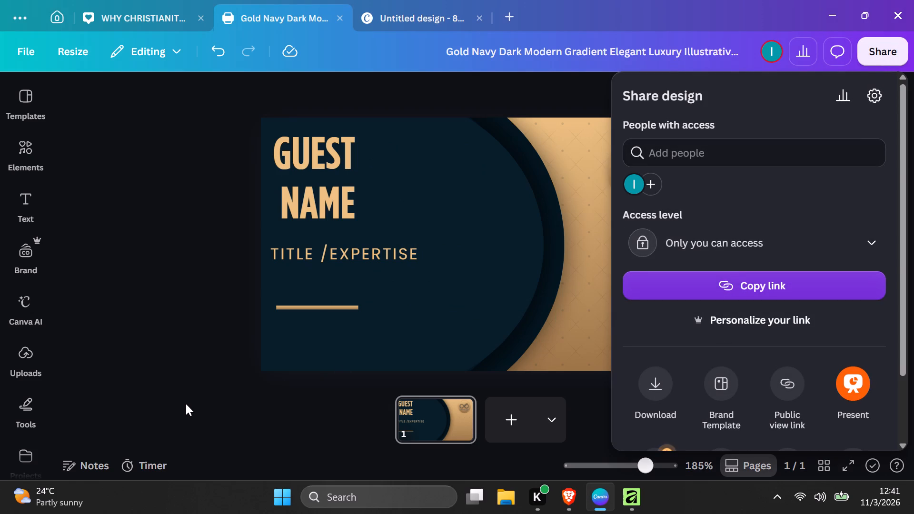
pyautogui.click(187, 359)
pyautogui.click(85, 48)
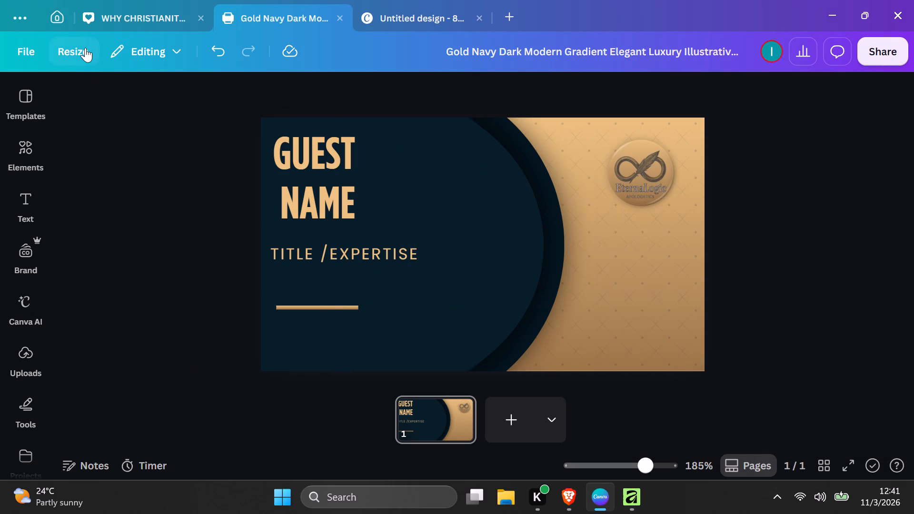
pyautogui.scroll(-1, 141, 331)
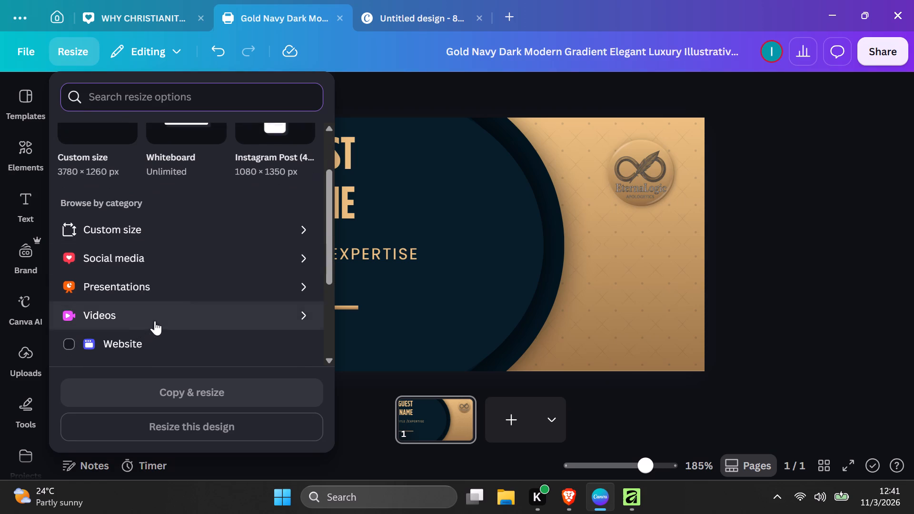
pyautogui.scroll(-2, 174, 354)
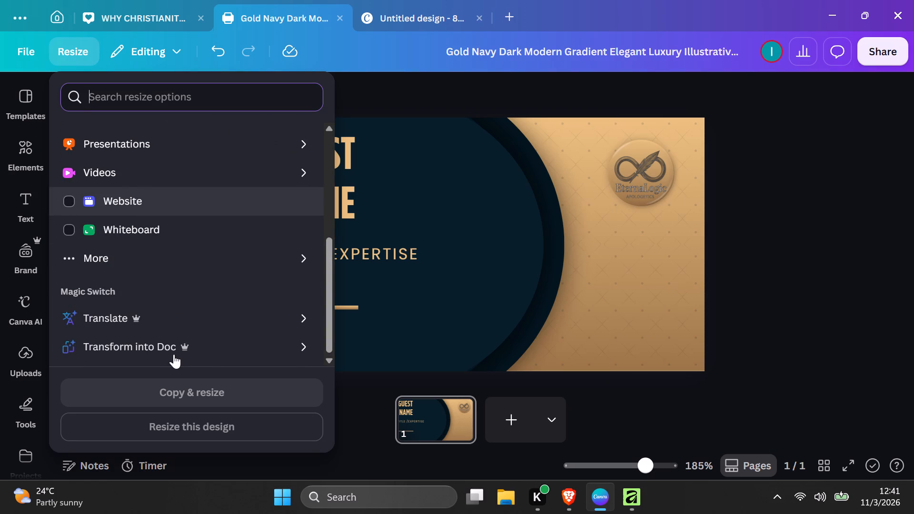
pyautogui.scroll(-1, 174, 354)
pyautogui.scroll(-3, 207, 286)
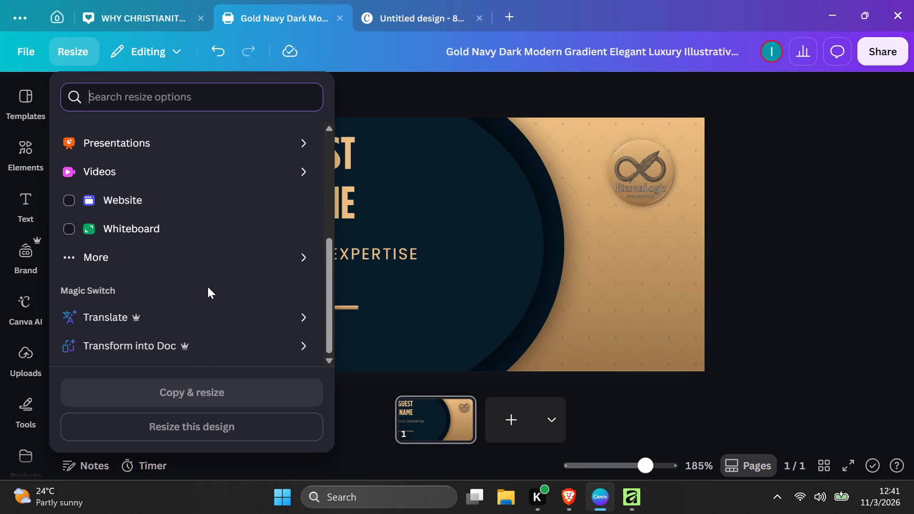
pyautogui.scroll(3, 212, 319)
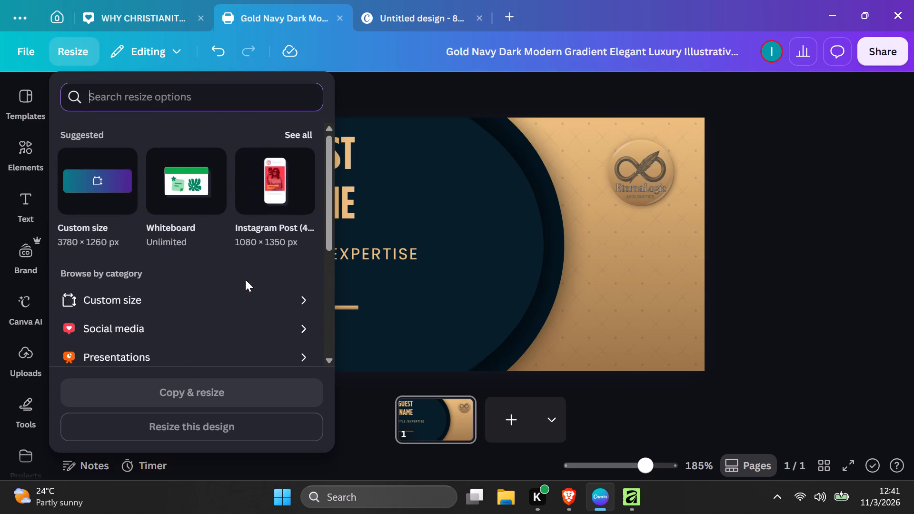
pyautogui.click(133, 292)
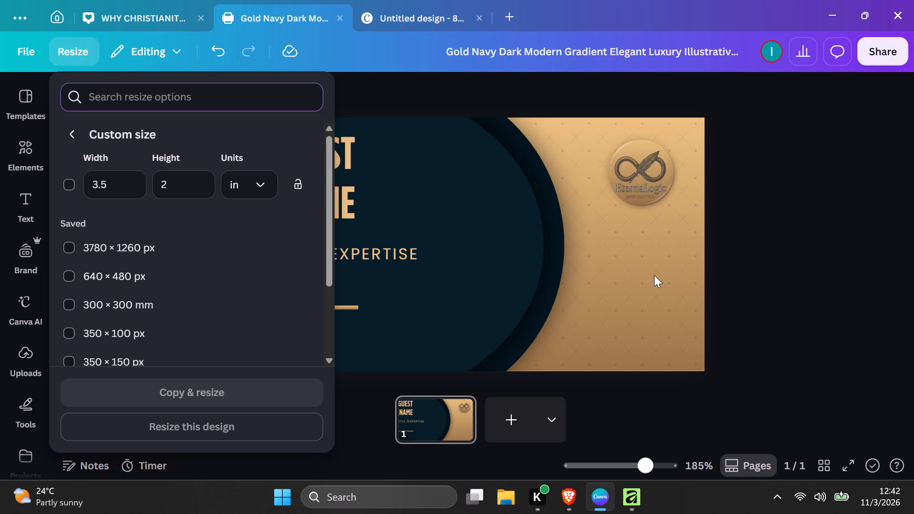
pyautogui.click(96, 187)
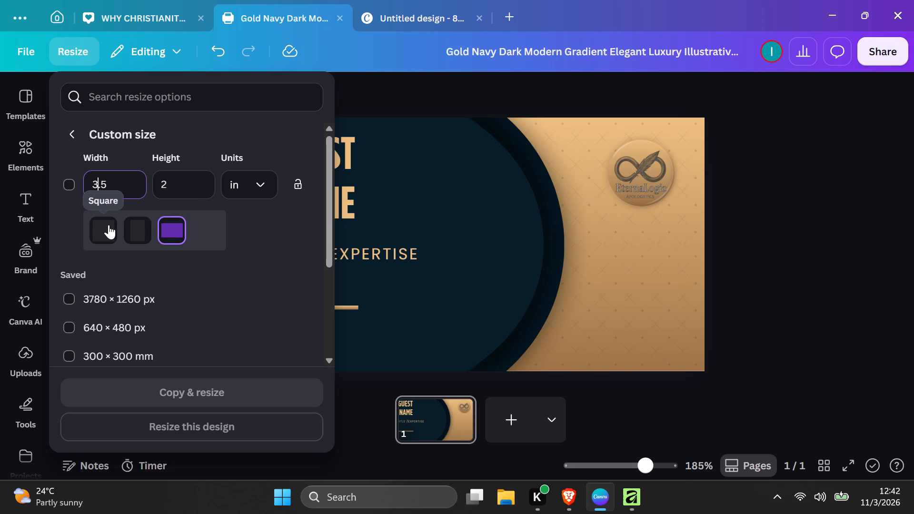
pyautogui.click(806, 300)
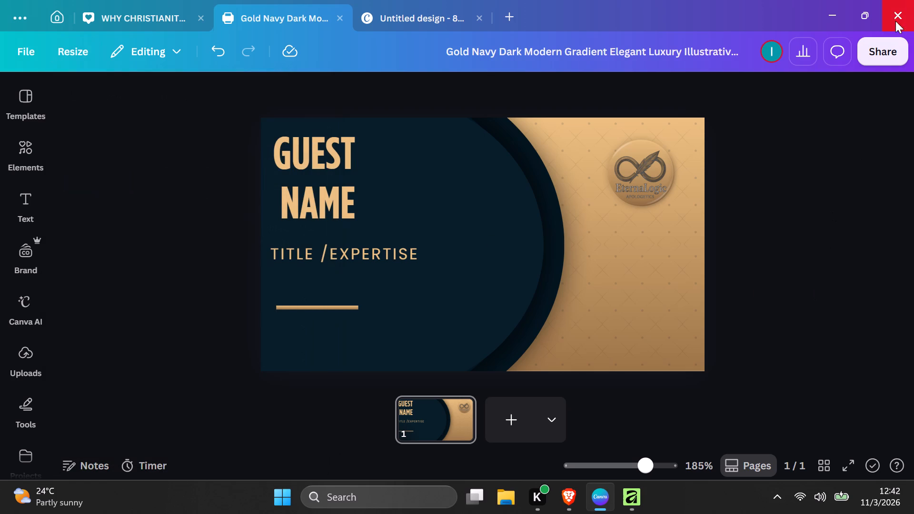
# Download the guest card as a PNG and save it in the Downloads folder.
pyautogui.click(887, 52)
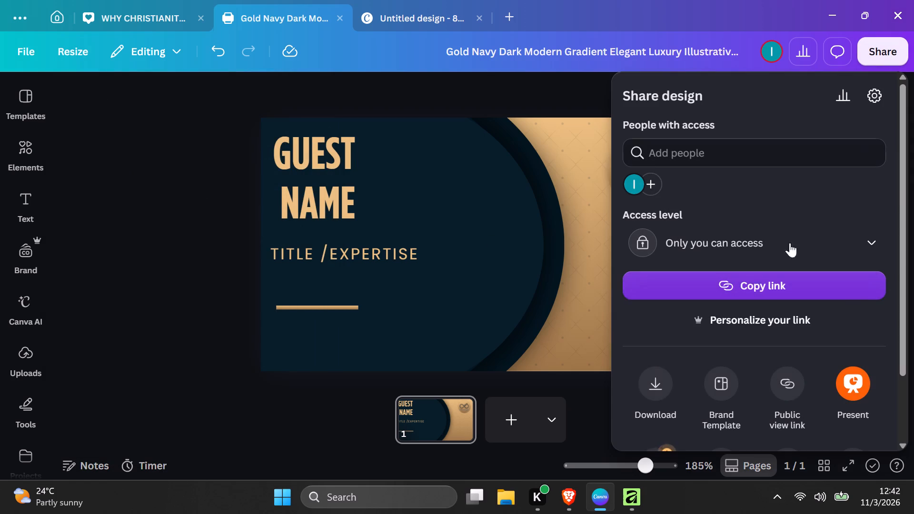
pyautogui.click(643, 403)
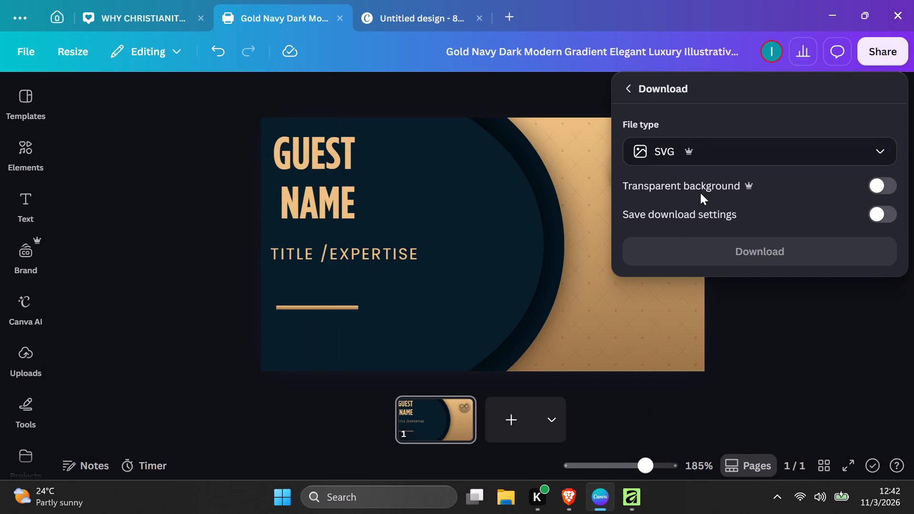
pyautogui.click(884, 153)
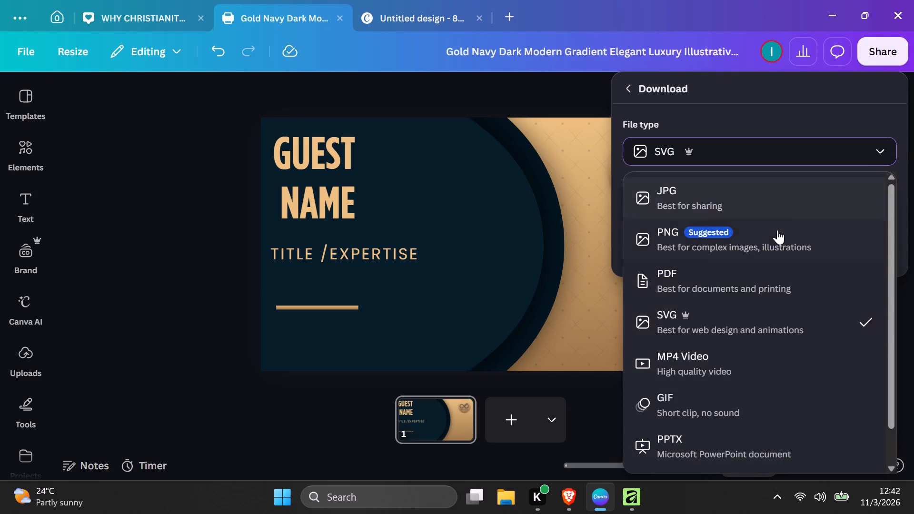
pyautogui.click(764, 242)
pyautogui.click(725, 366)
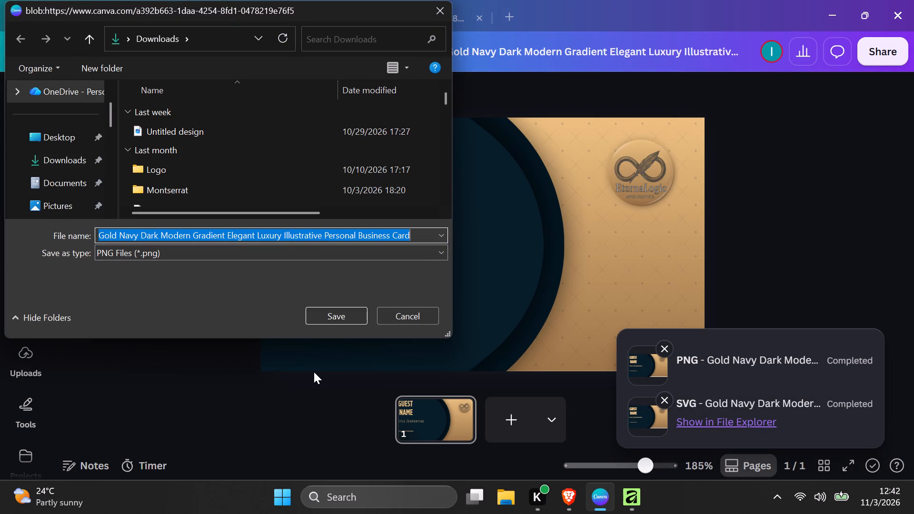
pyautogui.click(338, 318)
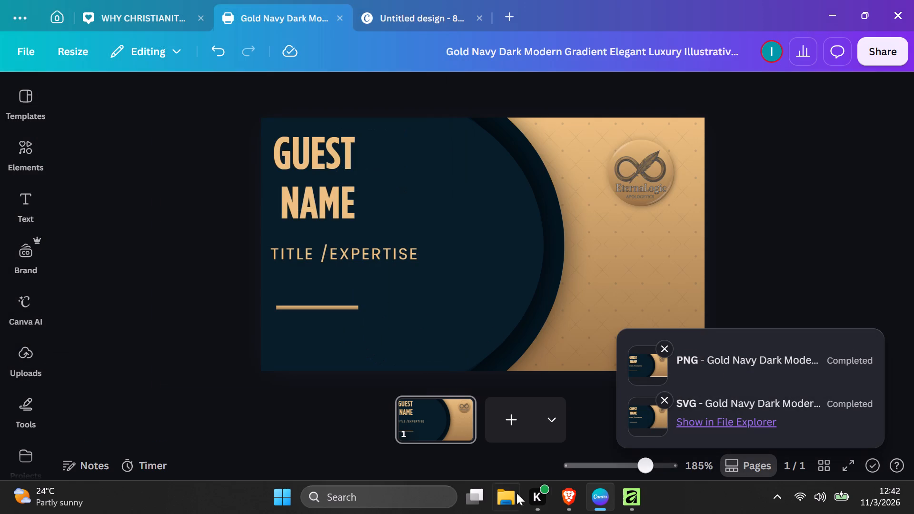
# Switch to File Explorer and view the exported PNG card from the Downloads folder, closing the viewer when done.
pyautogui.click(507, 499)
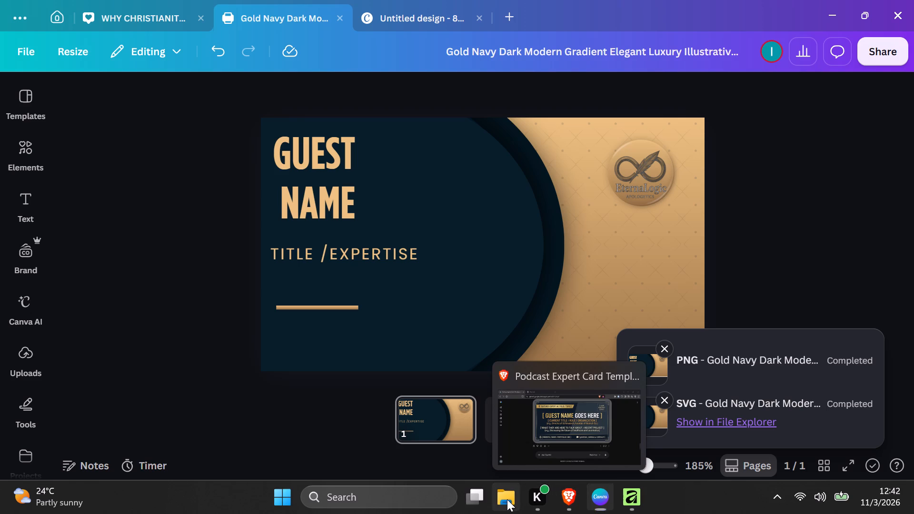
pyautogui.click(60, 221)
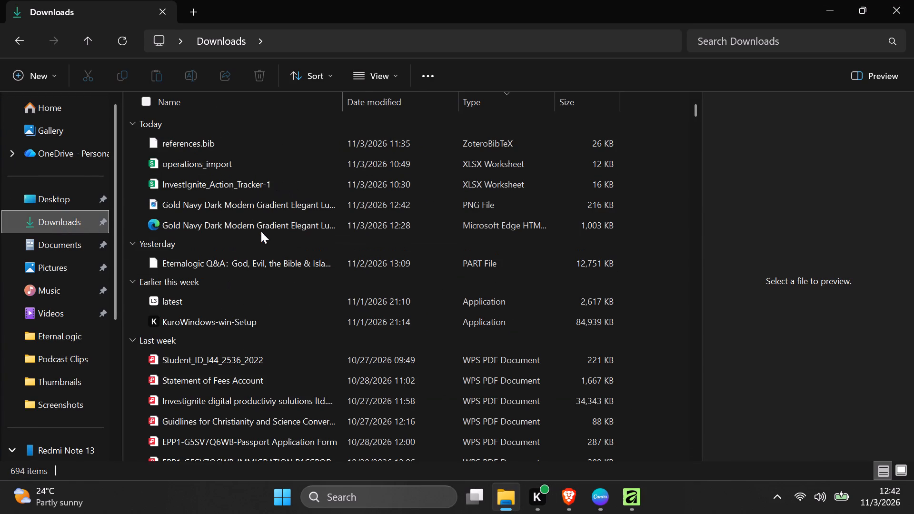
pyautogui.doubleClick(249, 209)
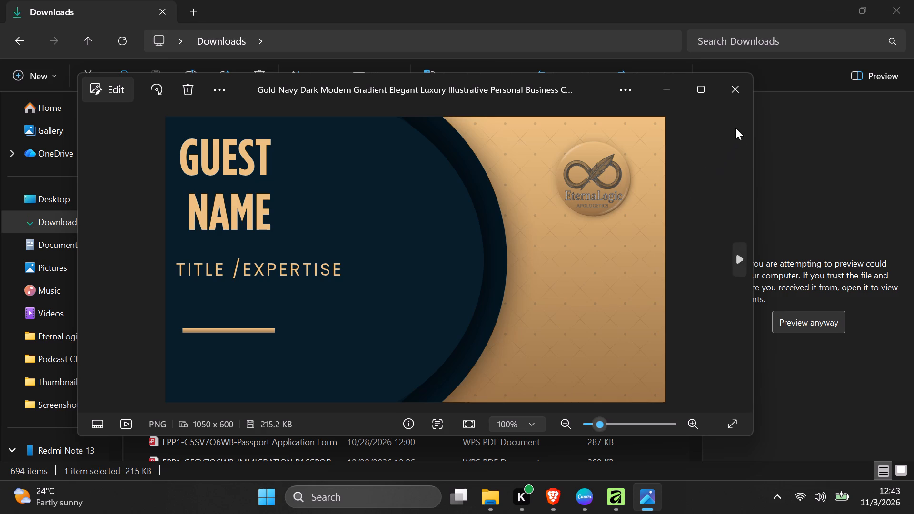
pyautogui.click(736, 96)
# Return to Canva, make a resized copy of the card at 3.5 × 1 in, and open that copy.
pyautogui.click(596, 505)
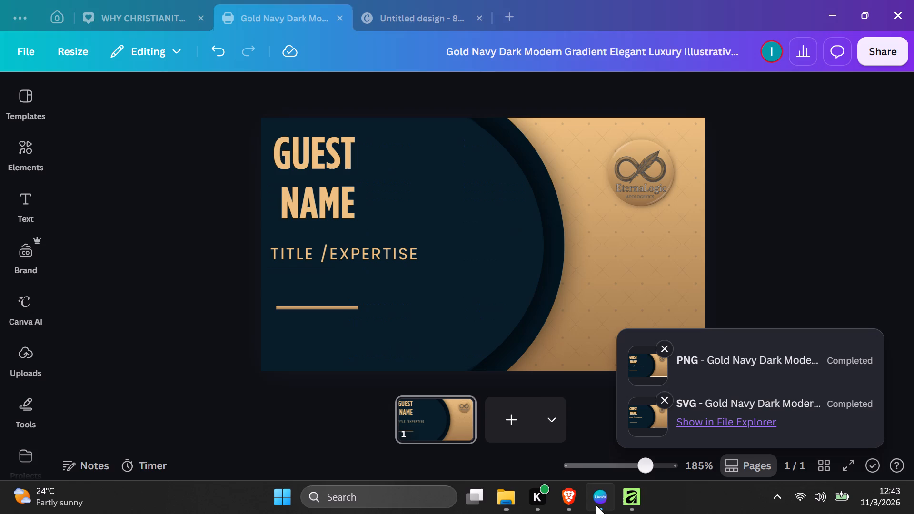
pyautogui.click(68, 49)
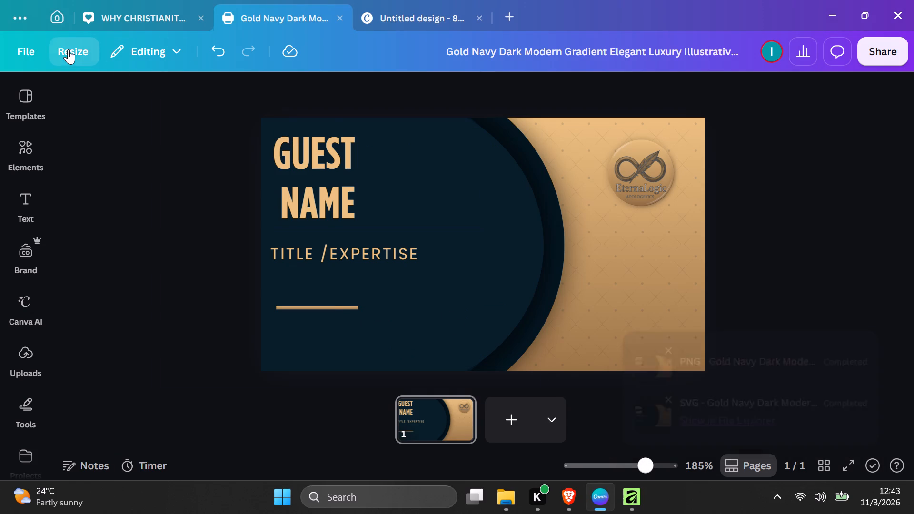
pyautogui.click(166, 296)
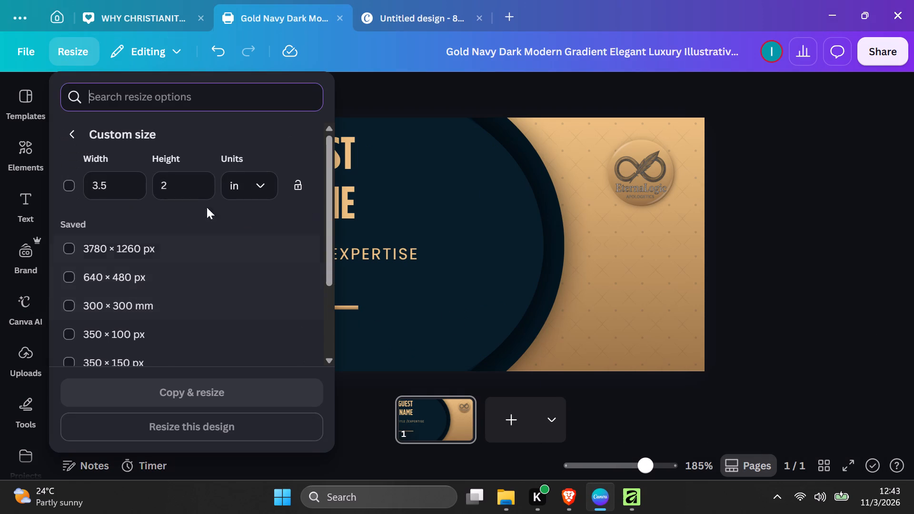
pyautogui.click(186, 176)
pyautogui.press('BackSpace')
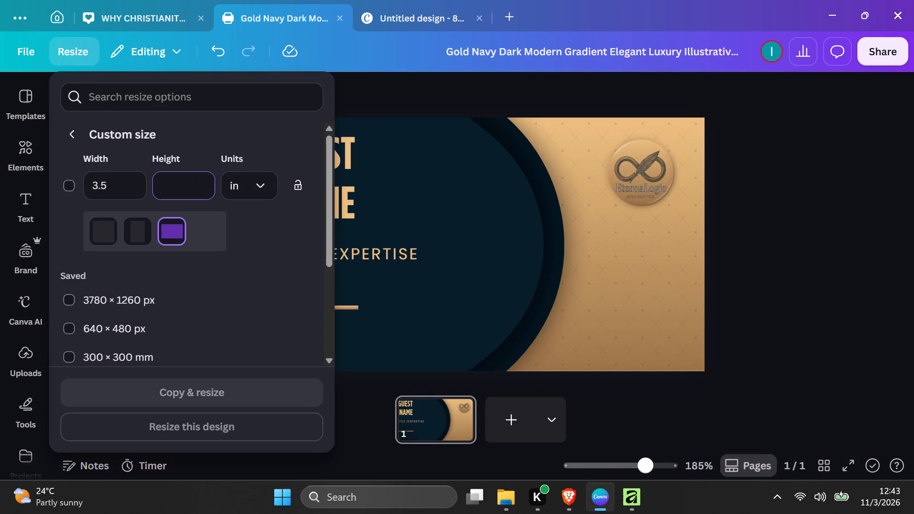
pyautogui.press('1')
pyautogui.click(177, 398)
pyautogui.press('Return')
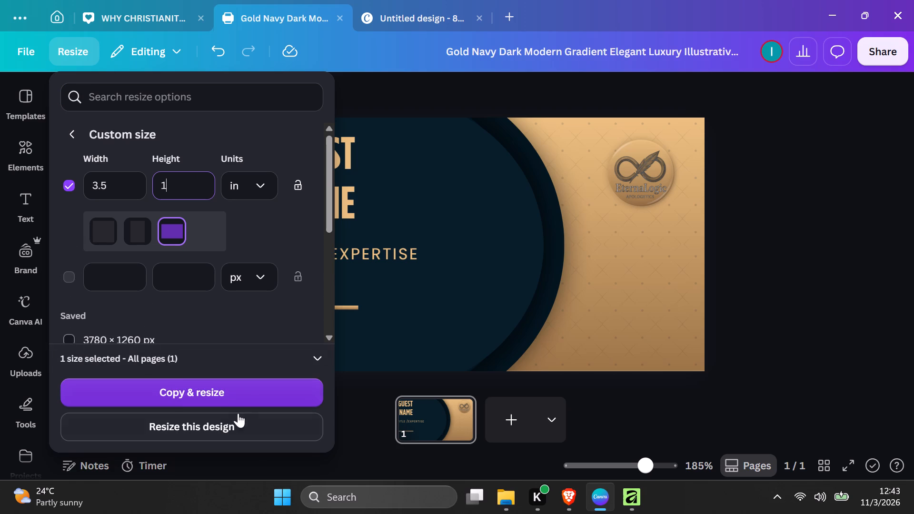
pyautogui.click(213, 397)
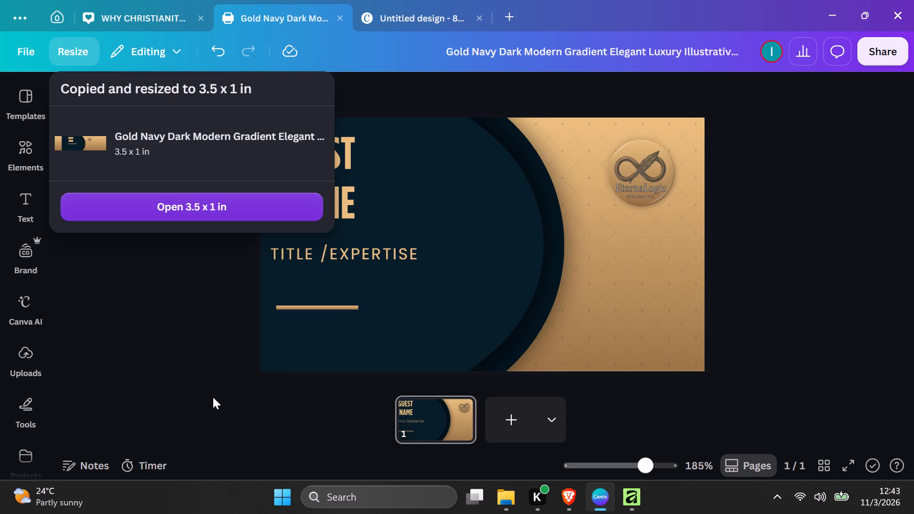
pyautogui.click(215, 210)
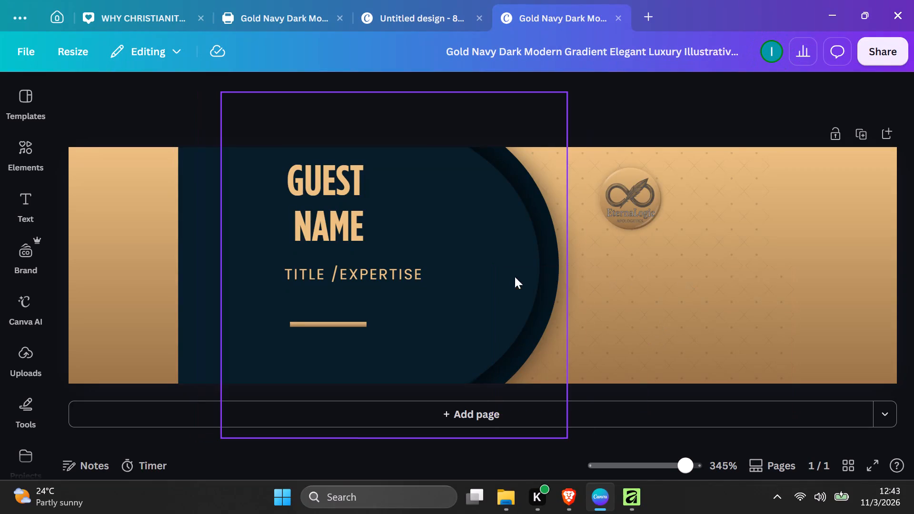
# Stretch the dark navy shape on the resized card out to the card's left edge.
pyautogui.click(221, 271)
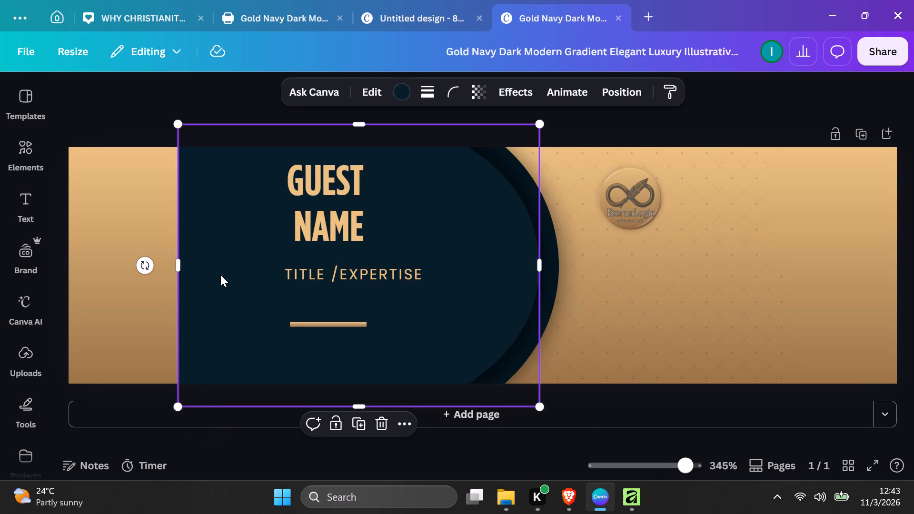
pyautogui.moveTo(177, 267); pyautogui.dragTo(131, 265)
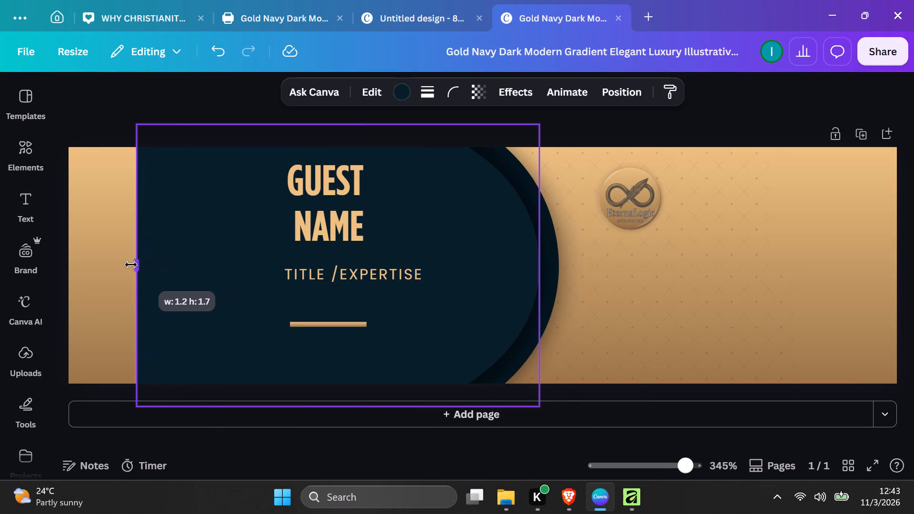
pyautogui.moveTo(131, 265); pyautogui.dragTo(71, 270)
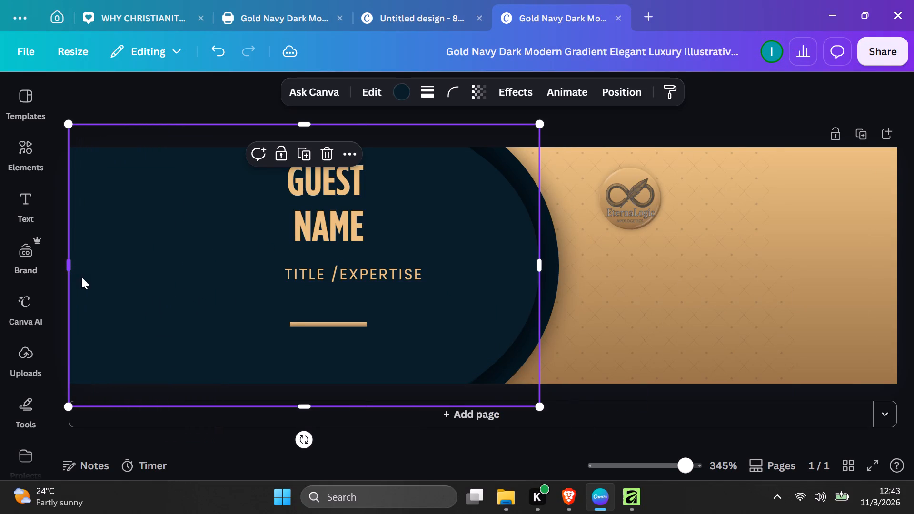
pyautogui.click(882, 308)
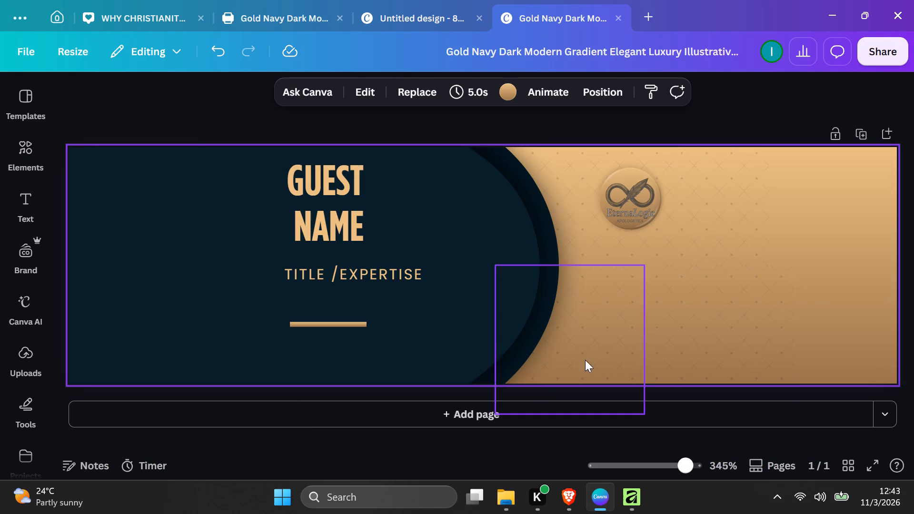
# Move the GUEST NAME heading to the left edge of the navy area.
pyautogui.moveTo(338, 218); pyautogui.dragTo(194, 220)
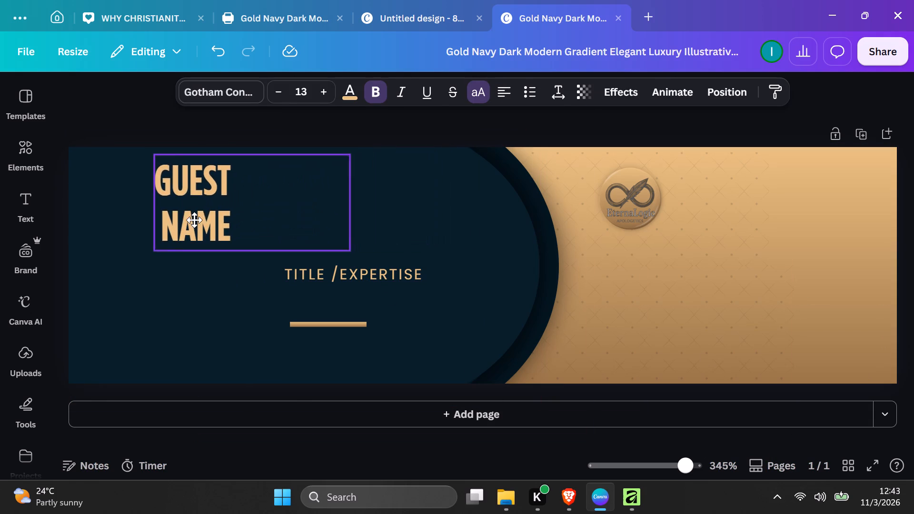
pyautogui.moveTo(194, 220); pyautogui.dragTo(124, 219)
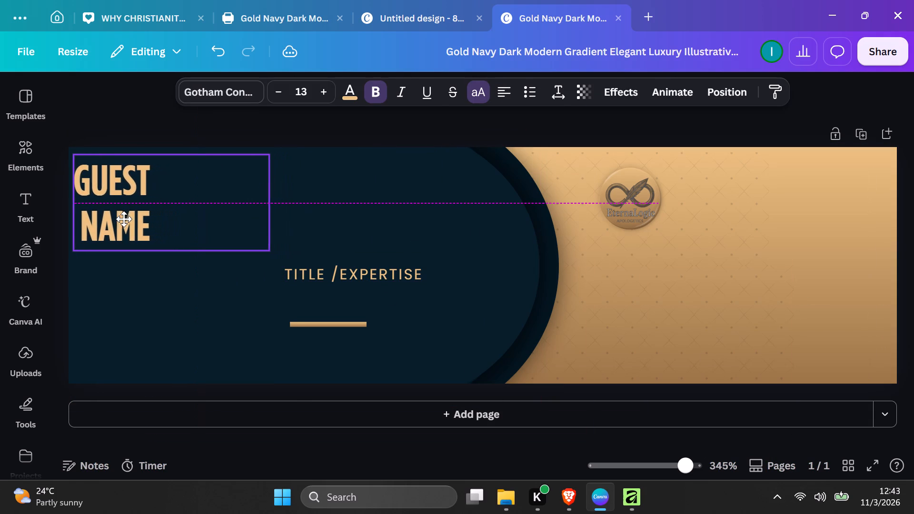
pyautogui.moveTo(124, 219); pyautogui.dragTo(122, 218)
# Remove the line break in the heading so GUEST NAME sits on a single line.
pyautogui.click(163, 189)
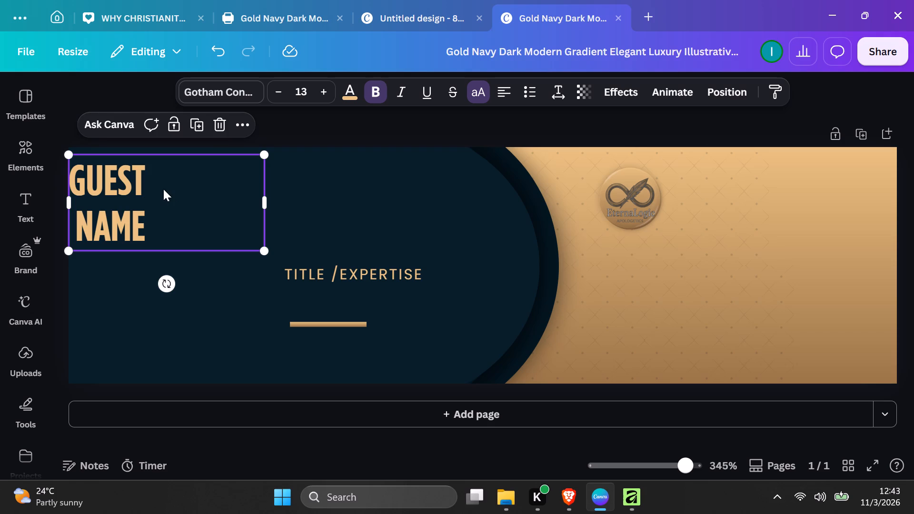
pyautogui.press('Delete')
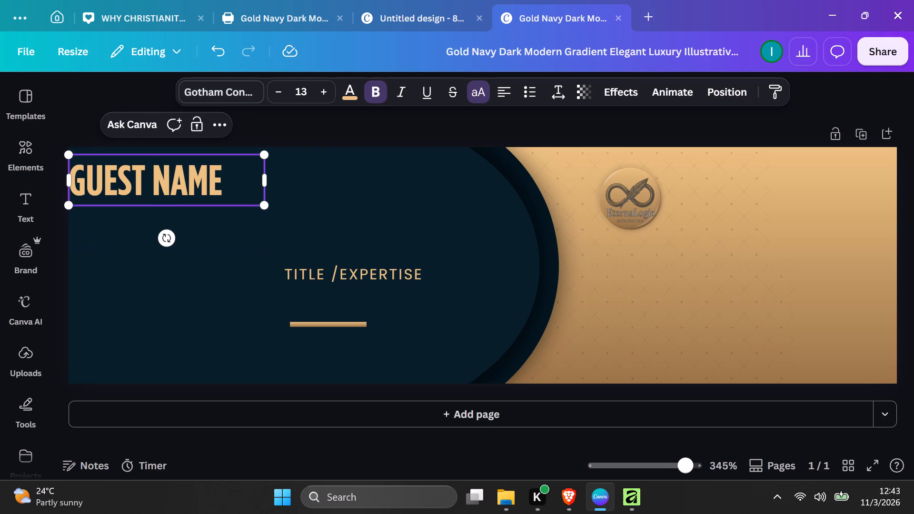
# Widen the GUEST NAME heading's text box to about 1.7 in across the navy area.
pyautogui.moveTo(262, 179); pyautogui.dragTo(270, 181)
pyautogui.click(264, 177)
pyautogui.moveTo(267, 178); pyautogui.dragTo(480, 215)
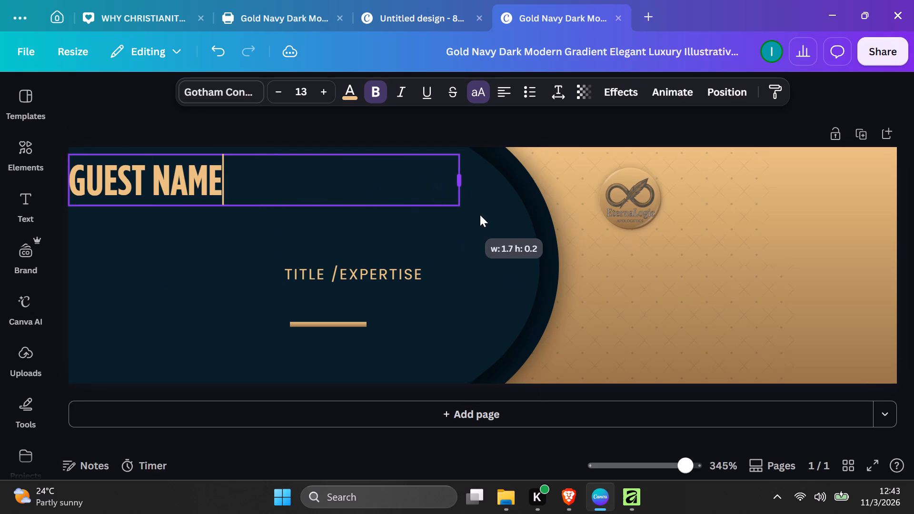
pyautogui.moveTo(480, 215); pyautogui.dragTo(471, 214)
# Move the TITLE /EXPERTISE line beneath the GUEST NAME heading, and shift the heading slightly inward from the card's left edge.
pyautogui.click(413, 277)
pyautogui.moveTo(408, 275); pyautogui.dragTo(240, 248)
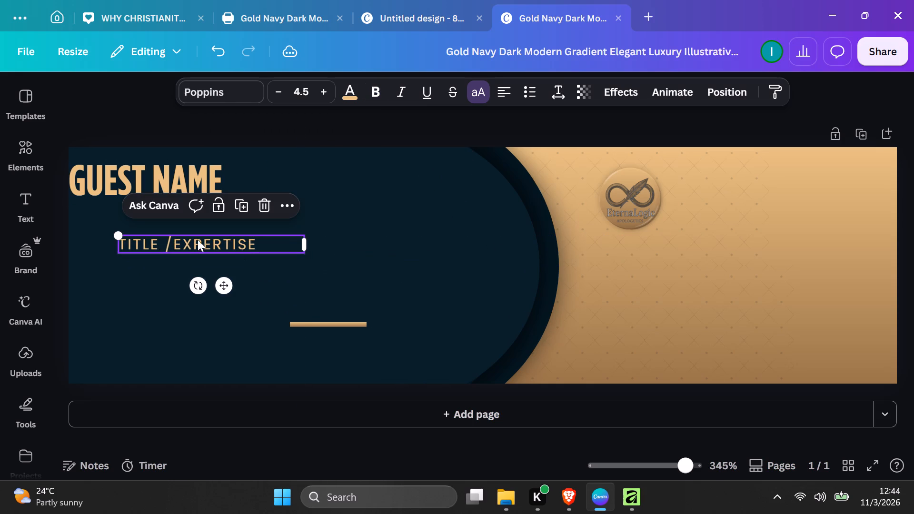
pyautogui.moveTo(186, 179); pyautogui.dragTo(201, 195)
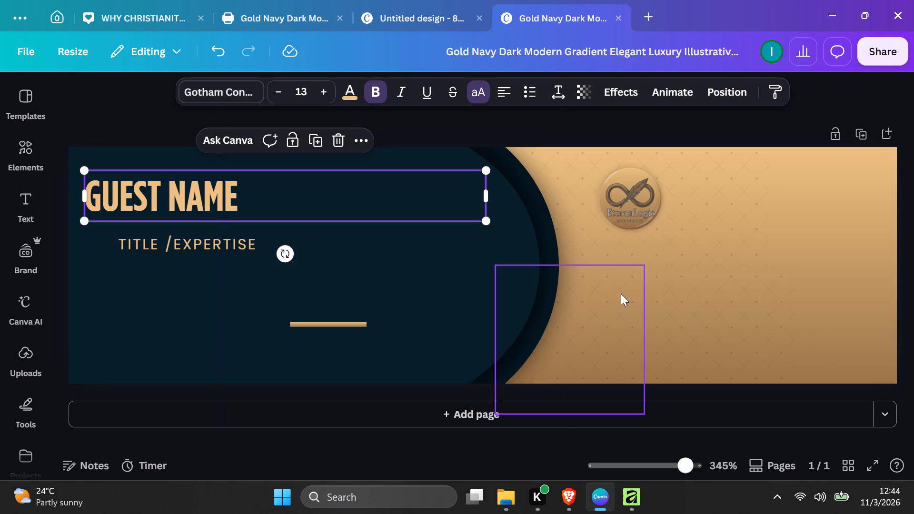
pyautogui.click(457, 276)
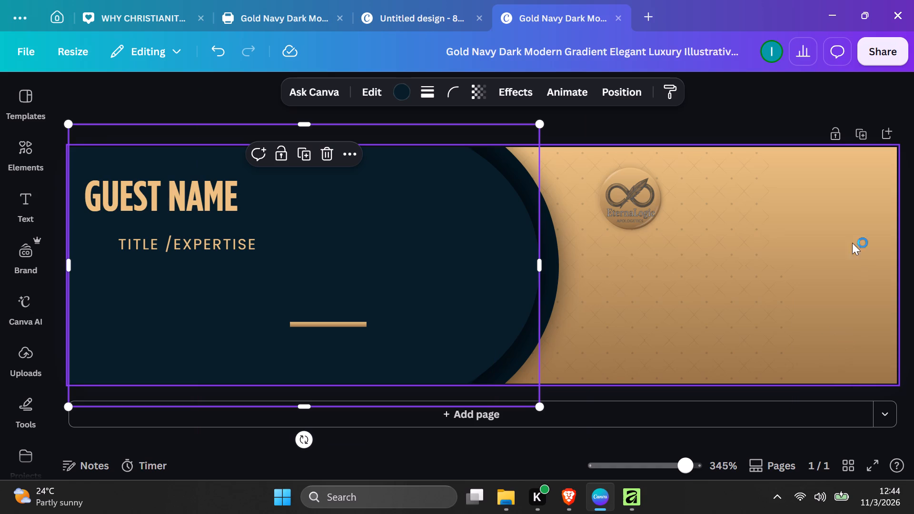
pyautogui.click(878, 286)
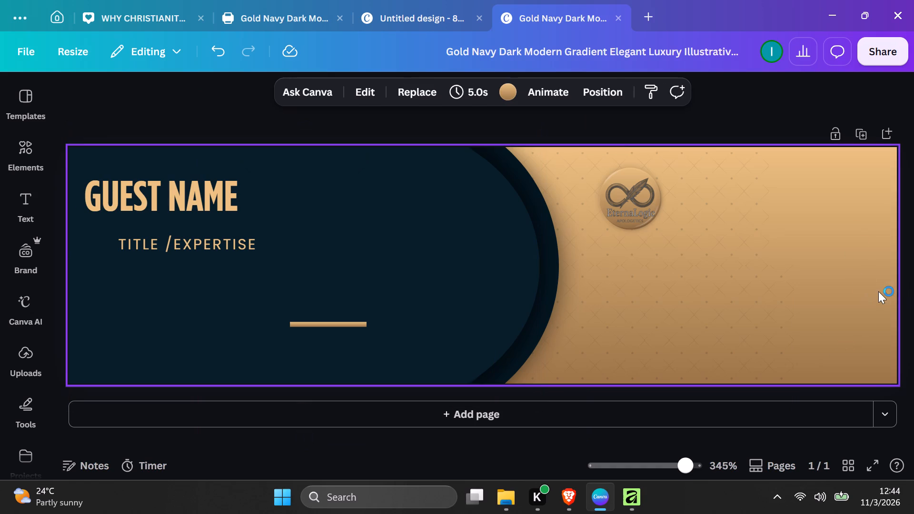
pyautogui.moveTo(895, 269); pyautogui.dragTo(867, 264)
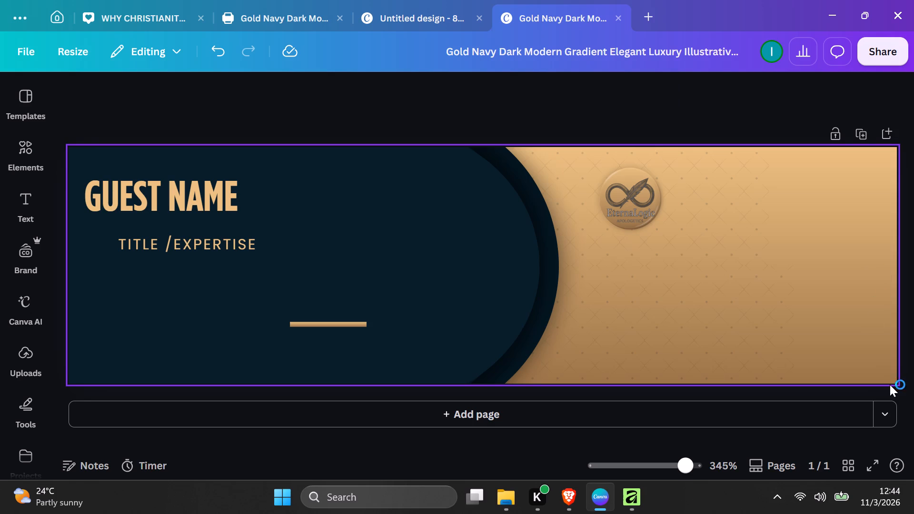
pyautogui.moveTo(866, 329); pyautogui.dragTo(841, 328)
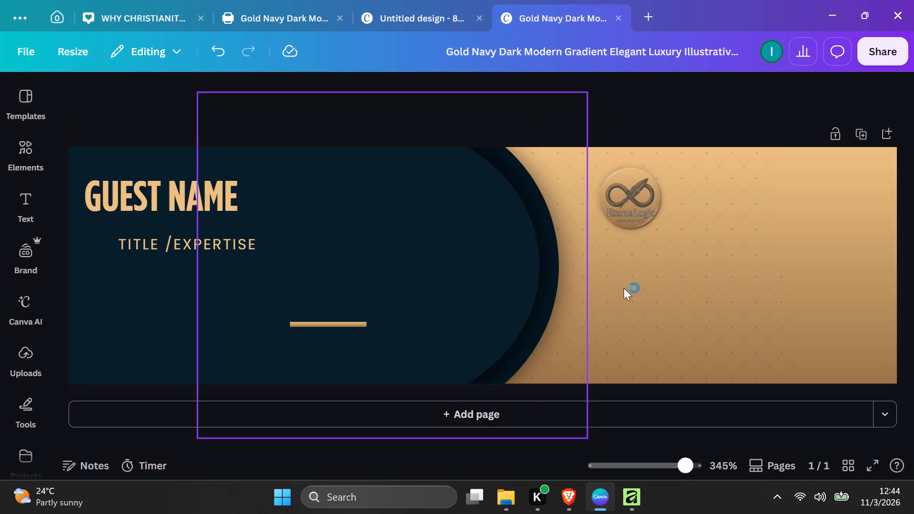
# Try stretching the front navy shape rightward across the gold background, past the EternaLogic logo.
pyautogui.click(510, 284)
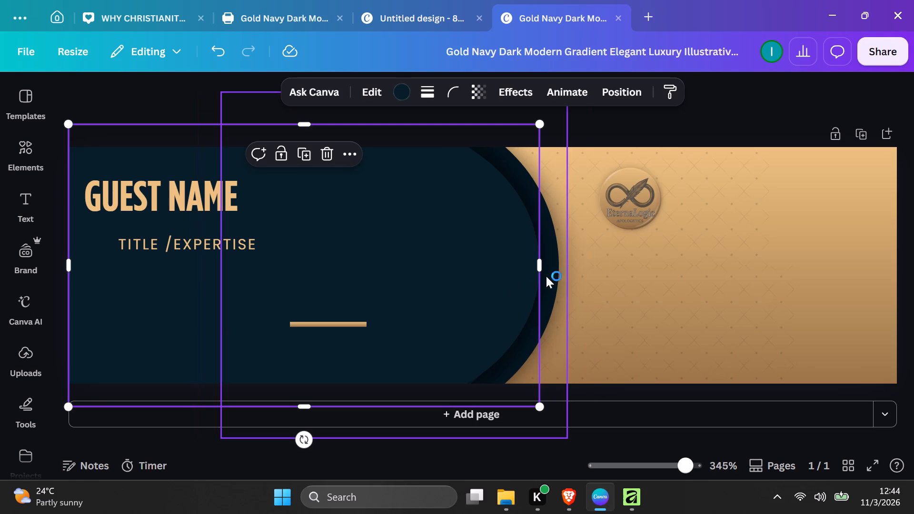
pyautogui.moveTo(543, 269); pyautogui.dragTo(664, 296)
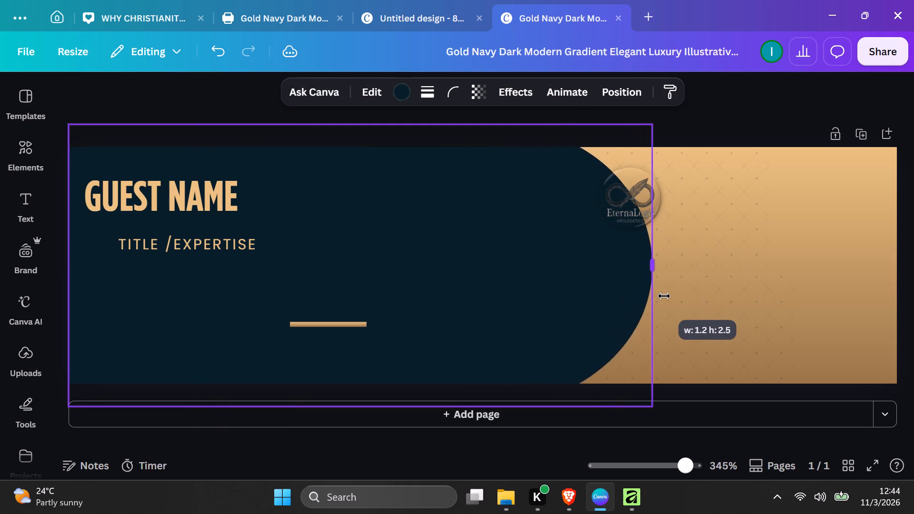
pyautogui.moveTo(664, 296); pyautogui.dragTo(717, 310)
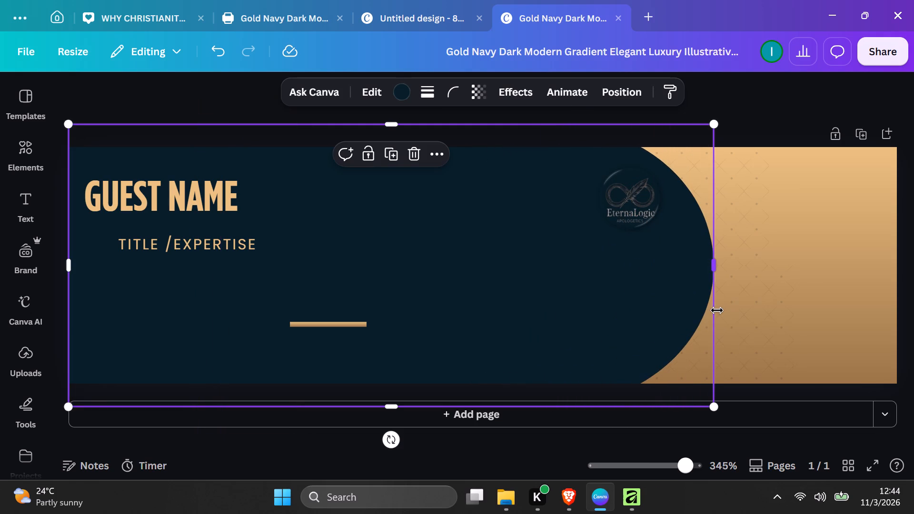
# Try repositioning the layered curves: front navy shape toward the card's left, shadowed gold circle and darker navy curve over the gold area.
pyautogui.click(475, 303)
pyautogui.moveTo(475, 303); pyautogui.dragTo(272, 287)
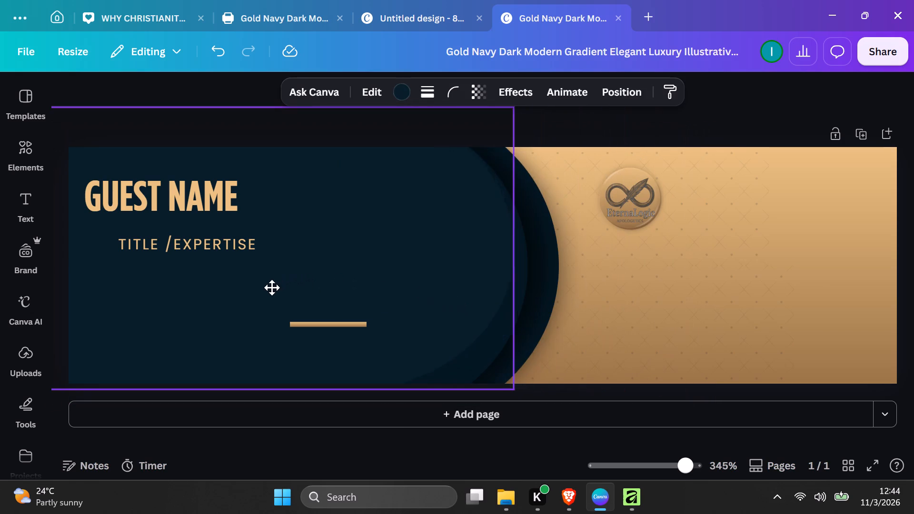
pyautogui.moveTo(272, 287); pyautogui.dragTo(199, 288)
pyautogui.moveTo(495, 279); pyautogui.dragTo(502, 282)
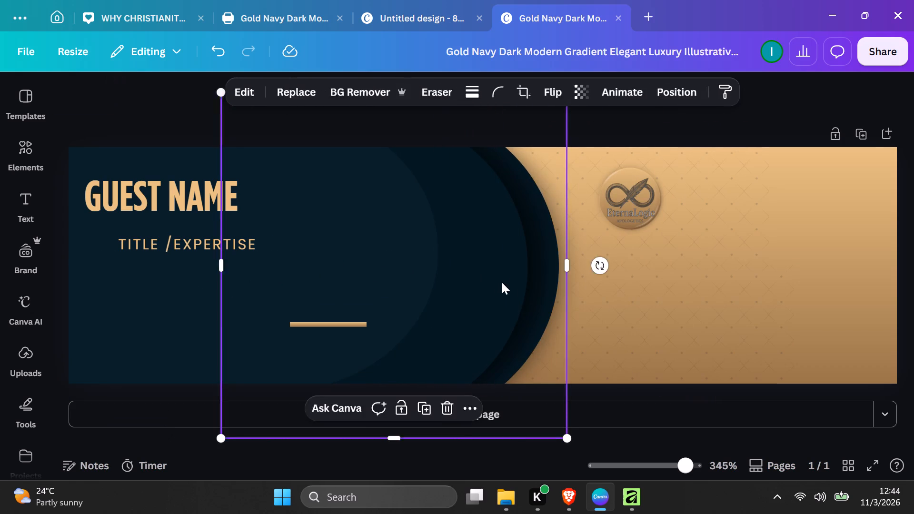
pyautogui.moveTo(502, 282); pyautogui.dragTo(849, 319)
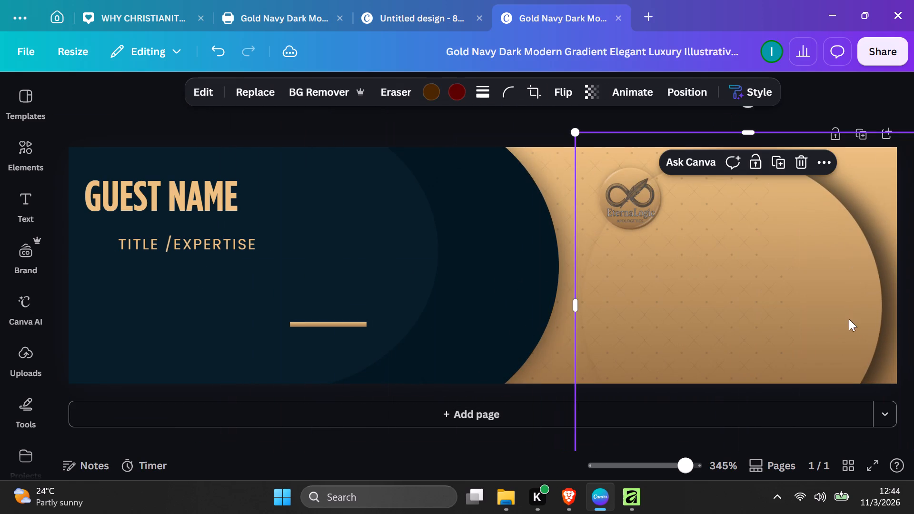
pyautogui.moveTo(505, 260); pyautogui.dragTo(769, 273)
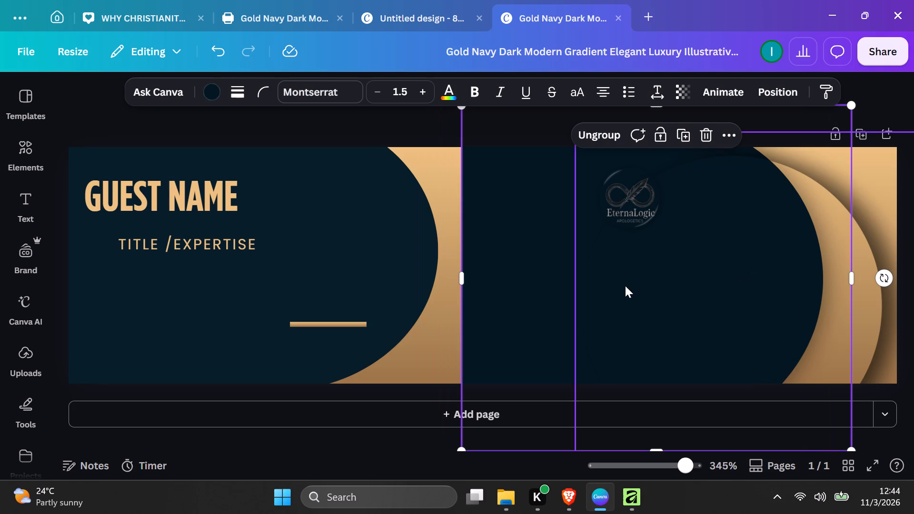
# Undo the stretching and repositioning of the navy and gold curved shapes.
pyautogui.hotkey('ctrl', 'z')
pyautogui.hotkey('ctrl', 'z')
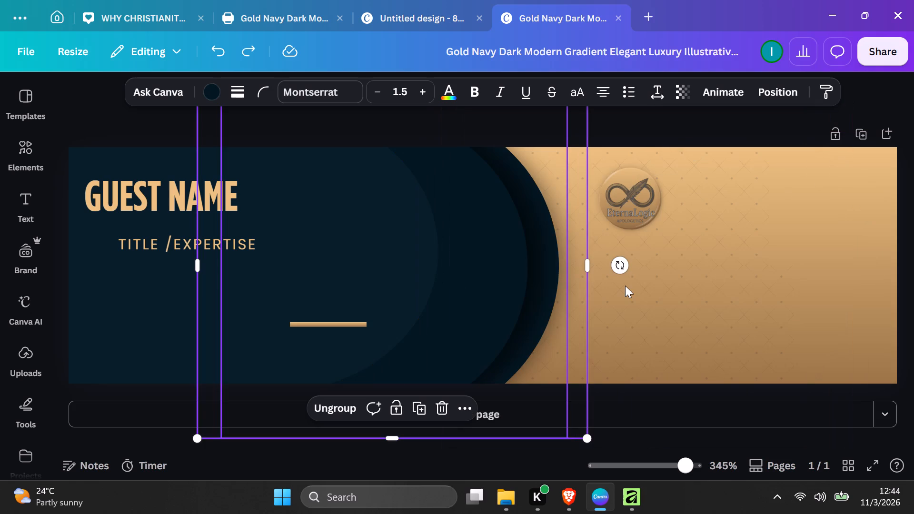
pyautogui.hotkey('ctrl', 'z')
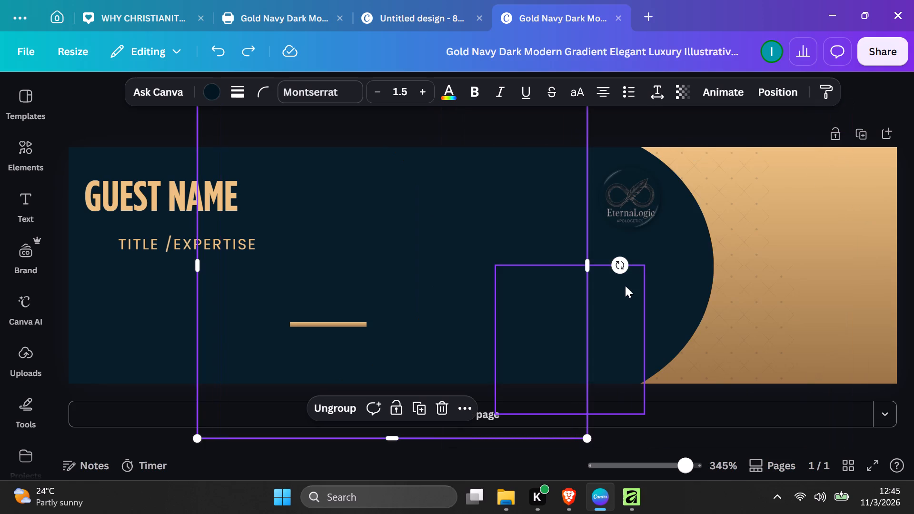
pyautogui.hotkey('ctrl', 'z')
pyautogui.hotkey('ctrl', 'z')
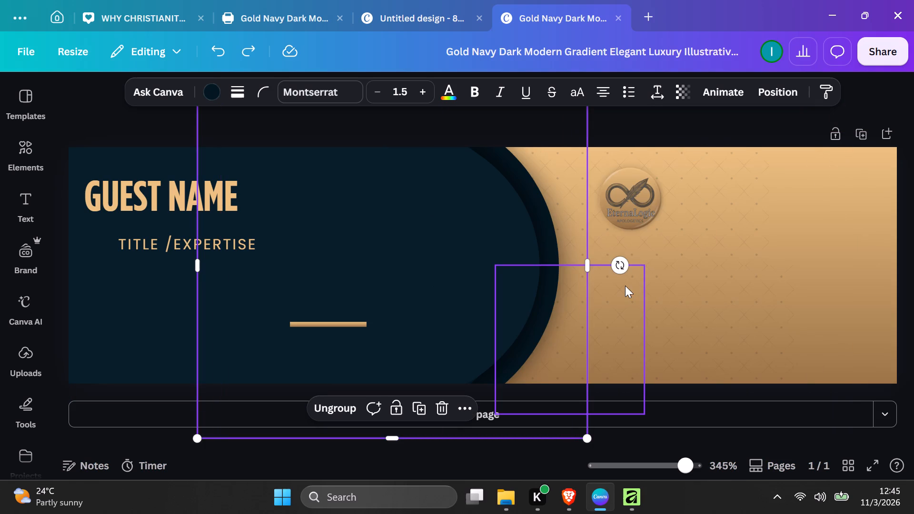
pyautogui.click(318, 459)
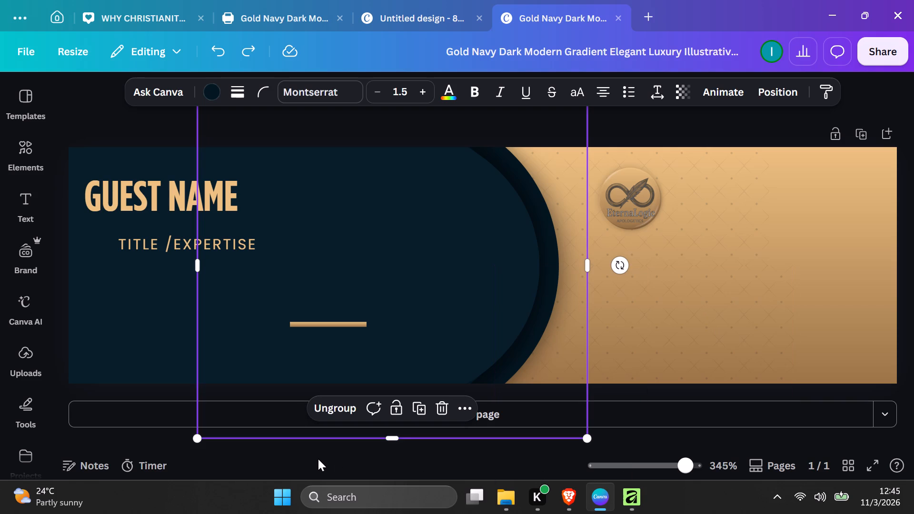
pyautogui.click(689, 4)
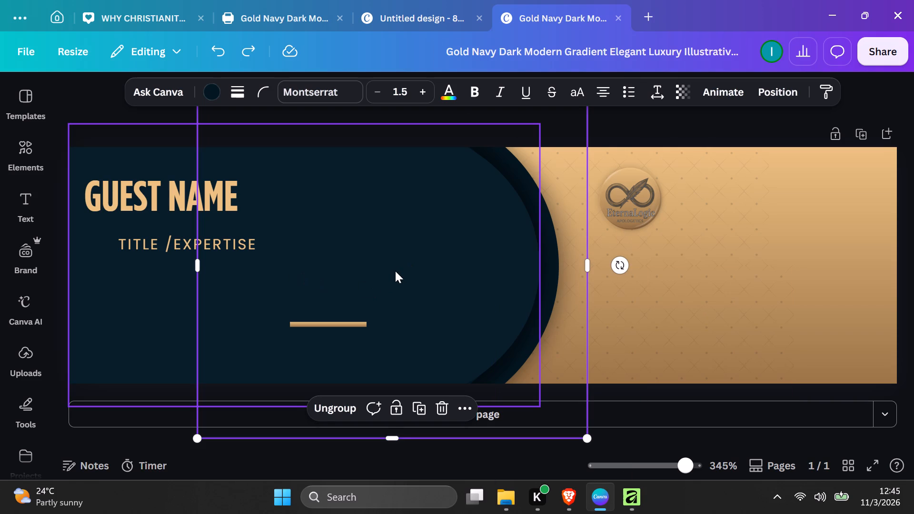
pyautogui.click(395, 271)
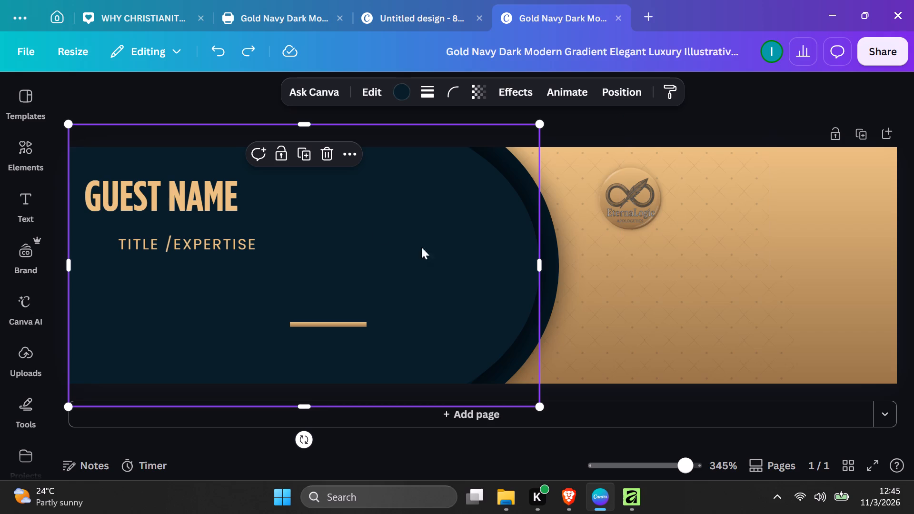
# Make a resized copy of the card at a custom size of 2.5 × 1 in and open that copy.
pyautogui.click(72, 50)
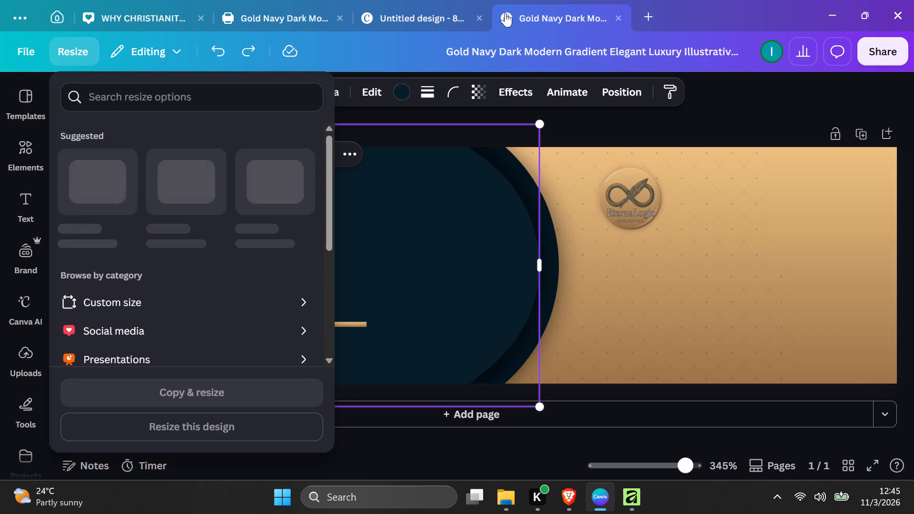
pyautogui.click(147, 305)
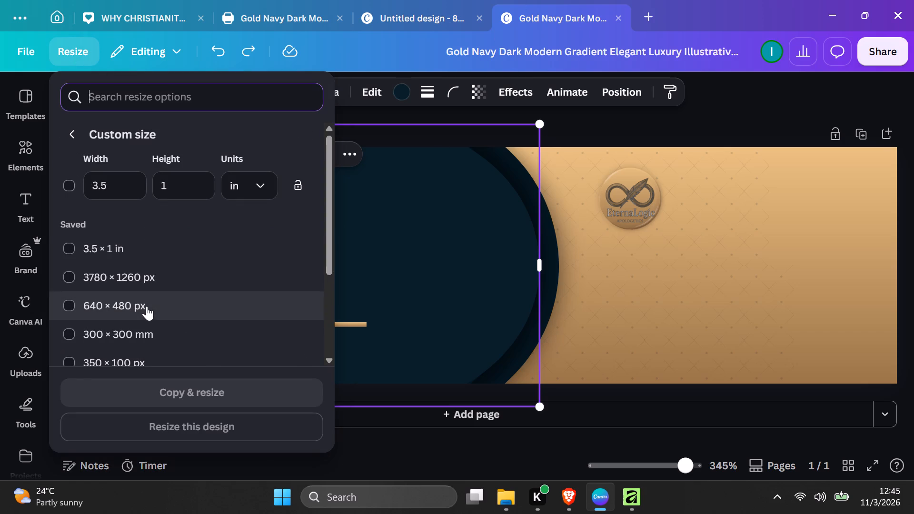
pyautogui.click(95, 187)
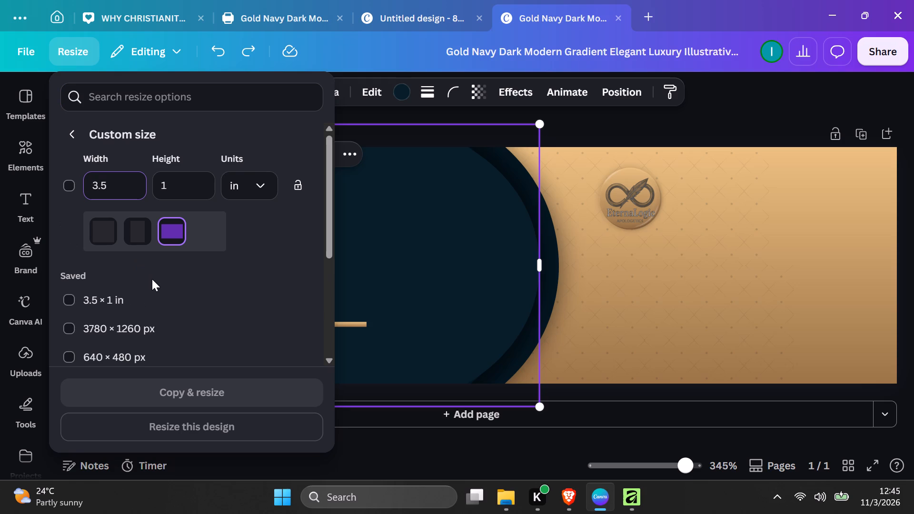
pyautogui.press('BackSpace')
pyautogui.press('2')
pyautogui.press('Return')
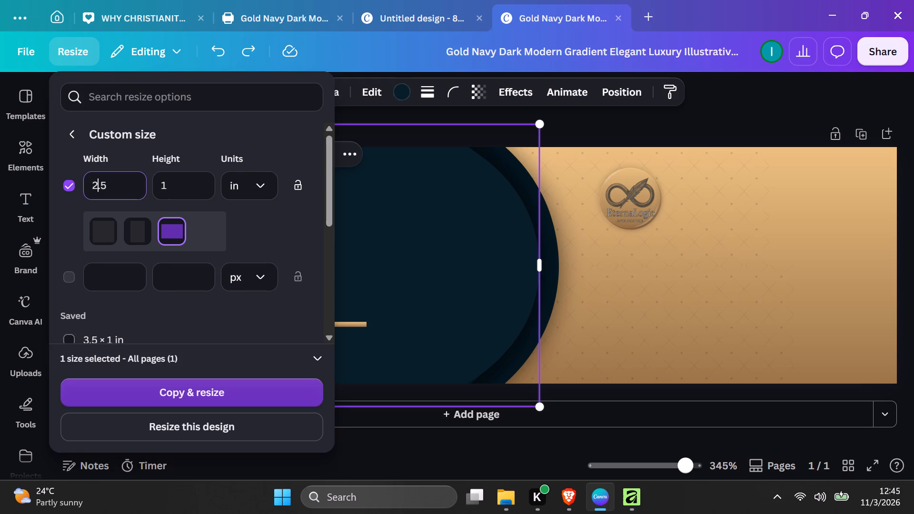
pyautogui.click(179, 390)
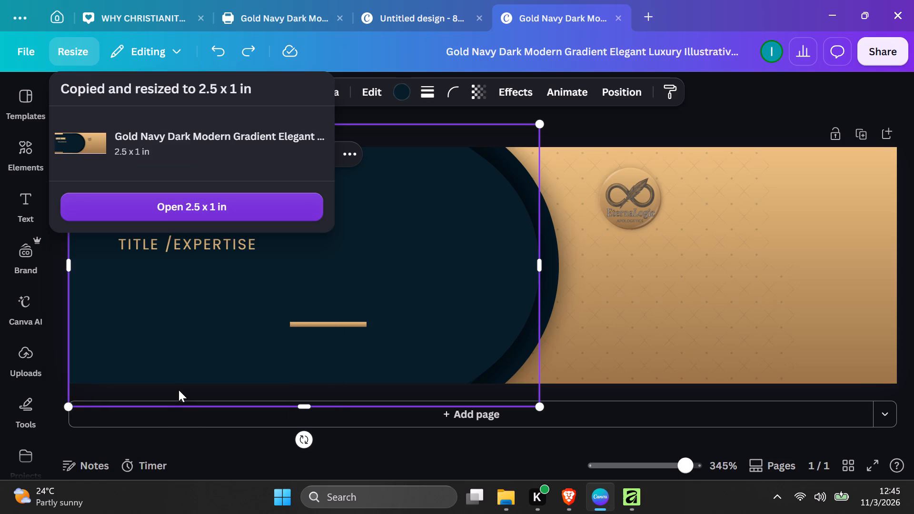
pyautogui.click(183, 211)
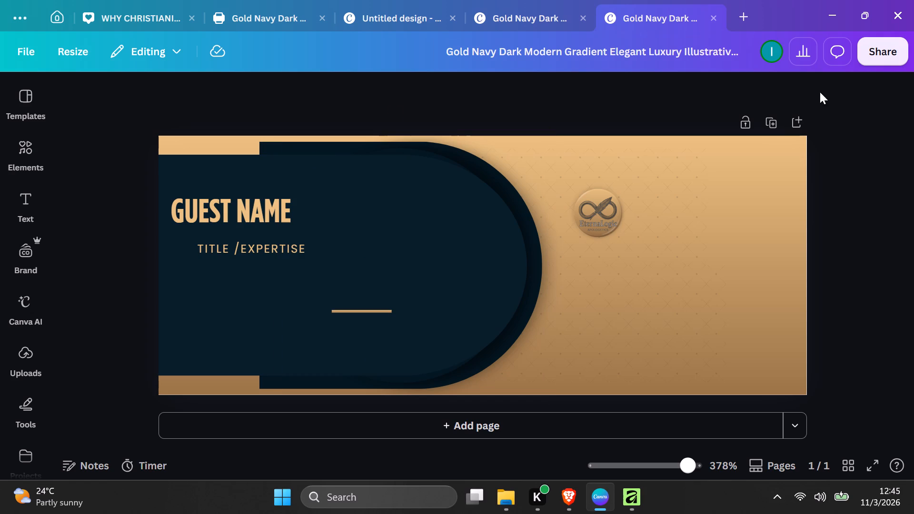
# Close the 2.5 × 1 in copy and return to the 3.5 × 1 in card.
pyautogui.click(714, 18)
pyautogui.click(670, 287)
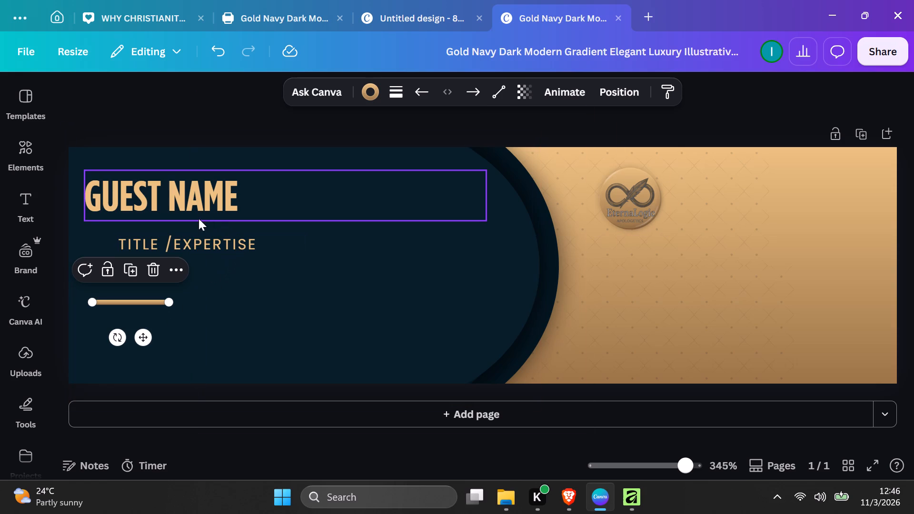
# Switch to Affinity to examine the layers of the original SVG business card, and return to Canva.
pyautogui.click(178, 182)
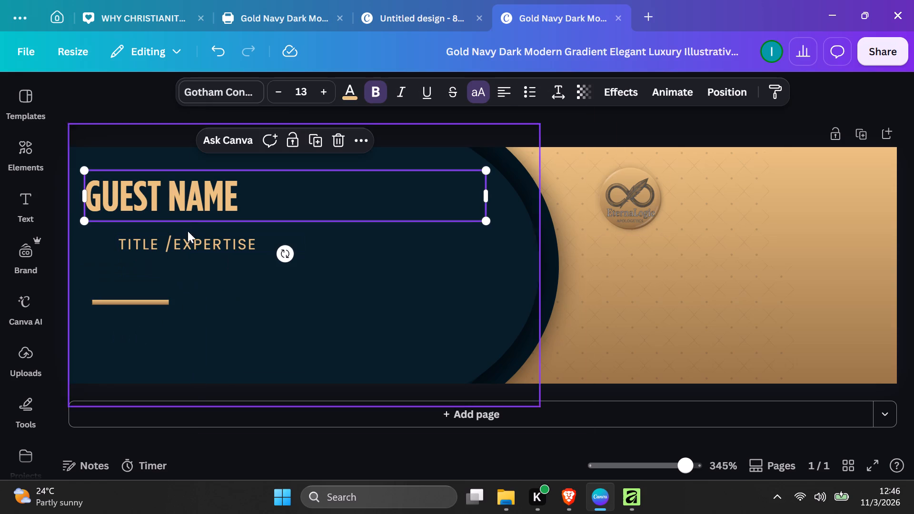
pyautogui.click(626, 502)
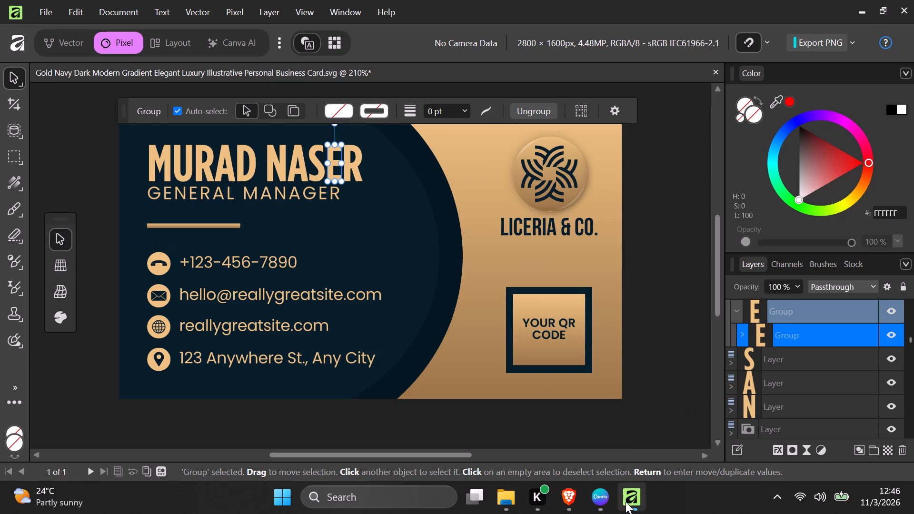
pyautogui.scroll(-1, 806, 377)
pyautogui.scroll(1, 806, 377)
pyautogui.click(757, 360)
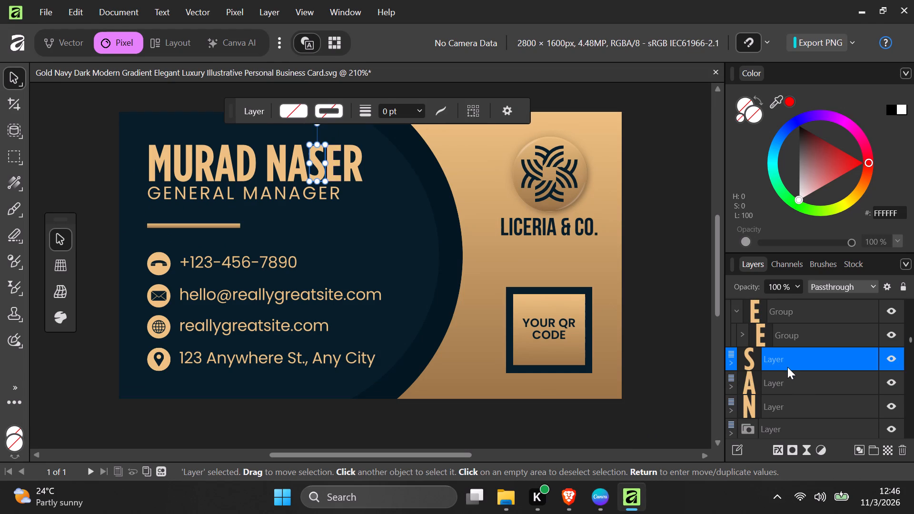
pyautogui.scroll(-6, 787, 367)
pyautogui.scroll(7, 785, 379)
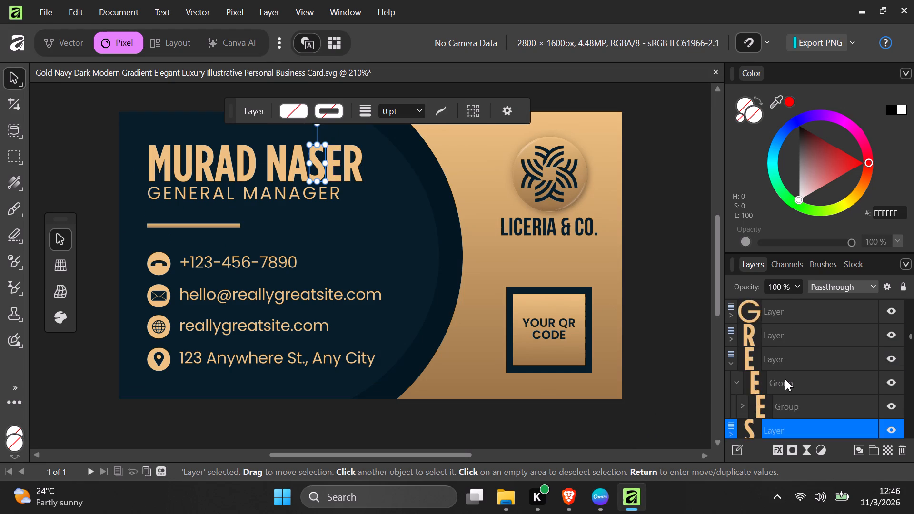
pyautogui.scroll(14, 785, 379)
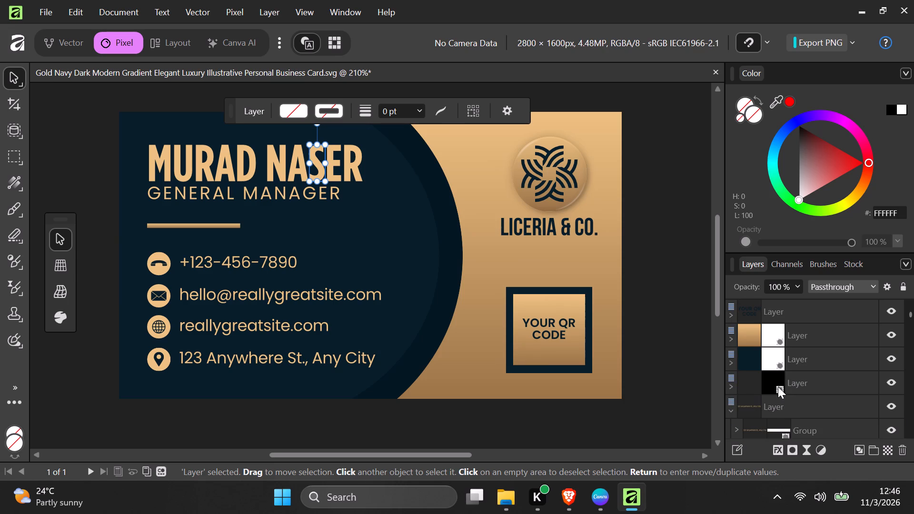
pyautogui.click(594, 504)
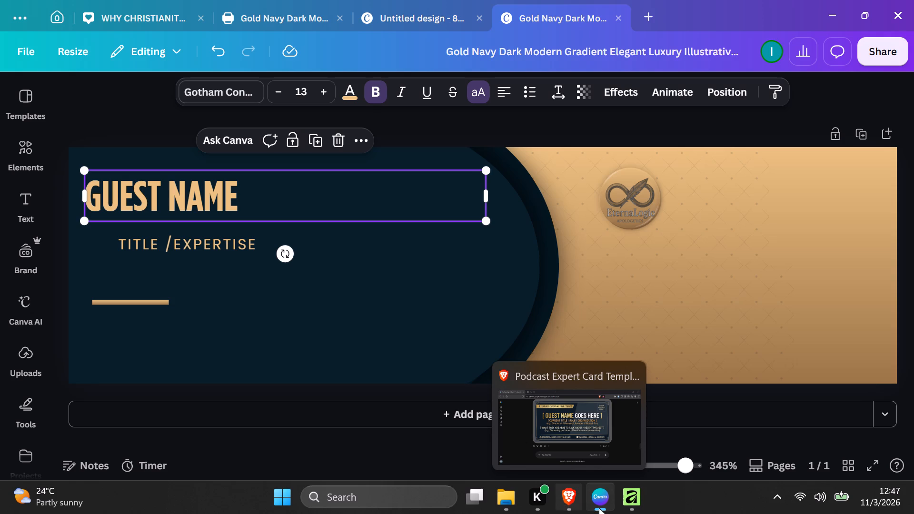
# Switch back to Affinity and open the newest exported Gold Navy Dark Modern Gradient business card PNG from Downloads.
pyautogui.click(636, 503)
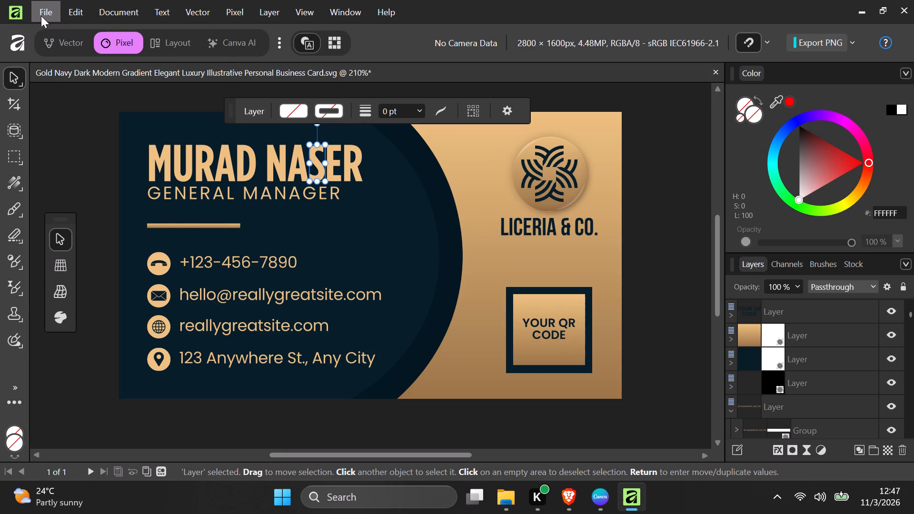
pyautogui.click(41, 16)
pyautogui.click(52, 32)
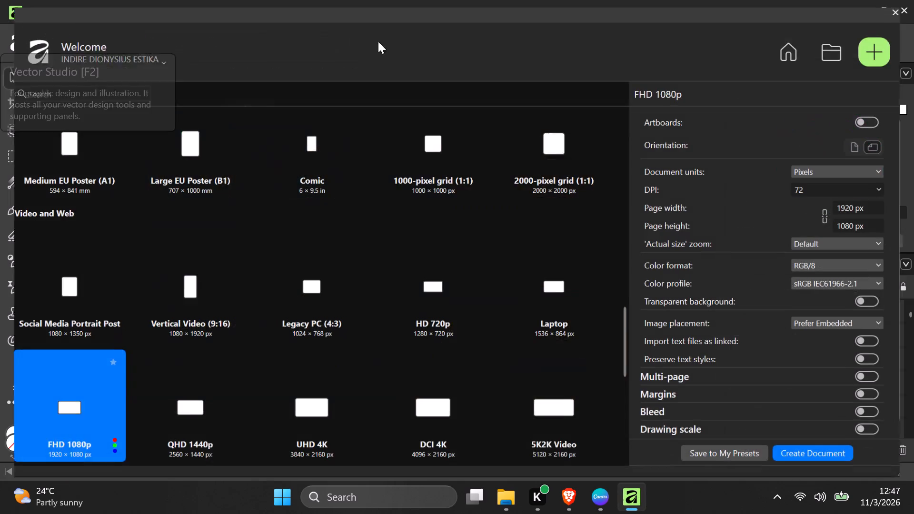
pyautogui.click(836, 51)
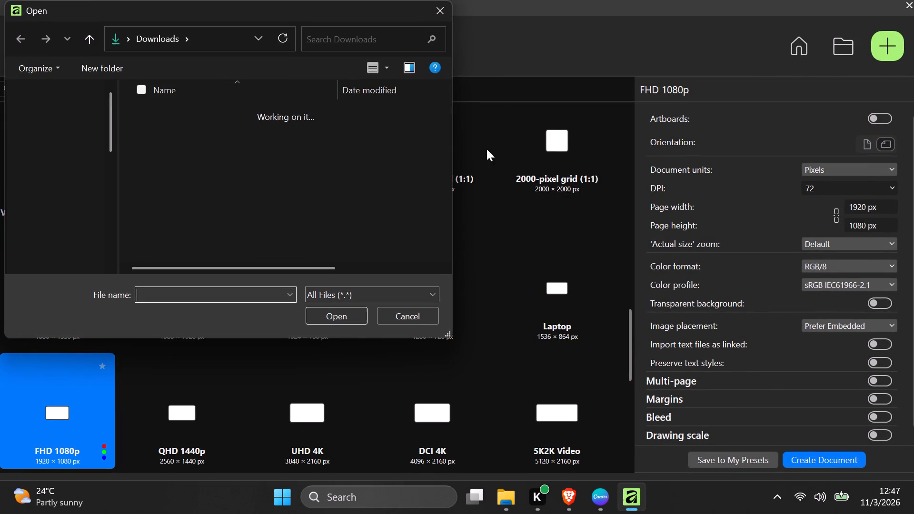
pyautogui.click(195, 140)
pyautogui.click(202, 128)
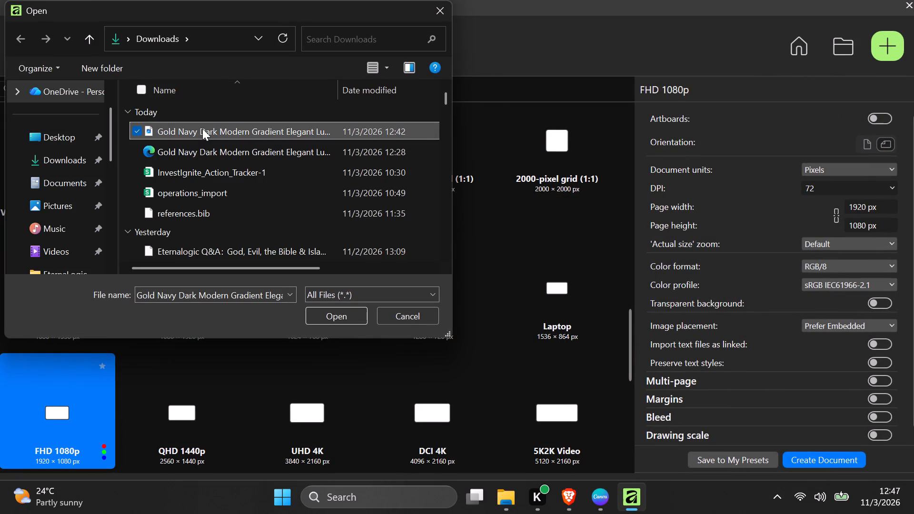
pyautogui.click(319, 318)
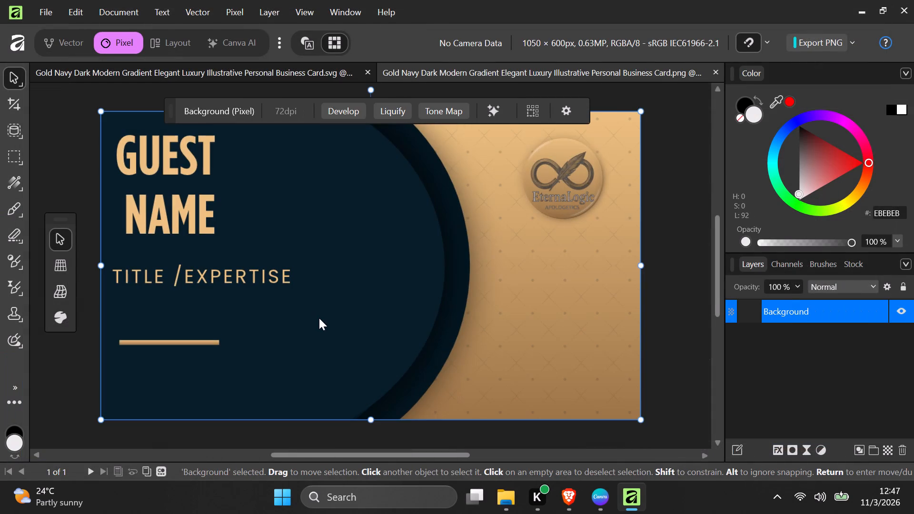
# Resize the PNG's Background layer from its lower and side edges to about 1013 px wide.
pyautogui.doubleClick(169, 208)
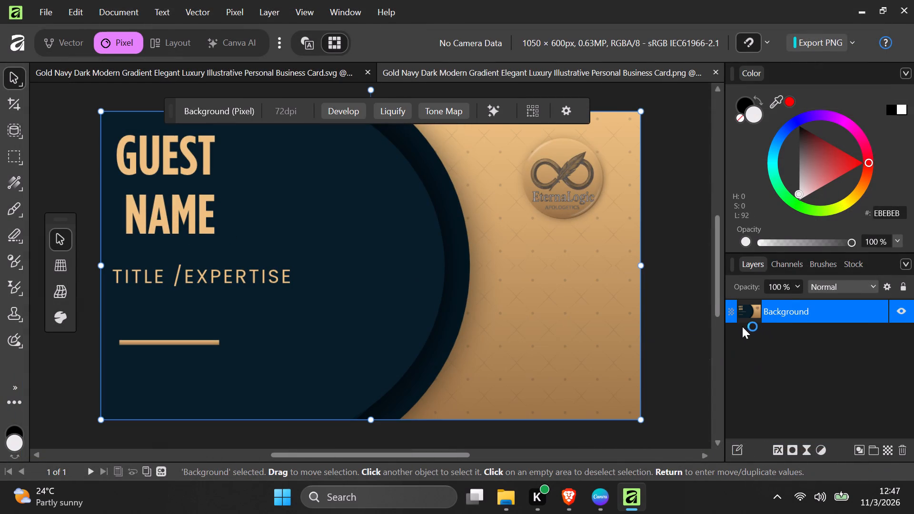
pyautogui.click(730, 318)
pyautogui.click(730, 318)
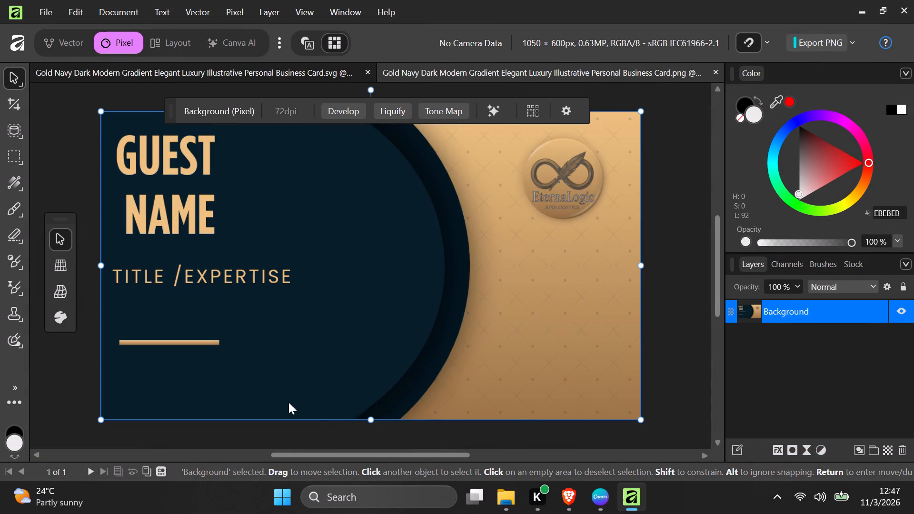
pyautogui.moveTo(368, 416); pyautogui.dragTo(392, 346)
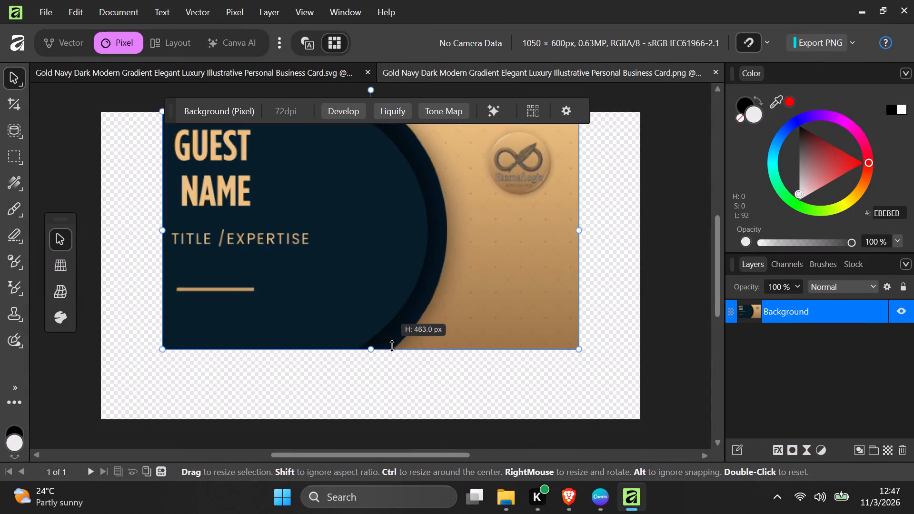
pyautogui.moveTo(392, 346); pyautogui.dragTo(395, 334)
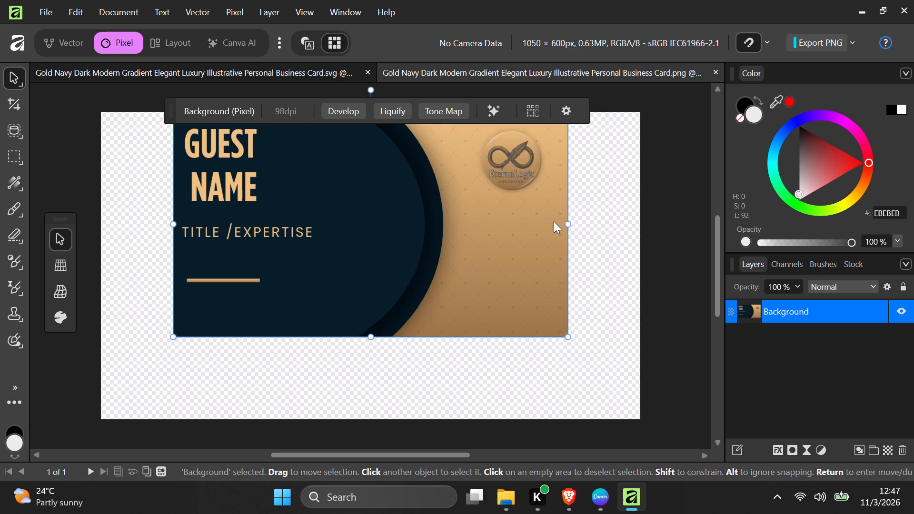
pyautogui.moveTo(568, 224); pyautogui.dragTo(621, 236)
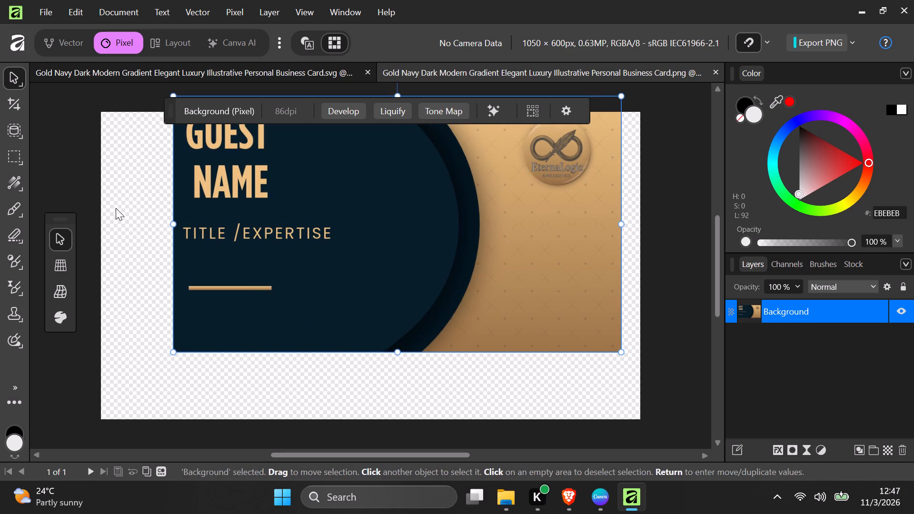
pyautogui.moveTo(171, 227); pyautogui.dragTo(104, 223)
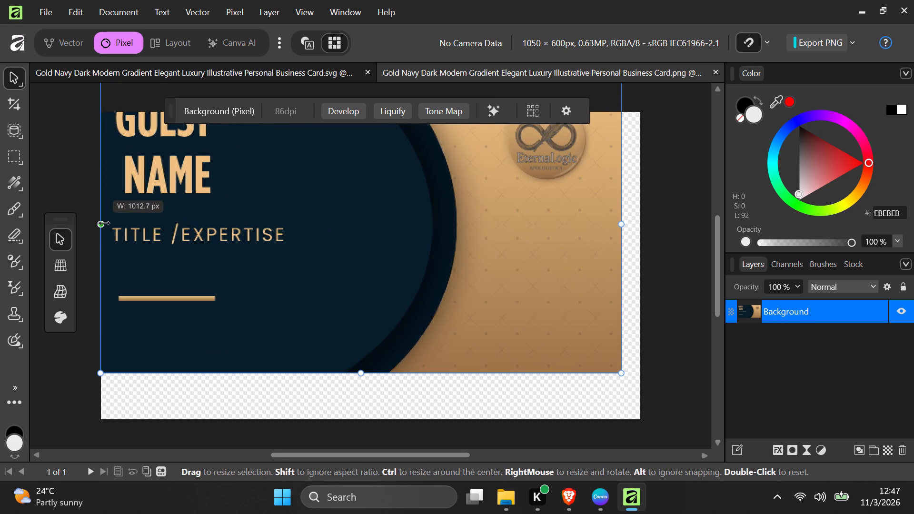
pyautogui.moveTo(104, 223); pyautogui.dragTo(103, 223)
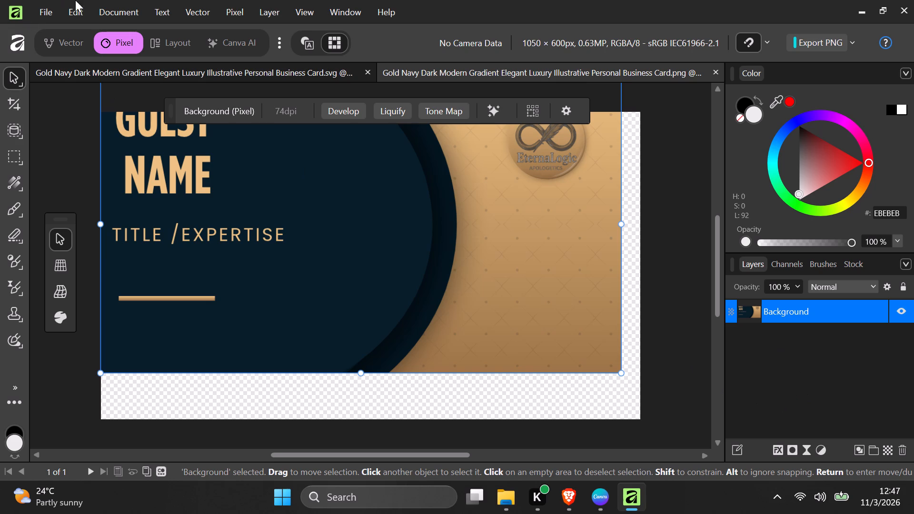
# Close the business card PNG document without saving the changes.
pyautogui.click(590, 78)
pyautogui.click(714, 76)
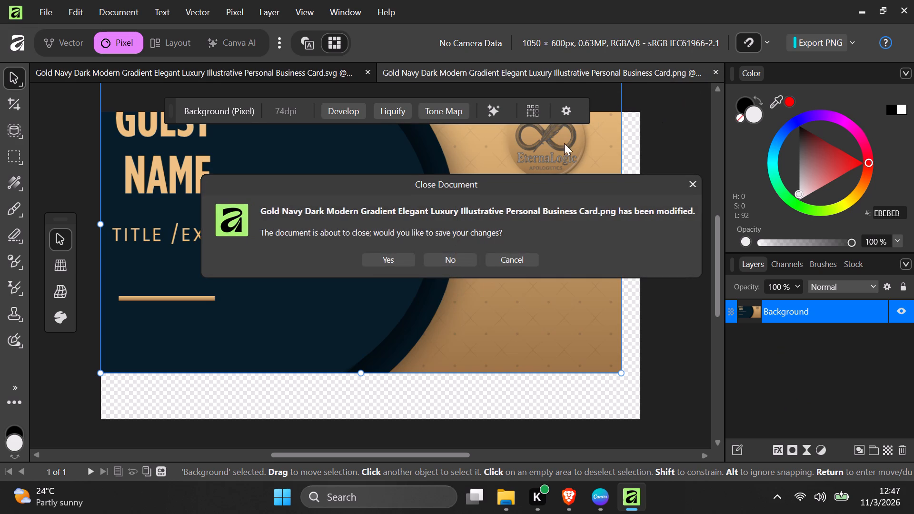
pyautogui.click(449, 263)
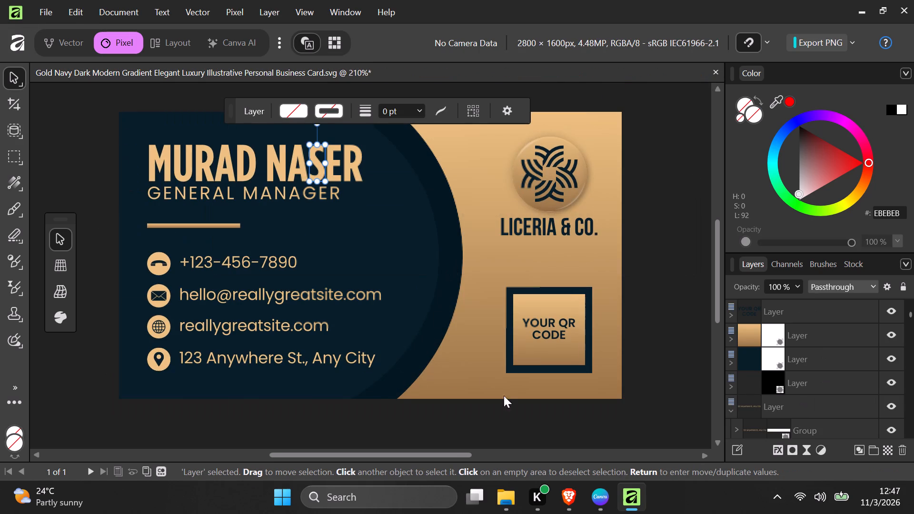
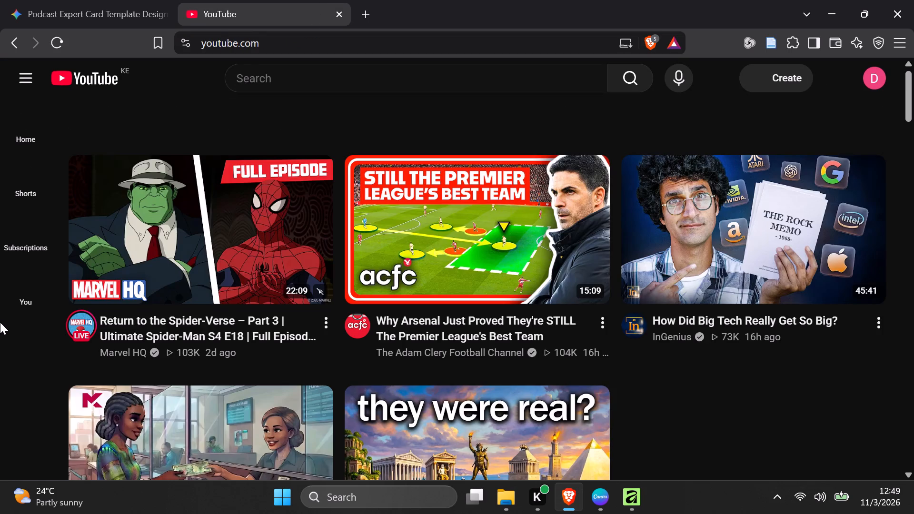
pyautogui.scroll(-3, 0, 322)
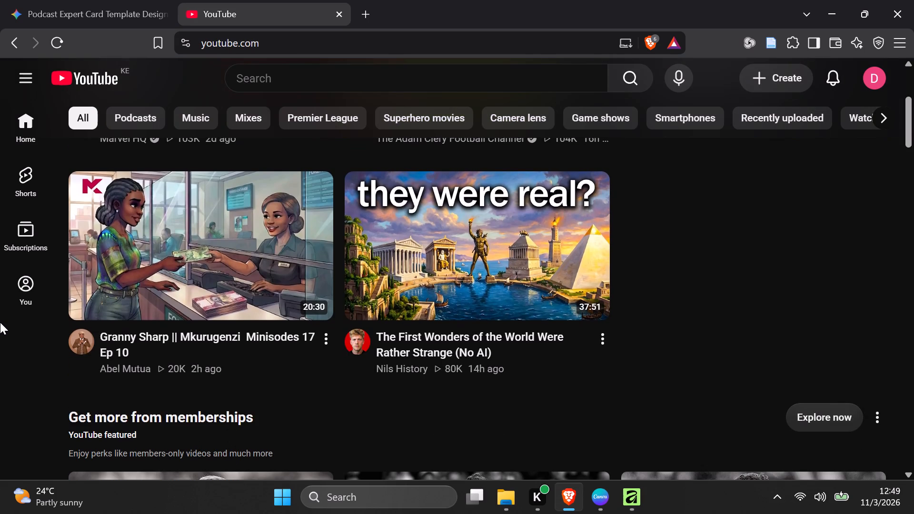
pyautogui.scroll(-4, 0, 322)
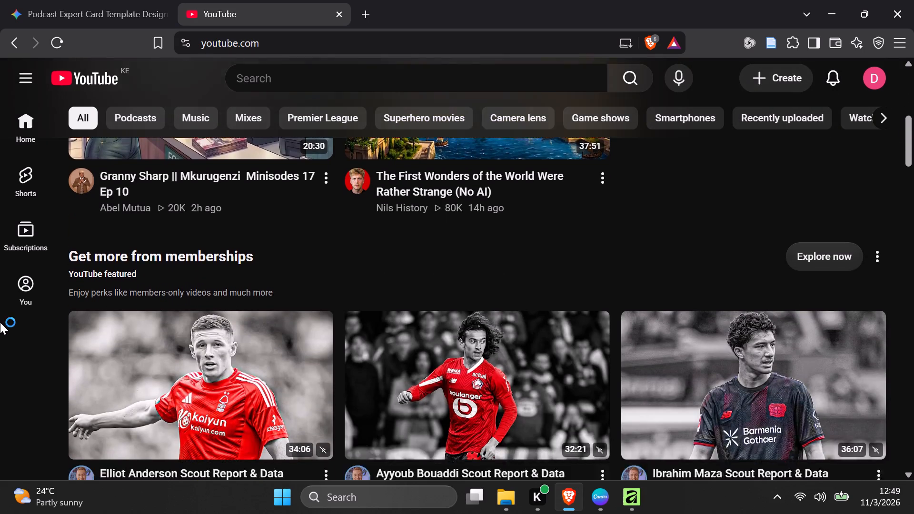
pyautogui.scroll(-5, 0, 322)
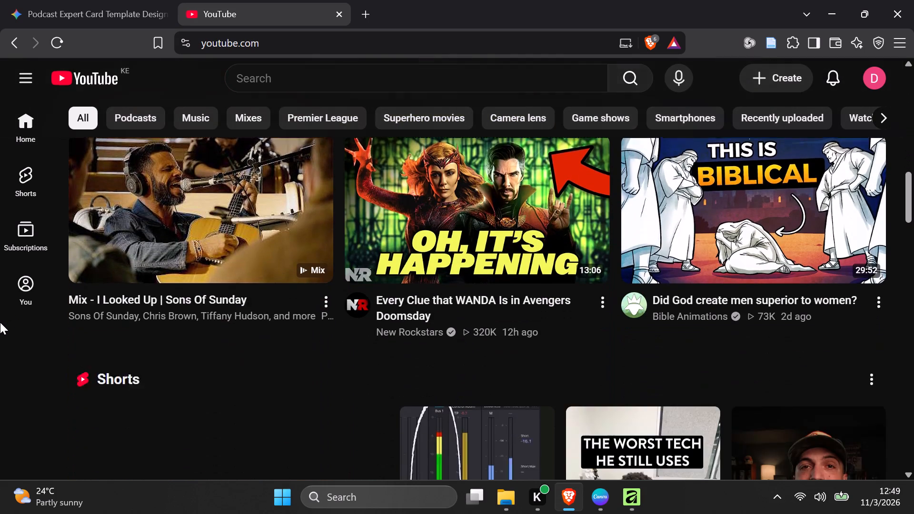
pyautogui.scroll(-7, 0, 322)
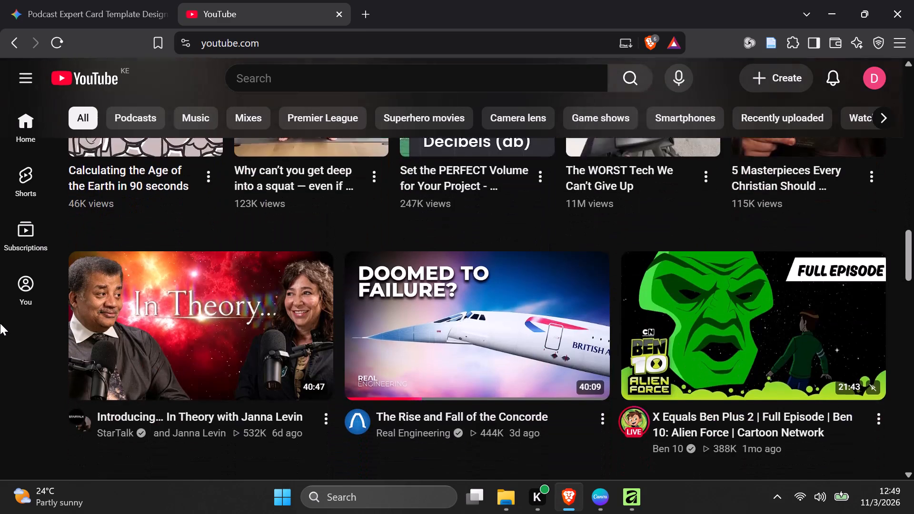
pyautogui.scroll(-5, 0, 323)
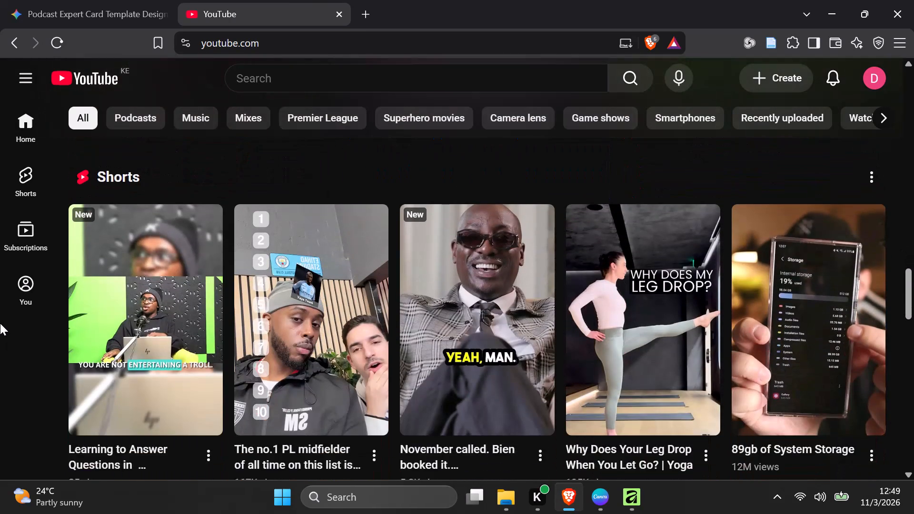
pyautogui.scroll(-3, 0, 323)
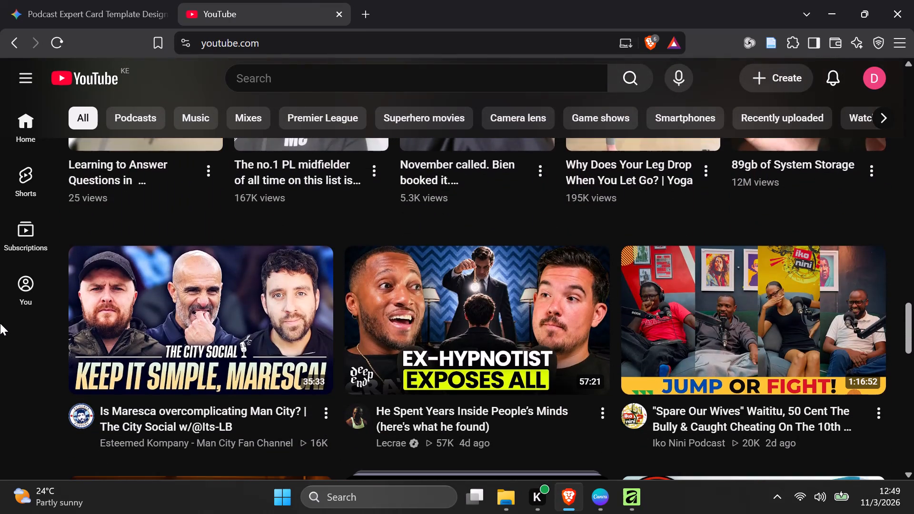
pyautogui.scroll(-1, 0, 323)
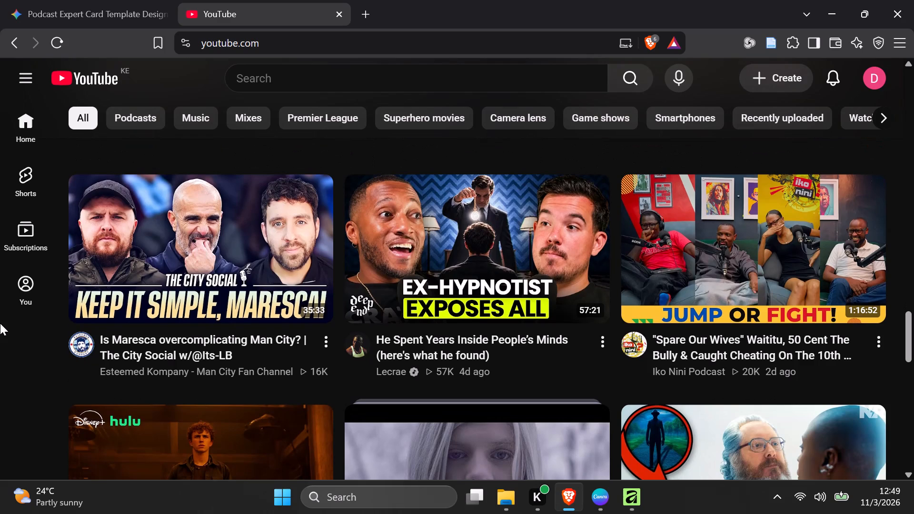
pyautogui.scroll(-3, 0, 323)
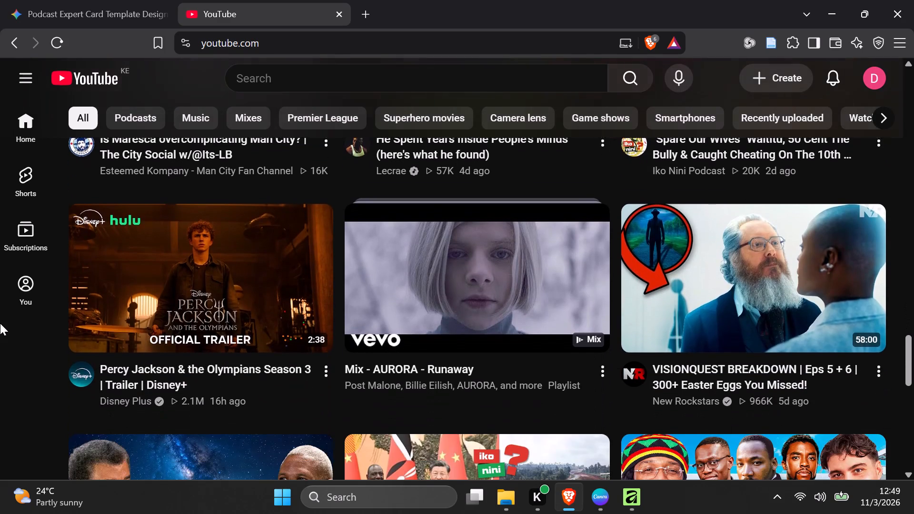
pyautogui.scroll(-2, 0, 323)
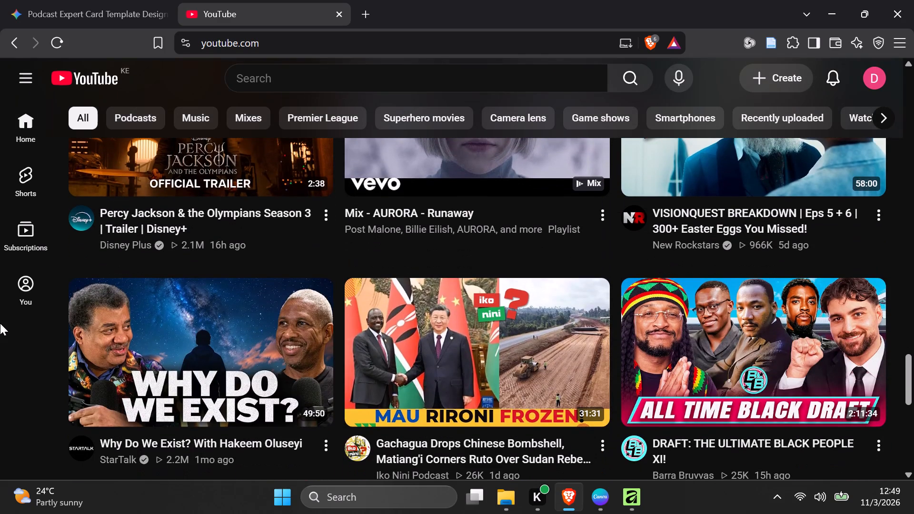
pyautogui.scroll(-1, 0, 323)
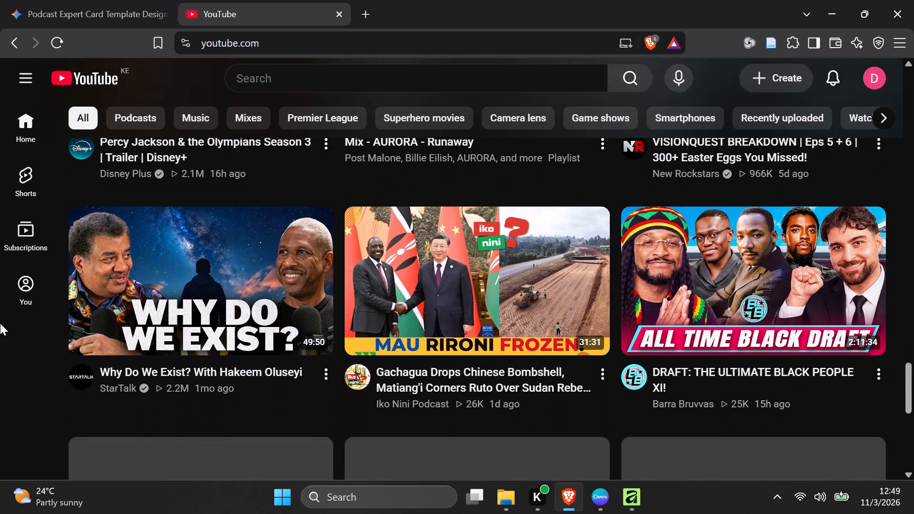
pyautogui.scroll(-3, 0, 323)
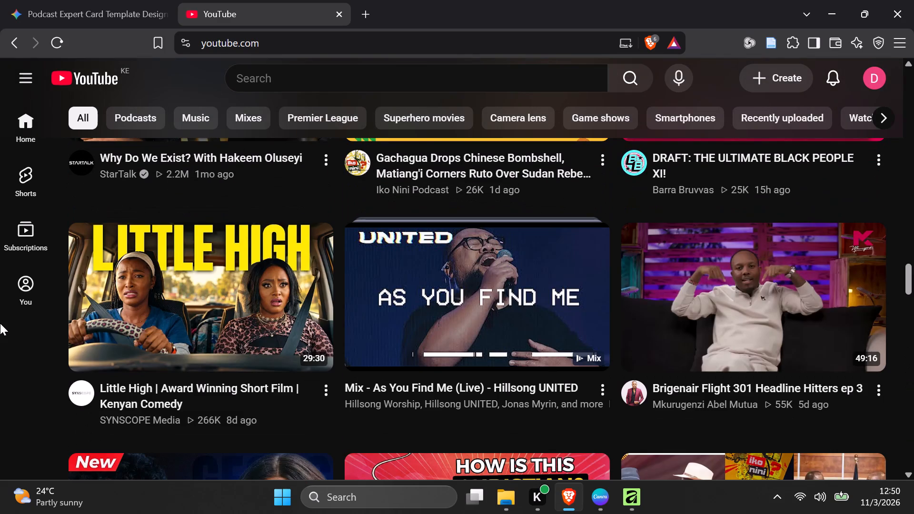
pyautogui.scroll(-2, 0, 323)
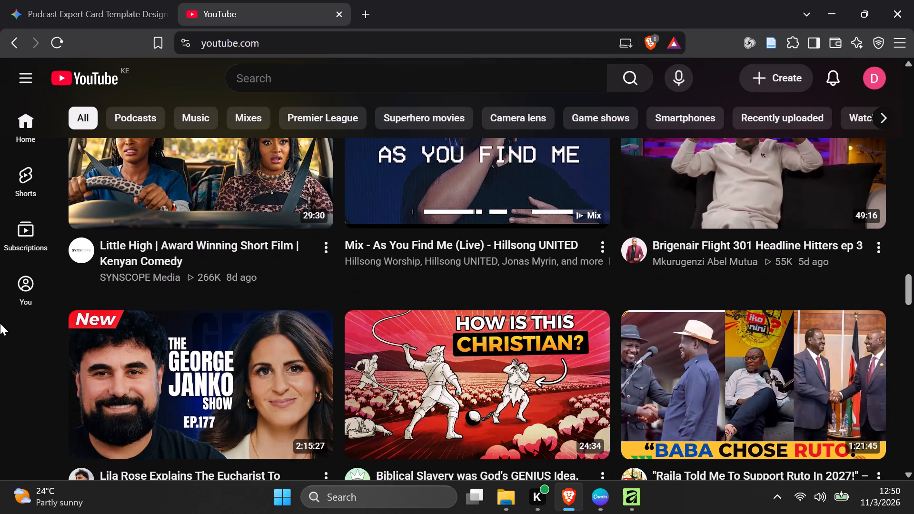
pyautogui.scroll(2, 0, 323)
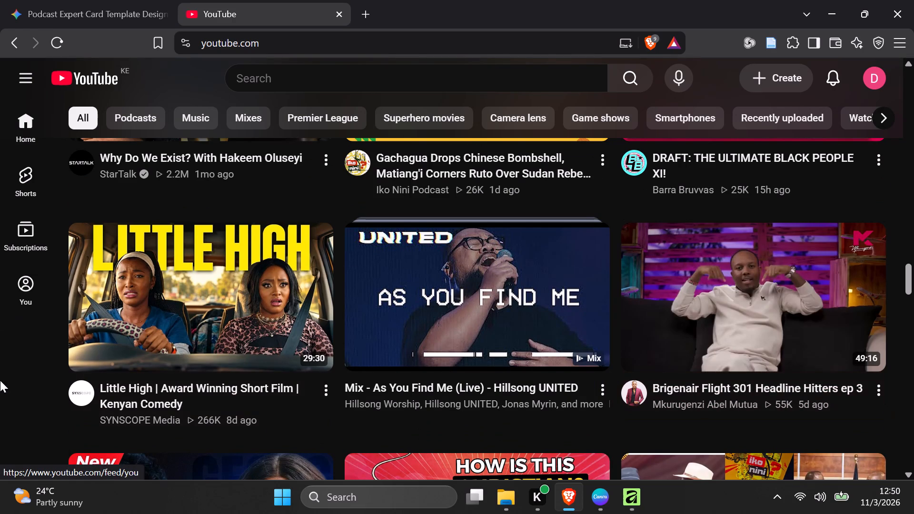
pyautogui.scroll(-1, 0, 373)
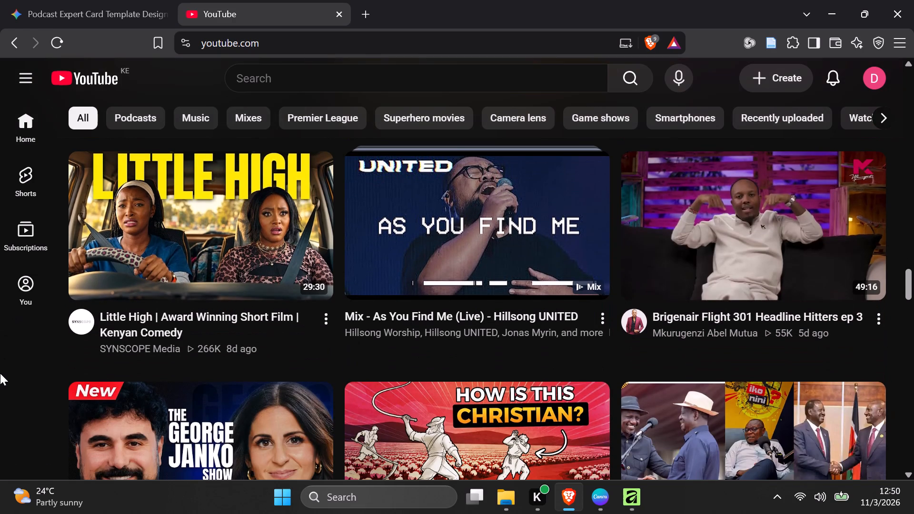
# Open the Mkurugenzi Abel Mutua channel from the feed, look through its home page and videos, and go back.
pyautogui.click(629, 328)
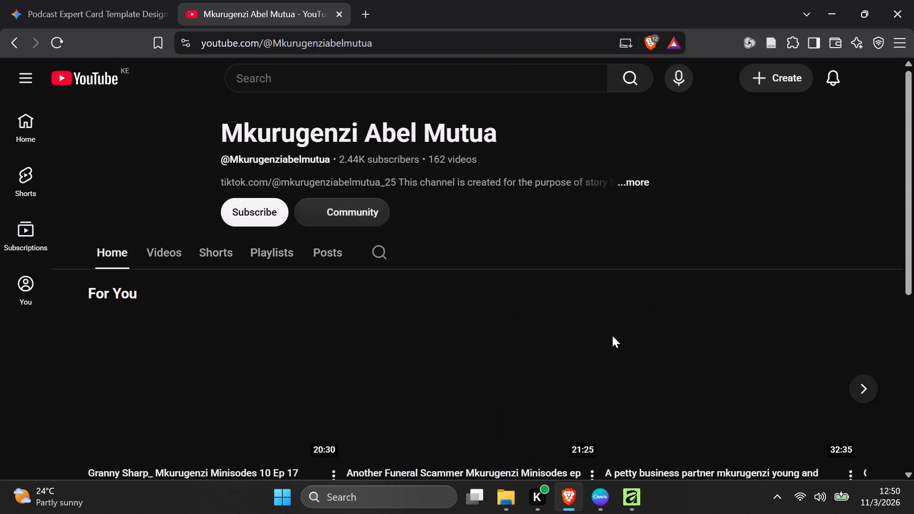
pyautogui.scroll(-2, 0, 415)
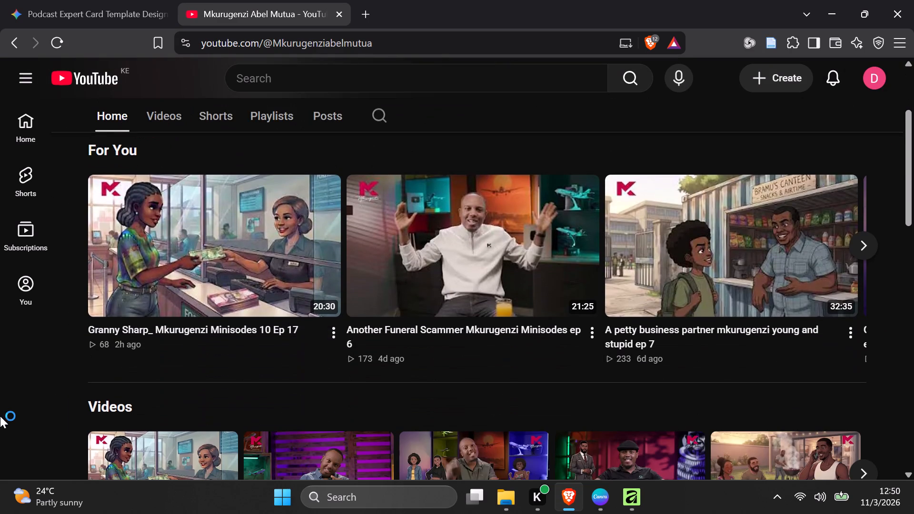
pyautogui.scroll(-5, 0, 416)
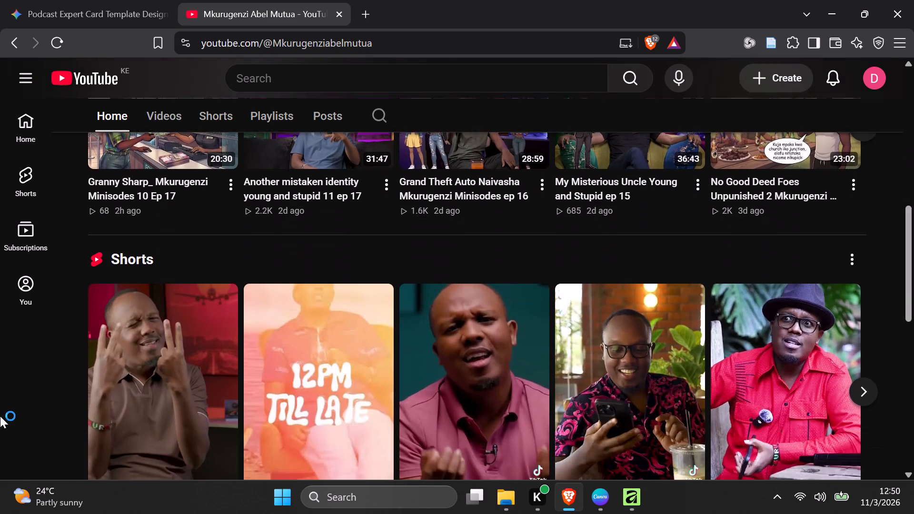
pyautogui.scroll(7, 0, 416)
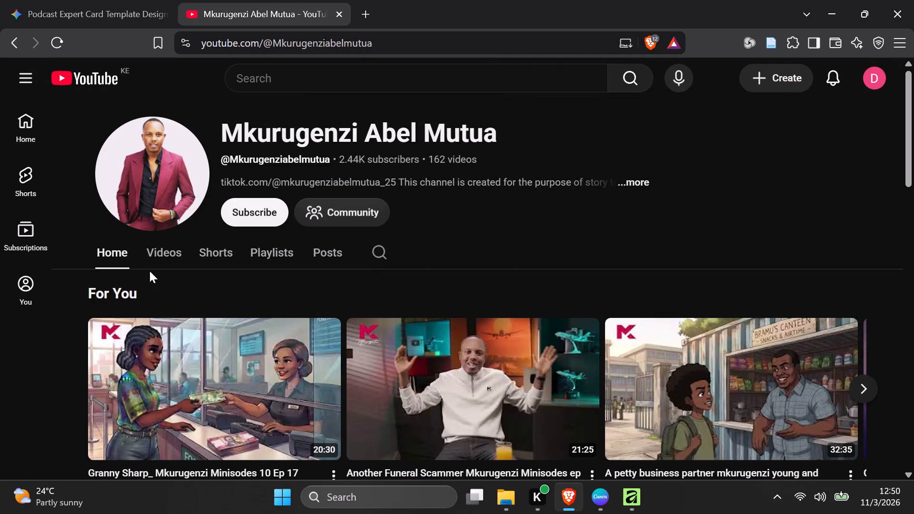
pyautogui.click(152, 256)
pyautogui.scroll(-2, 0, 393)
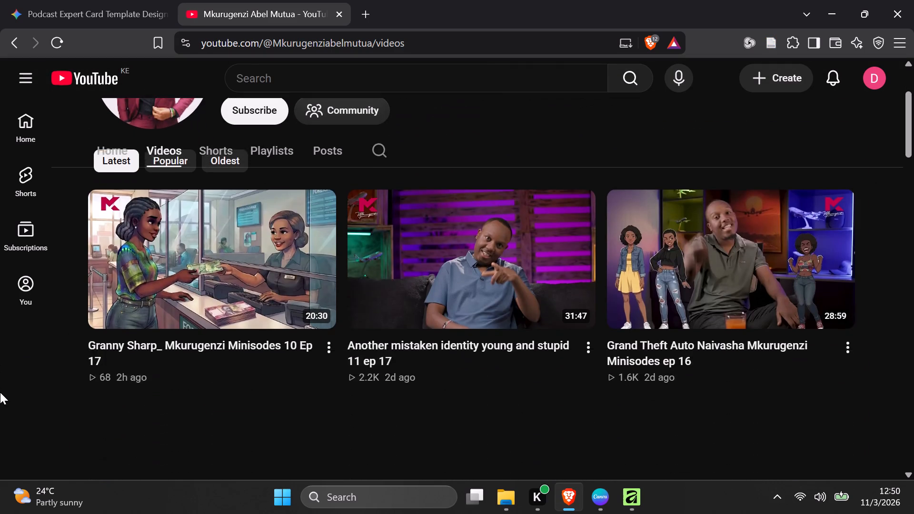
pyautogui.scroll(-3, 0, 392)
pyautogui.scroll(6, 0, 391)
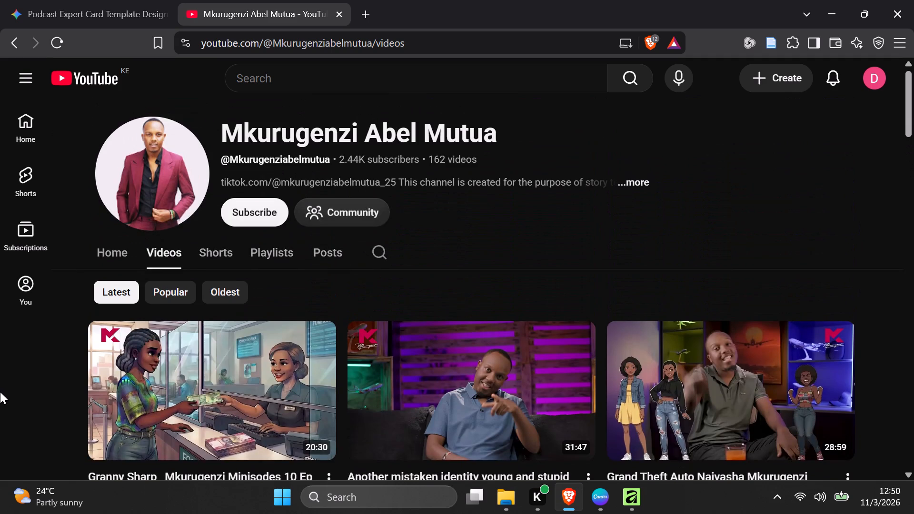
pyautogui.click(20, 50)
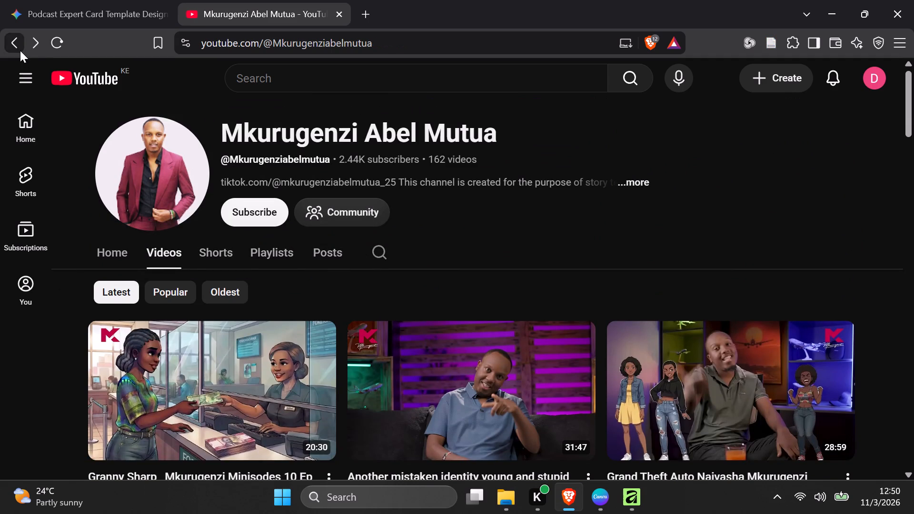
# Return to the YouTube home feed and open the subscribed Abel Mutua channel.
pyautogui.click(18, 52)
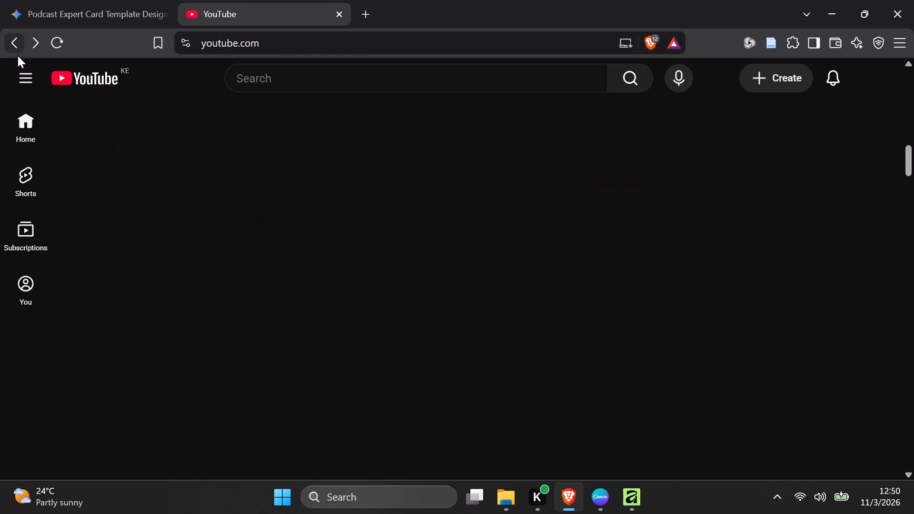
pyautogui.scroll(12, 20, 302)
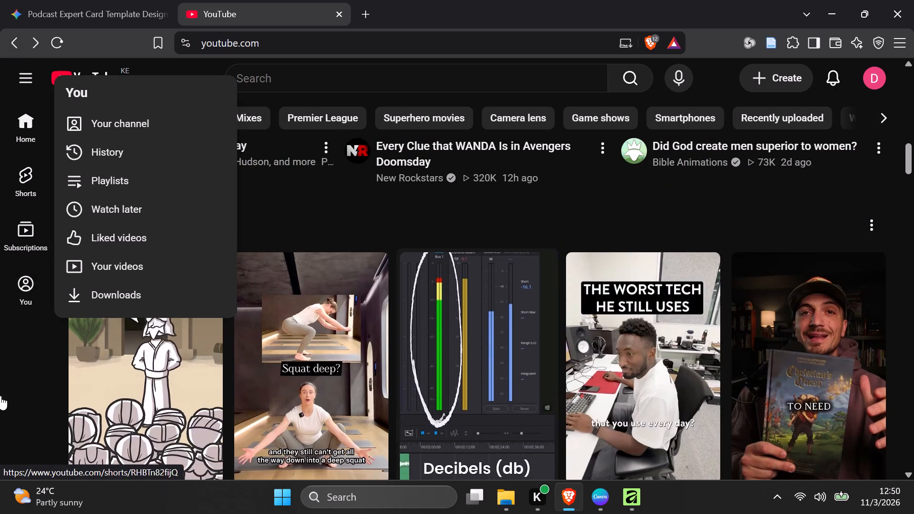
pyautogui.scroll(20, 0, 395)
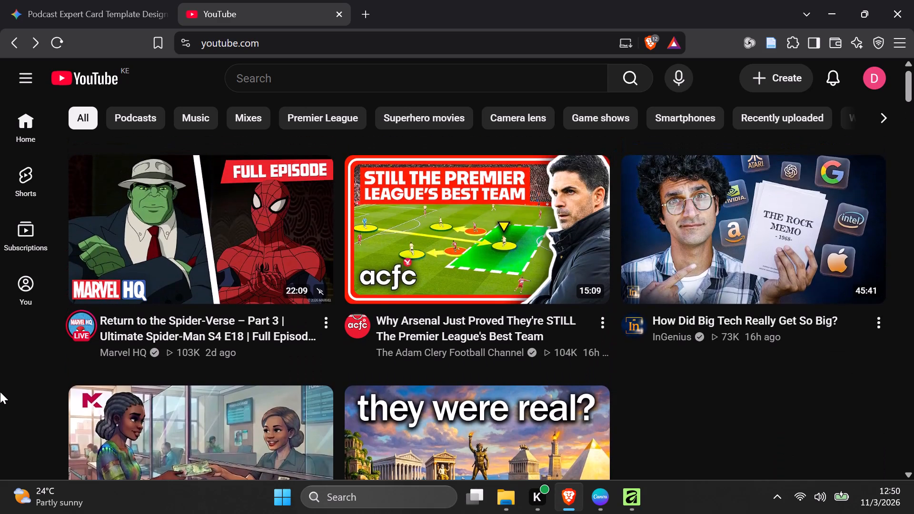
pyautogui.scroll(1, 0, 392)
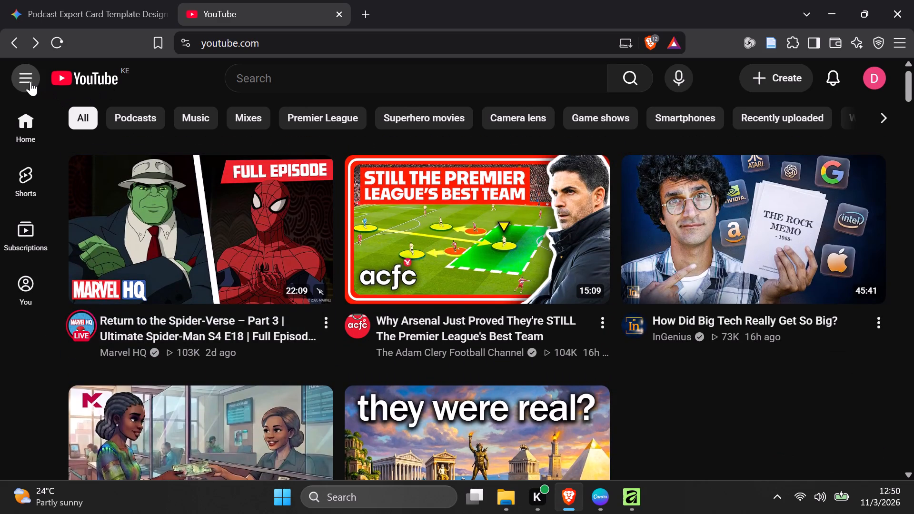
pyautogui.click(30, 81)
pyautogui.click(57, 276)
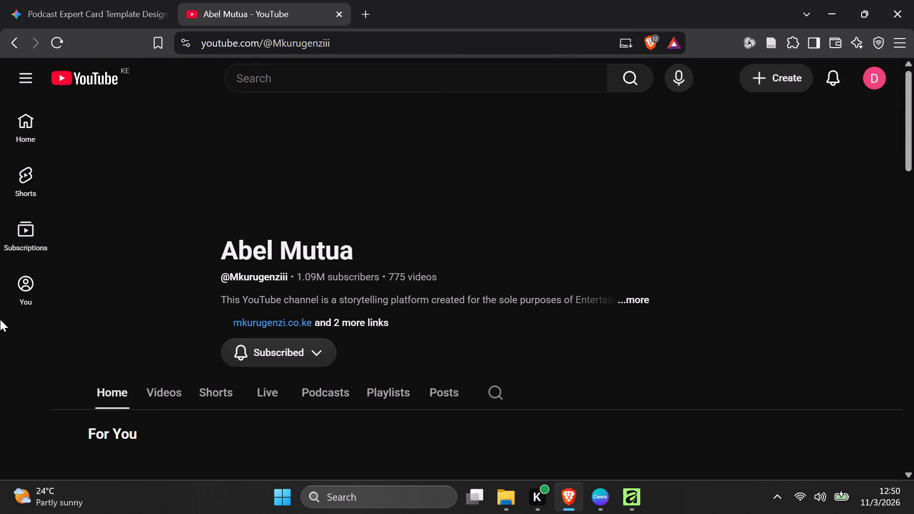
# Look through the Abel Mutua channel's home page, including its popular videos, playlists, posts and collaborations.
pyautogui.scroll(-4, 0, 327)
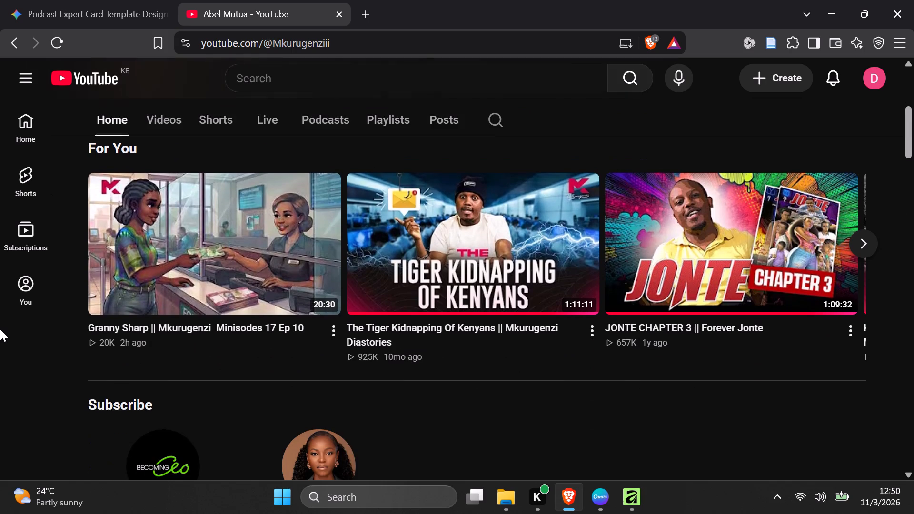
pyautogui.scroll(-2, 0, 329)
pyautogui.scroll(2, 0, 329)
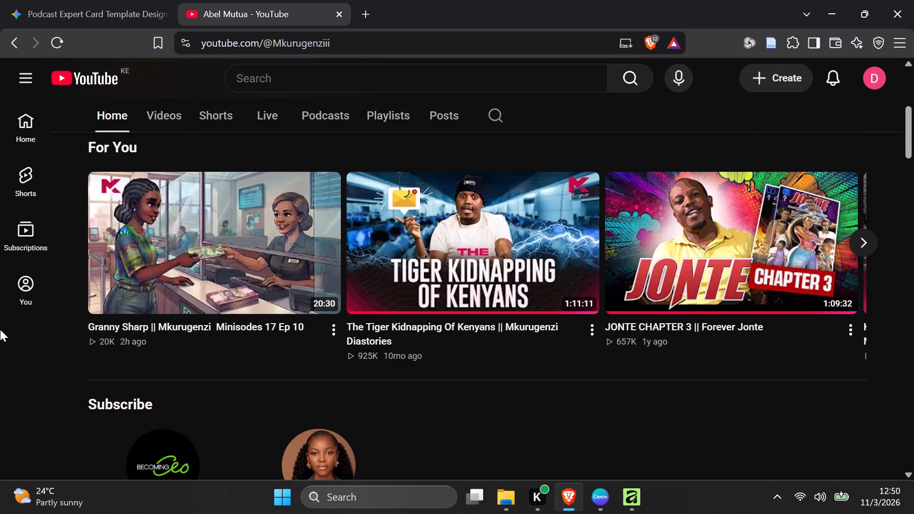
pyautogui.scroll(-8, 0, 329)
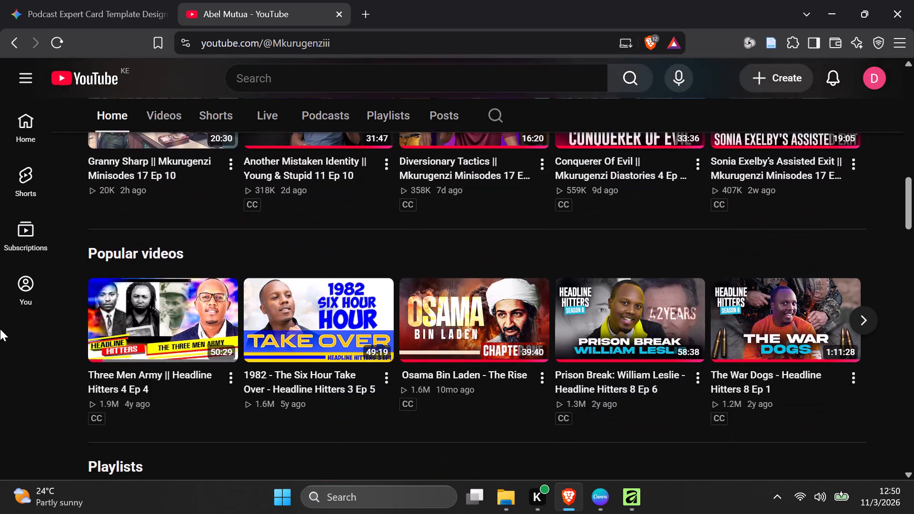
pyautogui.scroll(-9, 0, 329)
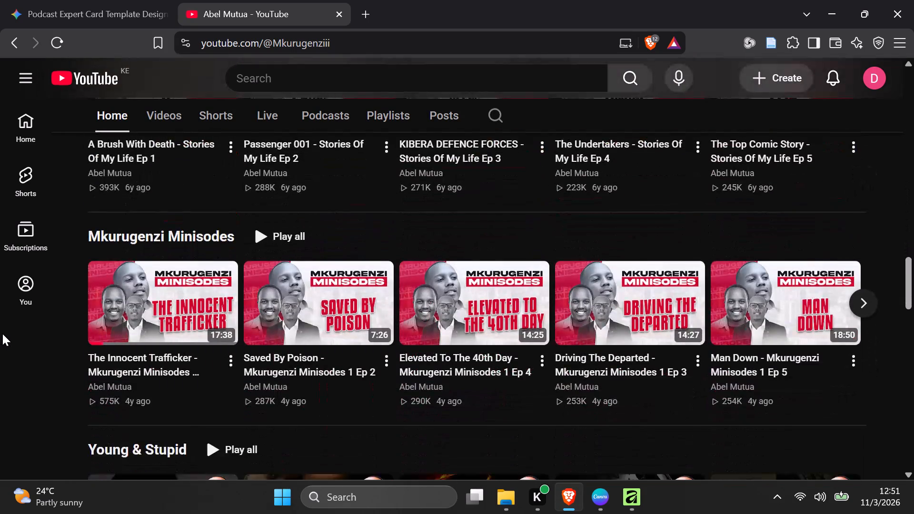
pyautogui.scroll(-5, 2, 334)
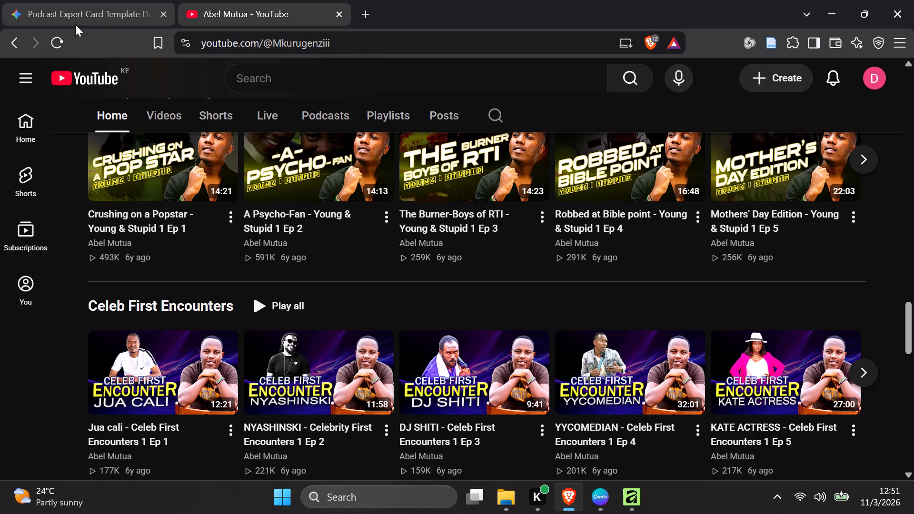
pyautogui.scroll(-3, 10, 371)
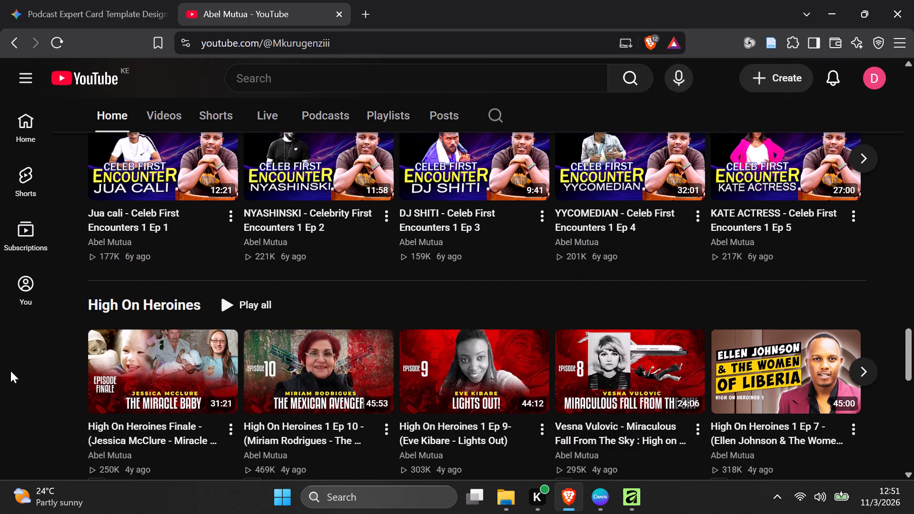
pyautogui.scroll(-2, 10, 371)
pyautogui.scroll(2, 10, 371)
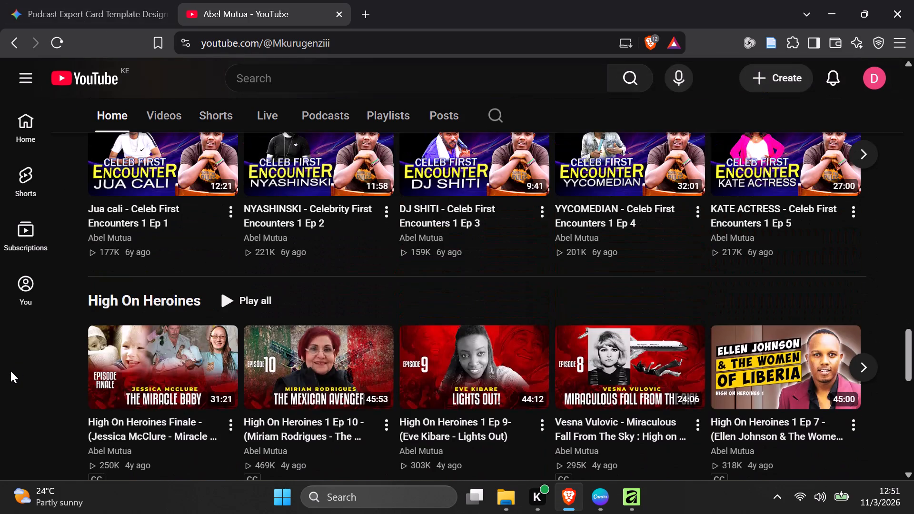
pyautogui.scroll(-6, 10, 371)
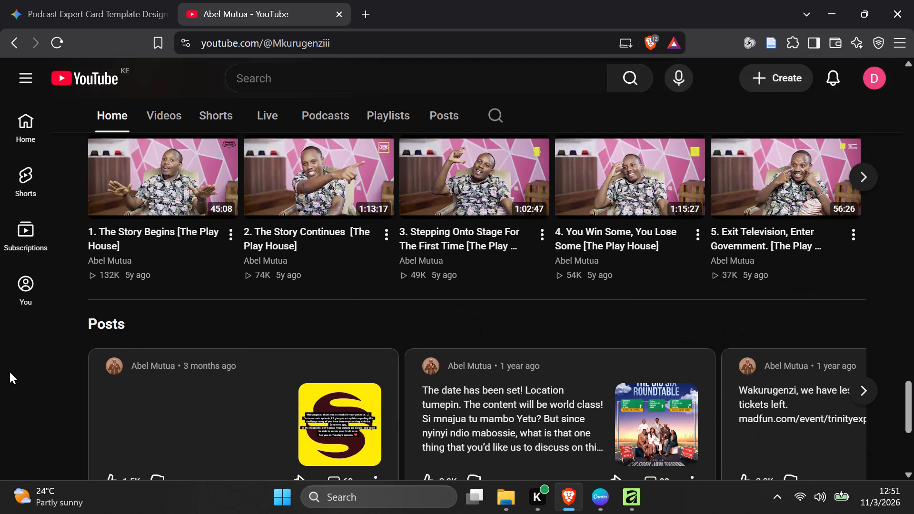
pyautogui.scroll(-1, 10, 372)
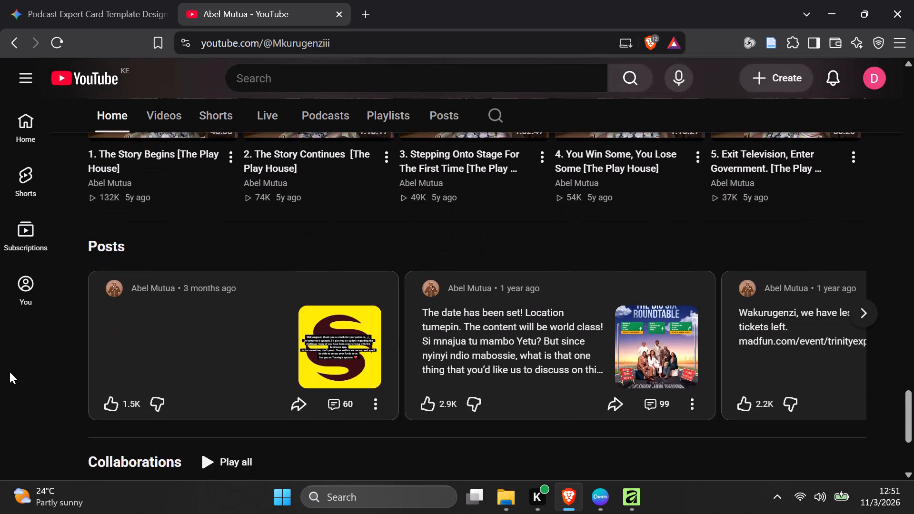
pyautogui.scroll(-5, 8, 375)
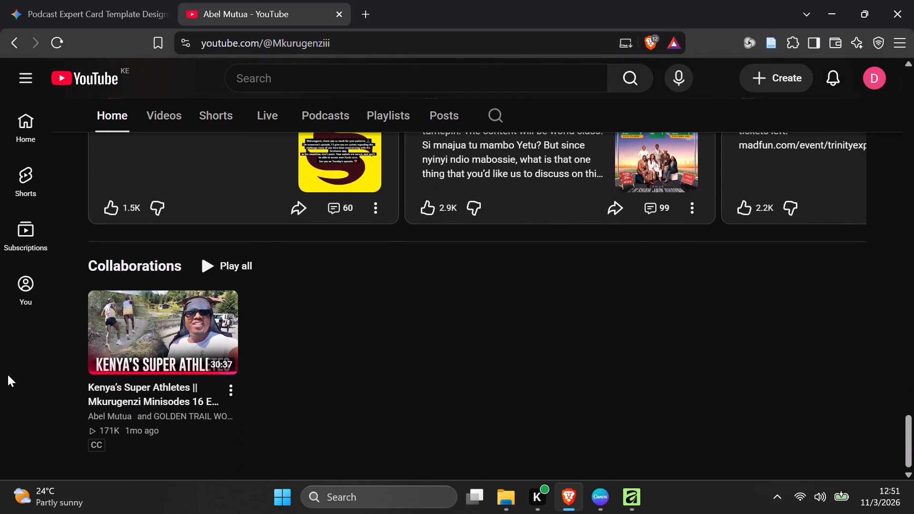
pyautogui.scroll(6, 8, 375)
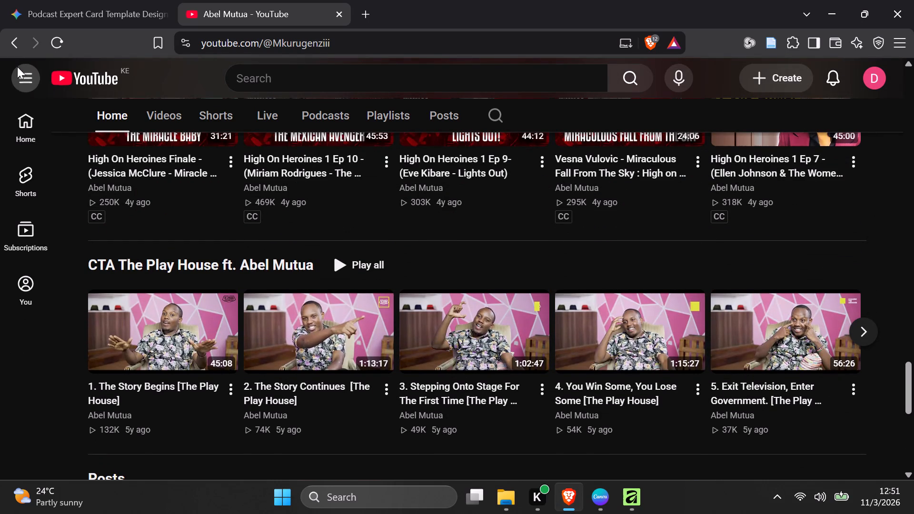
pyautogui.click(17, 79)
pyautogui.click(40, 110)
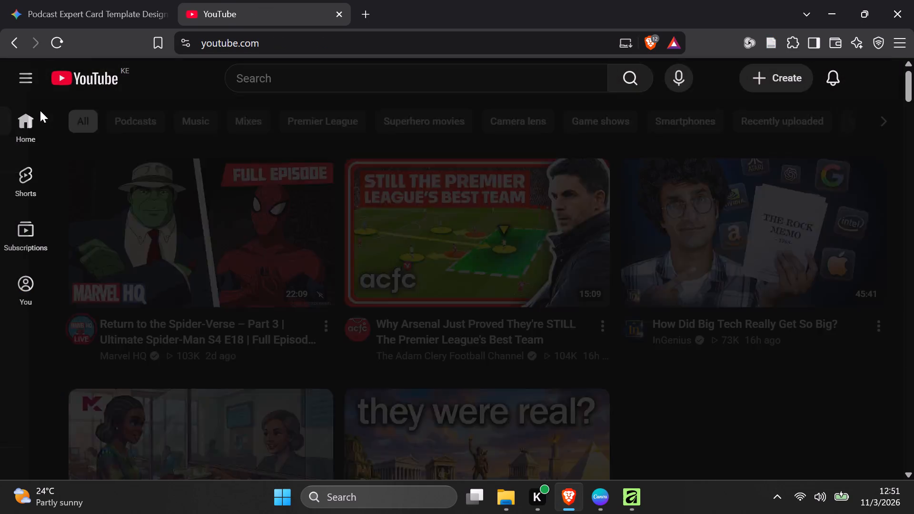
pyautogui.scroll(-1, 0, 513)
pyautogui.scroll(-4, 0, 455)
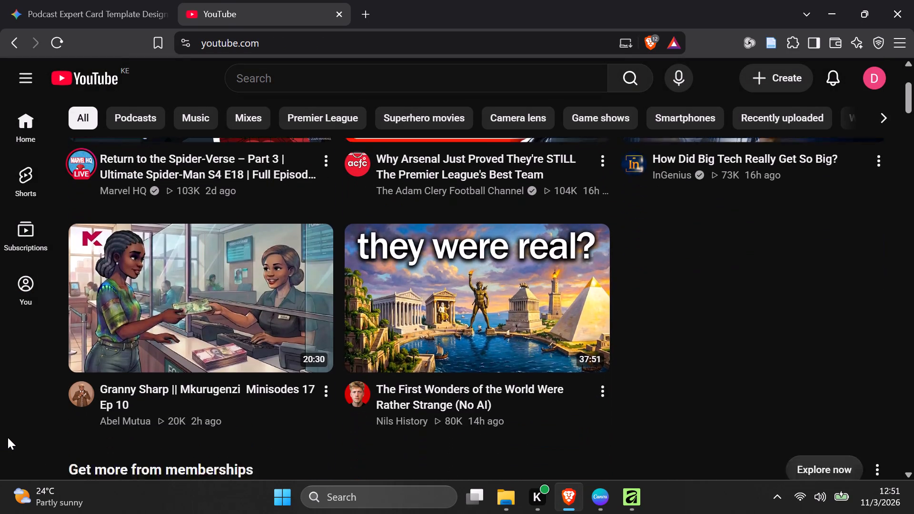
pyautogui.scroll(-2, 36, 364)
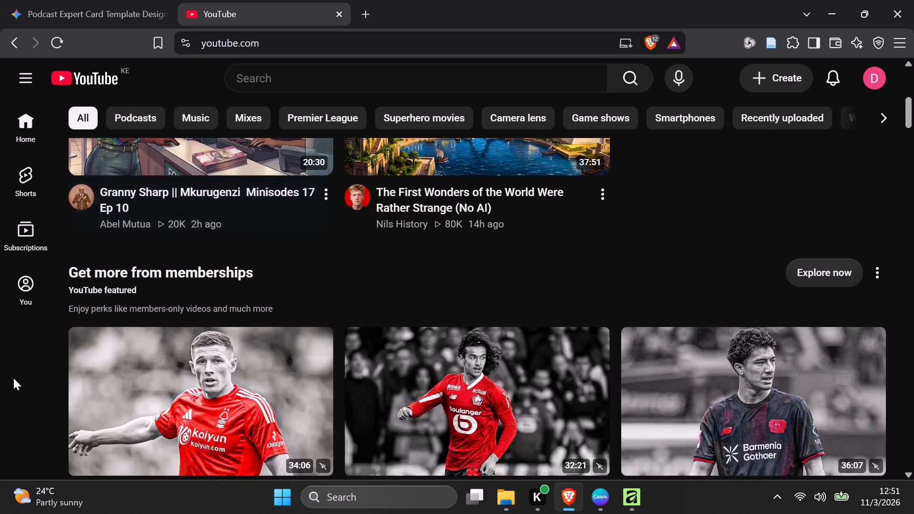
pyautogui.scroll(-14, 13, 378)
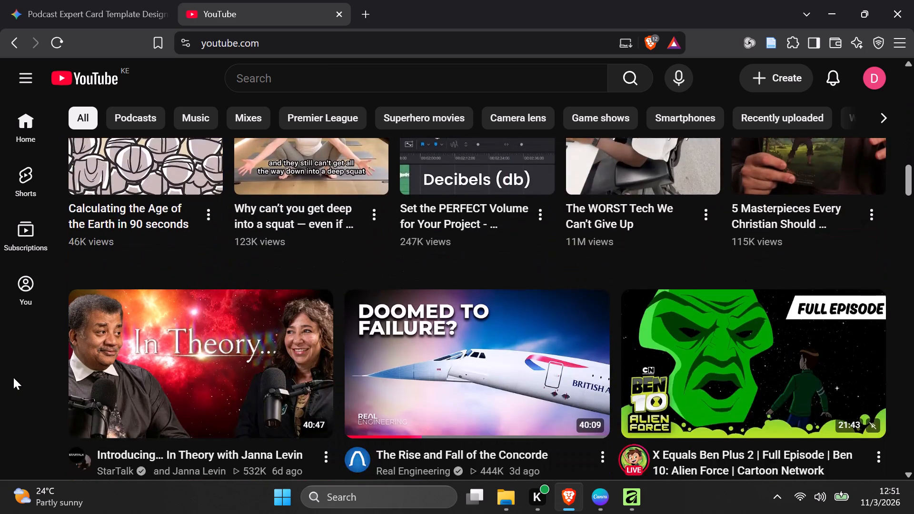
pyautogui.scroll(-11, 13, 376)
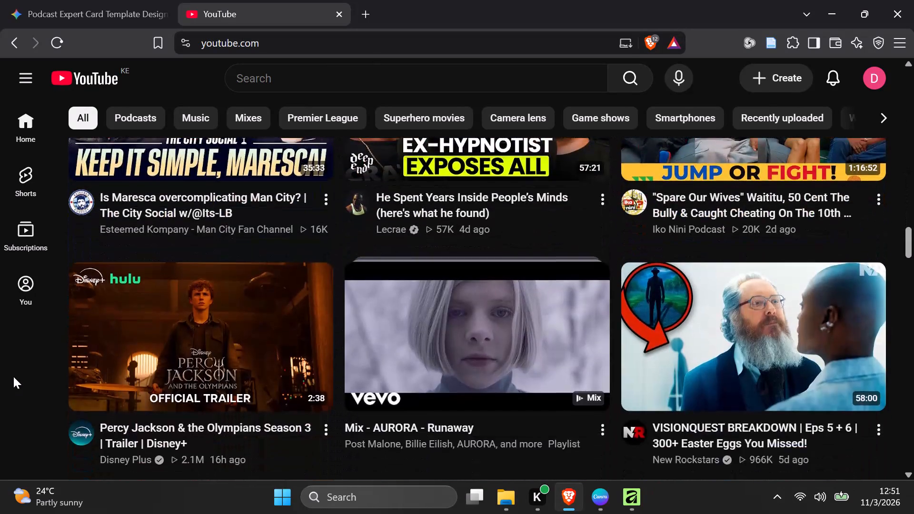
pyautogui.scroll(-10, 13, 376)
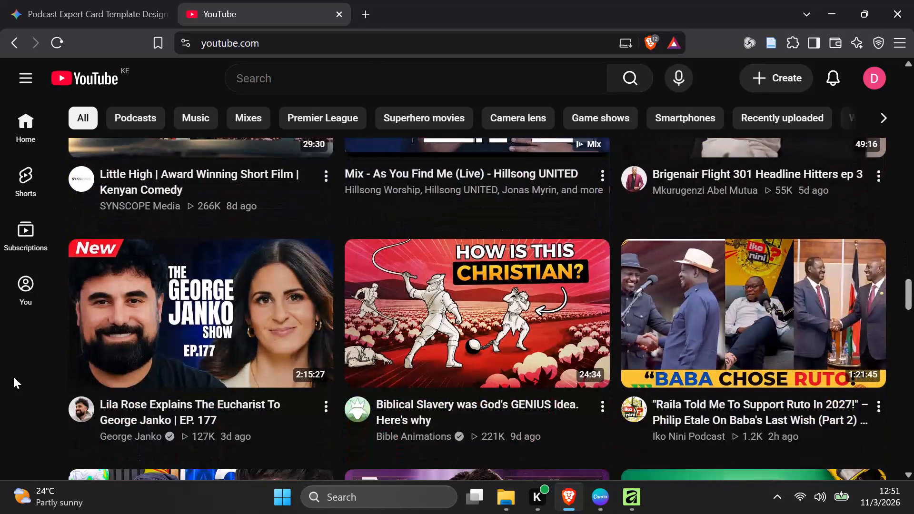
pyautogui.scroll(-8, 13, 376)
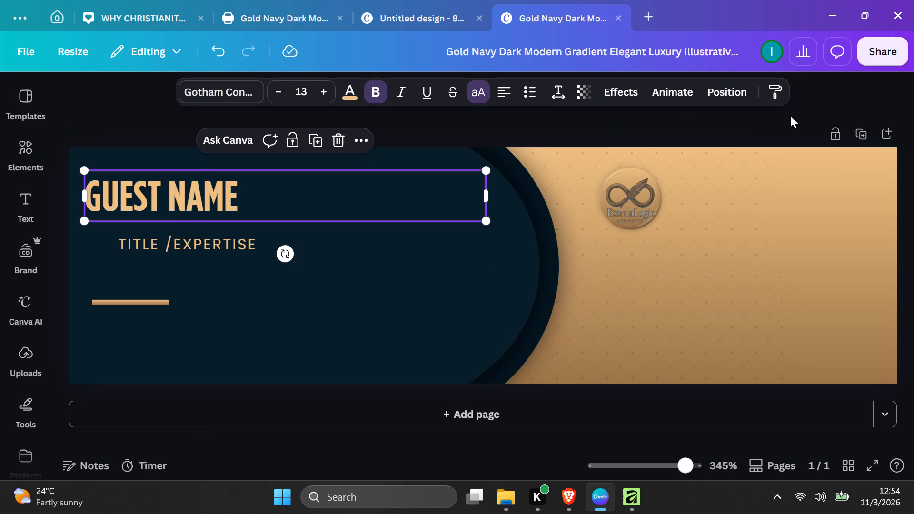
pyautogui.click(876, 55)
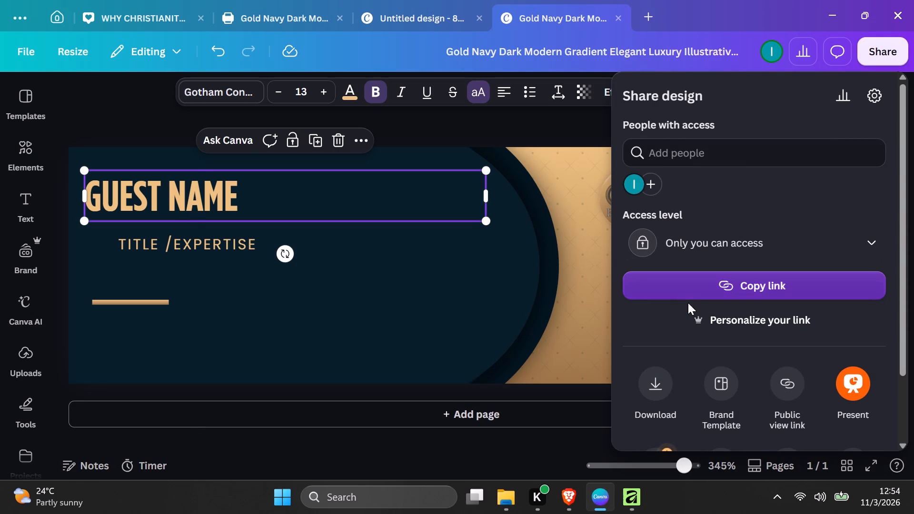
pyautogui.click(658, 387)
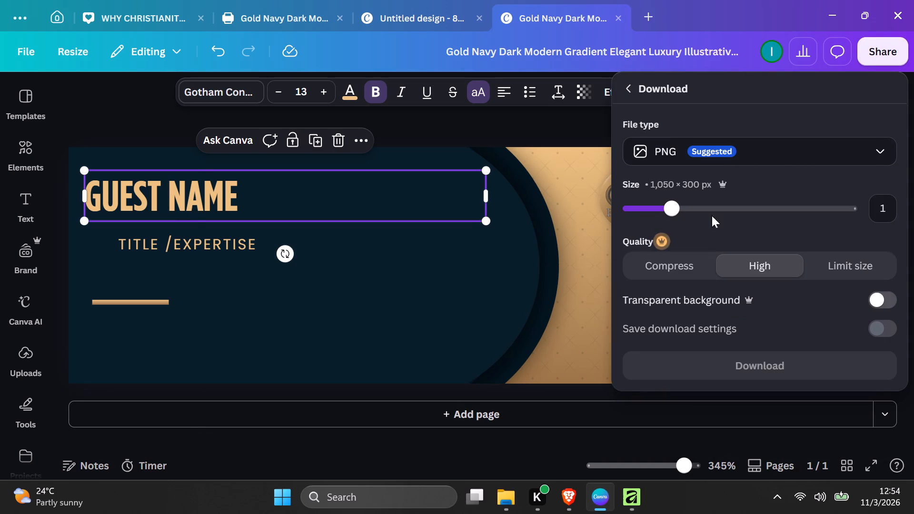
pyautogui.click(883, 148)
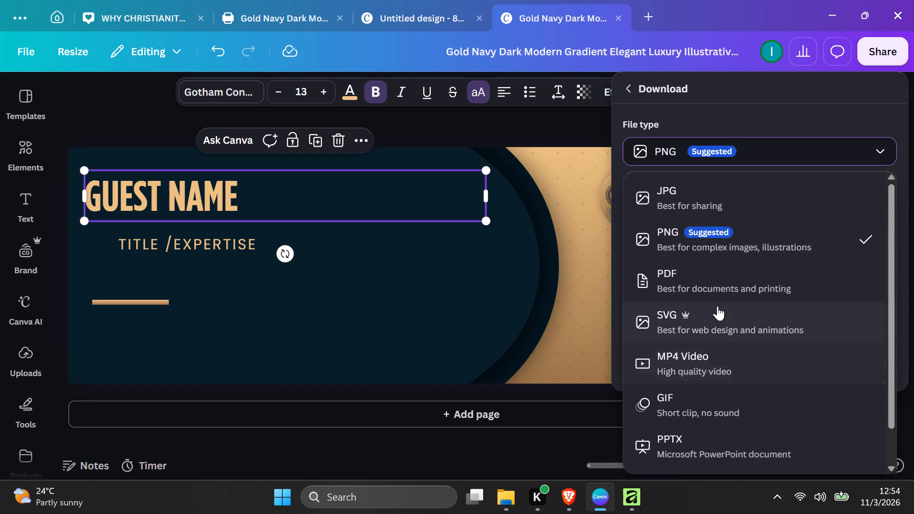
pyautogui.scroll(-3, 721, 334)
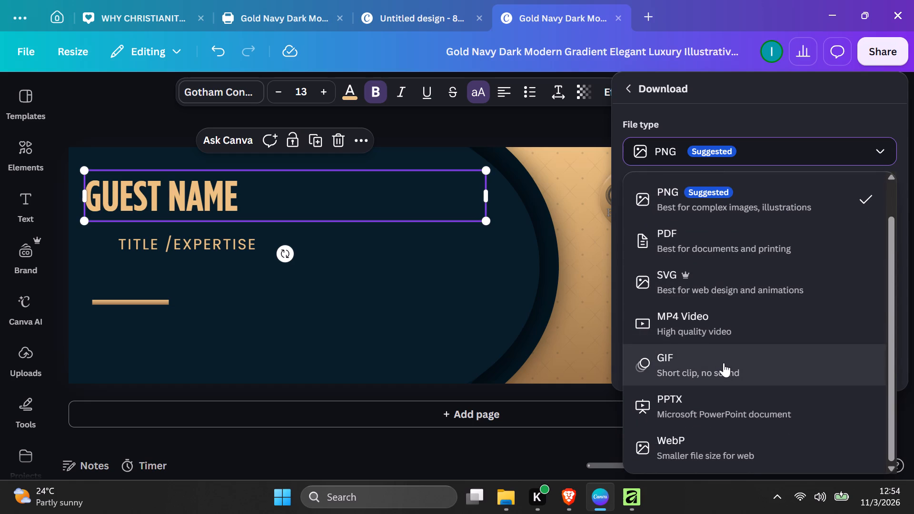
pyautogui.scroll(2, 724, 363)
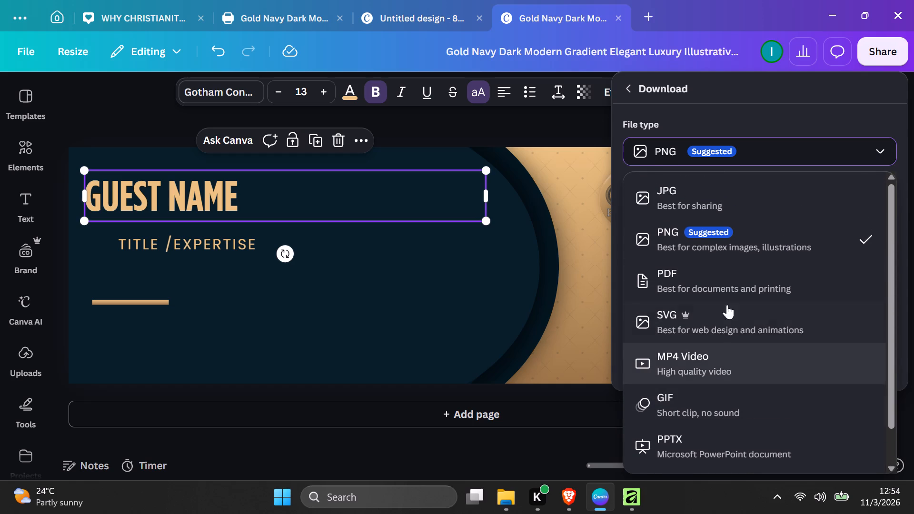
pyautogui.click(728, 289)
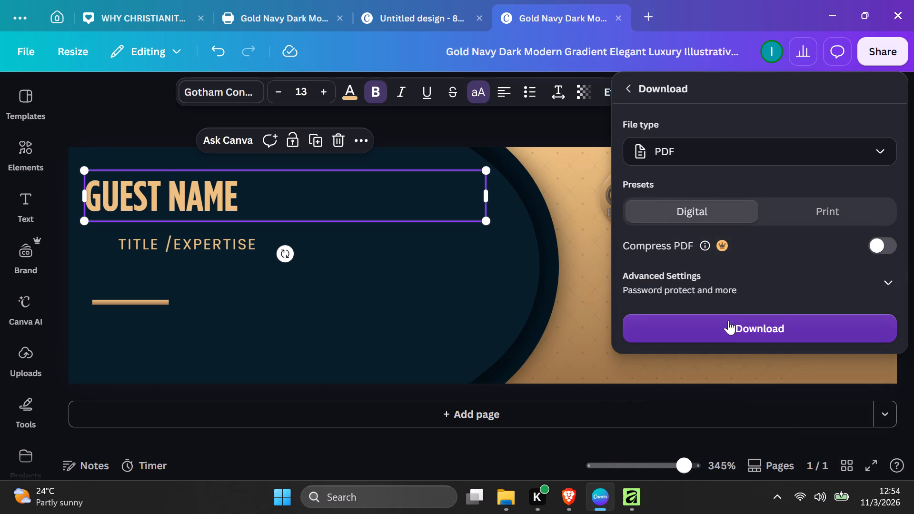
pyautogui.click(812, 205)
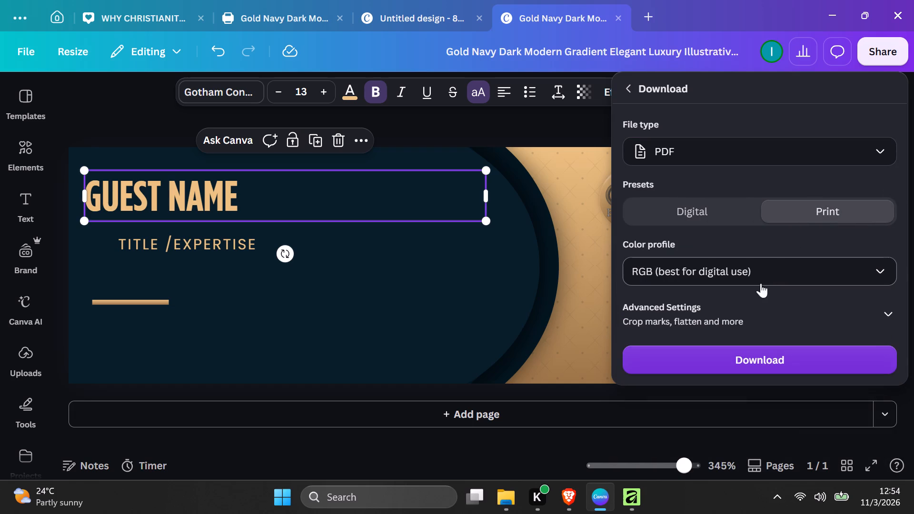
# Turn on Flatten PDF in the download's advanced settings.
pyautogui.click(881, 313)
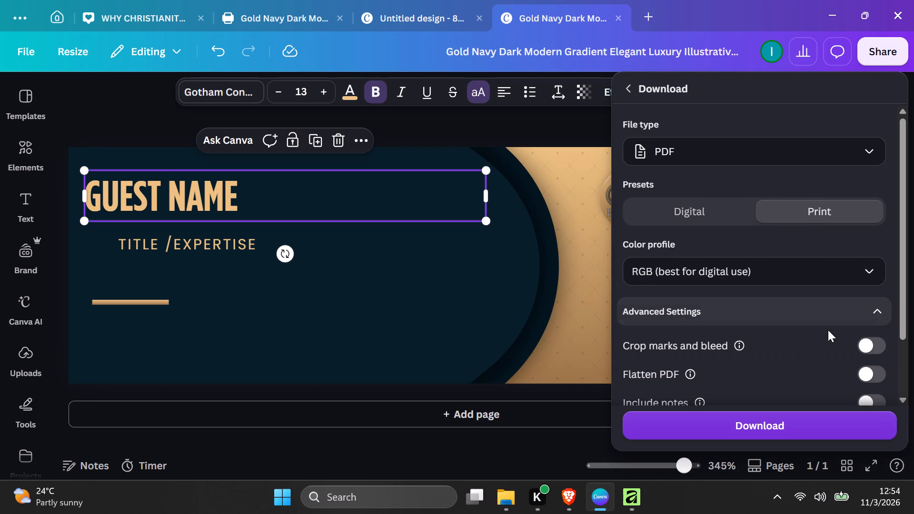
pyautogui.scroll(-1, 810, 336)
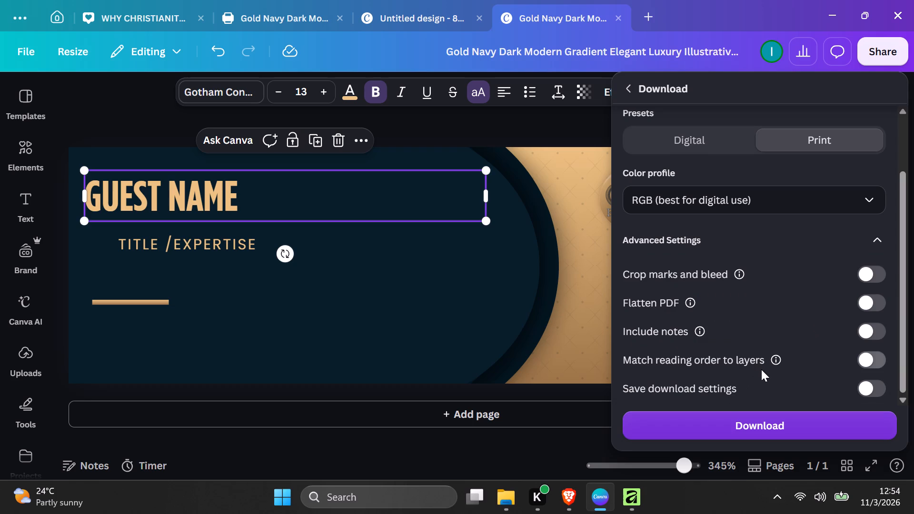
pyautogui.click(873, 303)
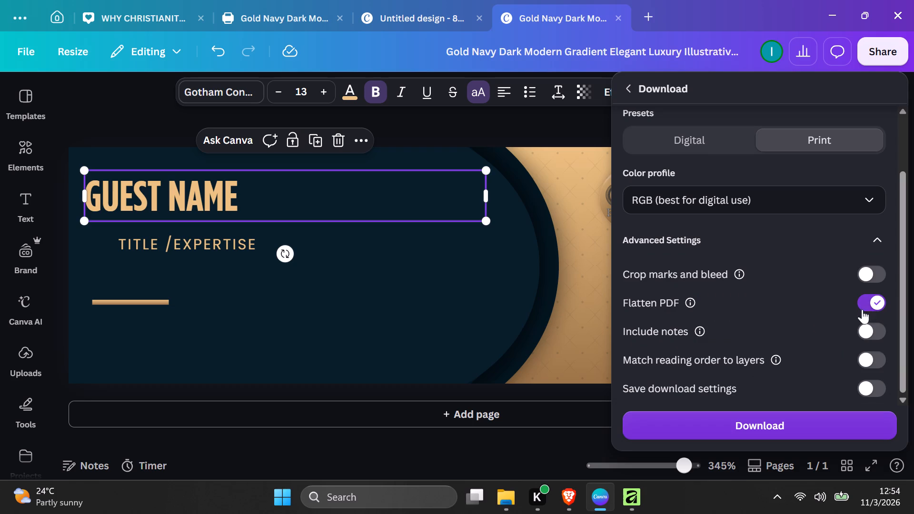
# Download the card as a PDF with the RGB color profile and save it in the Downloads folder.
pyautogui.scroll(1, 785, 336)
pyautogui.click(863, 265)
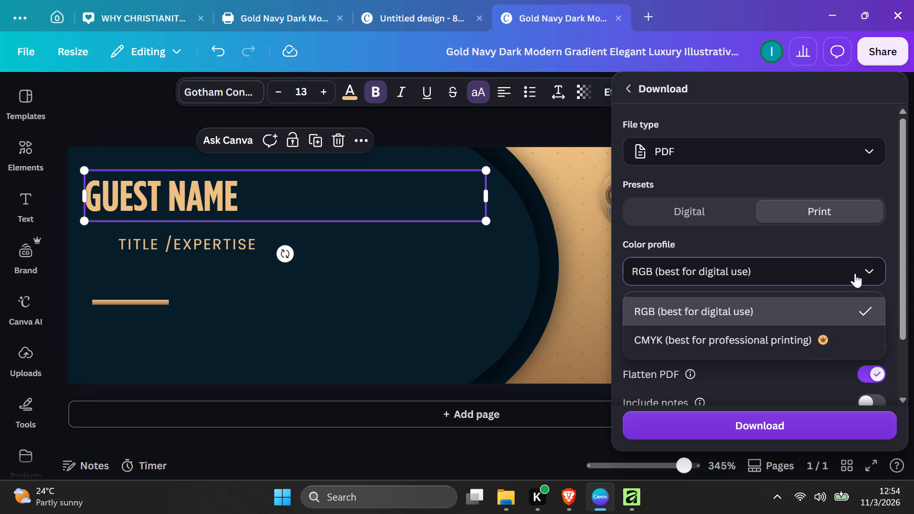
pyautogui.click(855, 273)
pyautogui.scroll(-2, 797, 343)
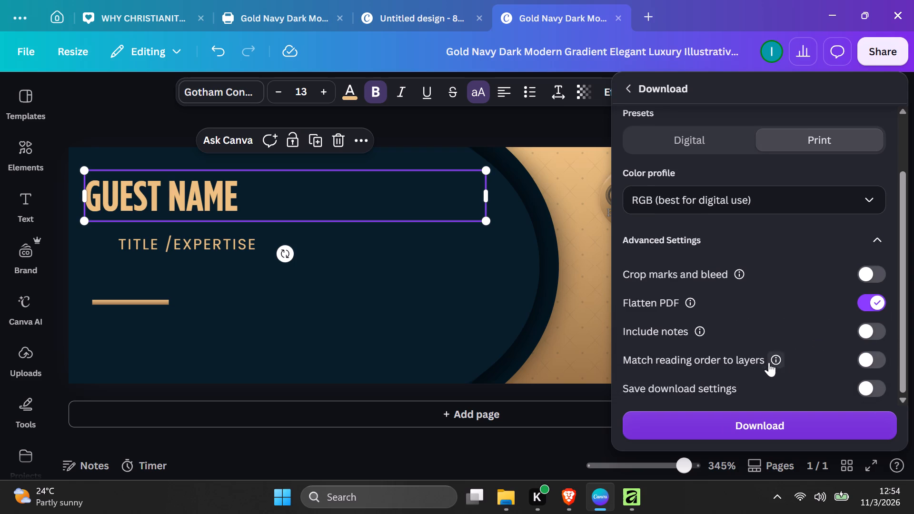
pyautogui.click(716, 423)
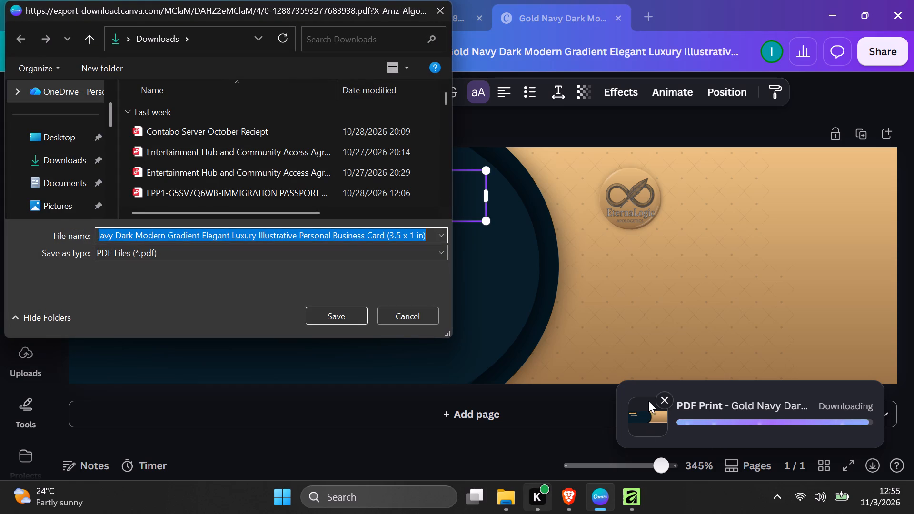
pyautogui.click(357, 313)
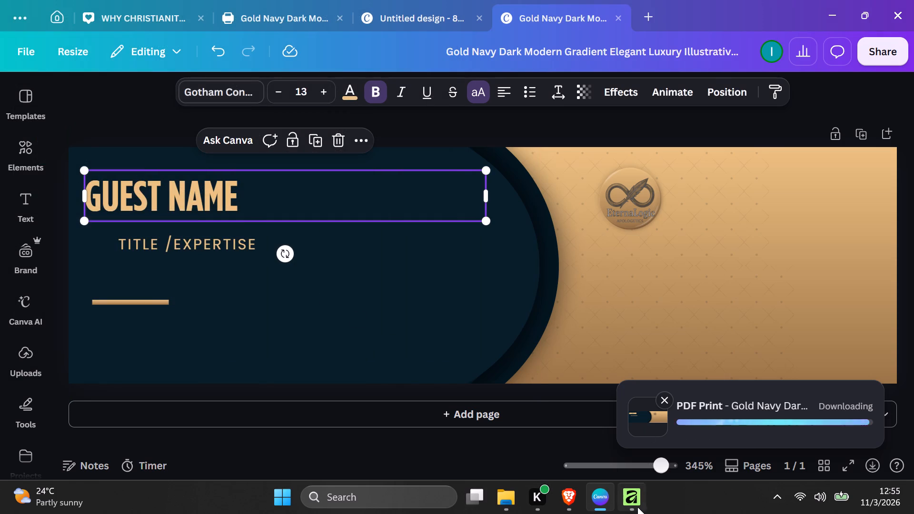
# Switch to Affinity and open the newly downloaded card PDF with Favor editable text over fidelity turned on.
pyautogui.click(629, 508)
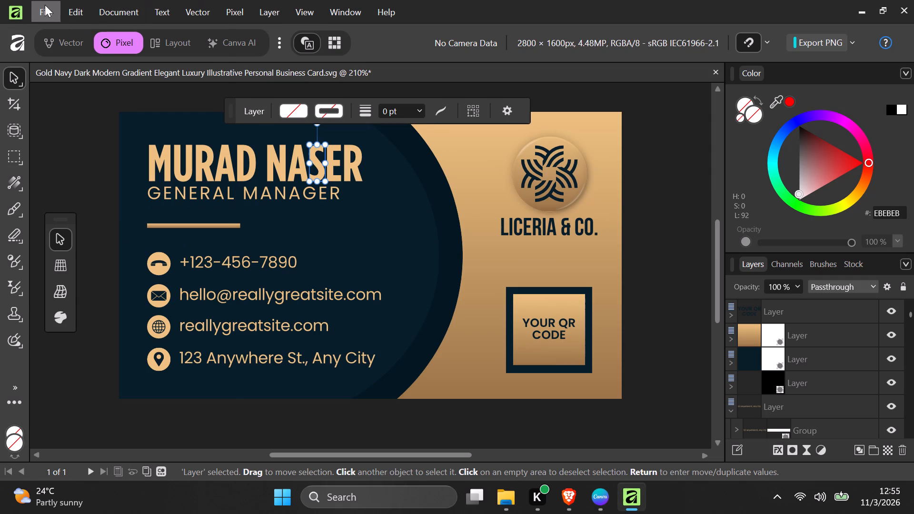
pyautogui.click(45, 5)
pyautogui.click(43, 28)
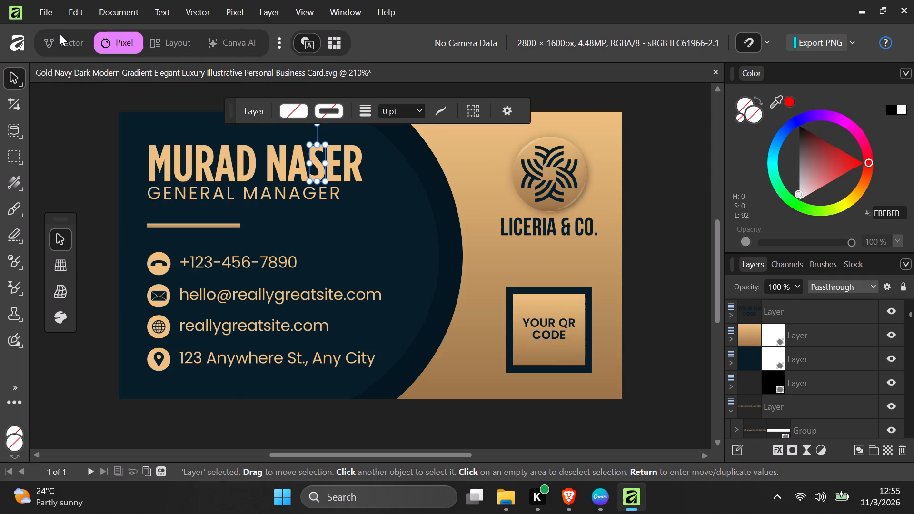
pyautogui.click(840, 53)
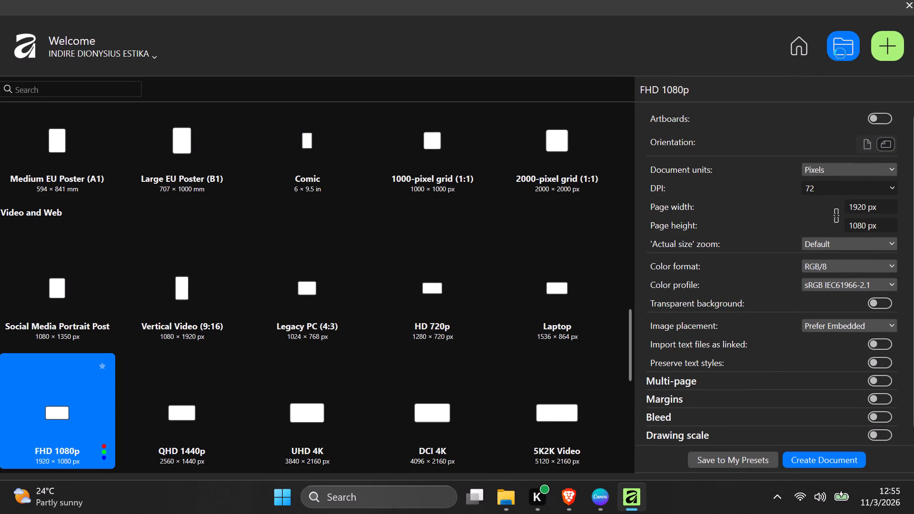
pyautogui.click(190, 131)
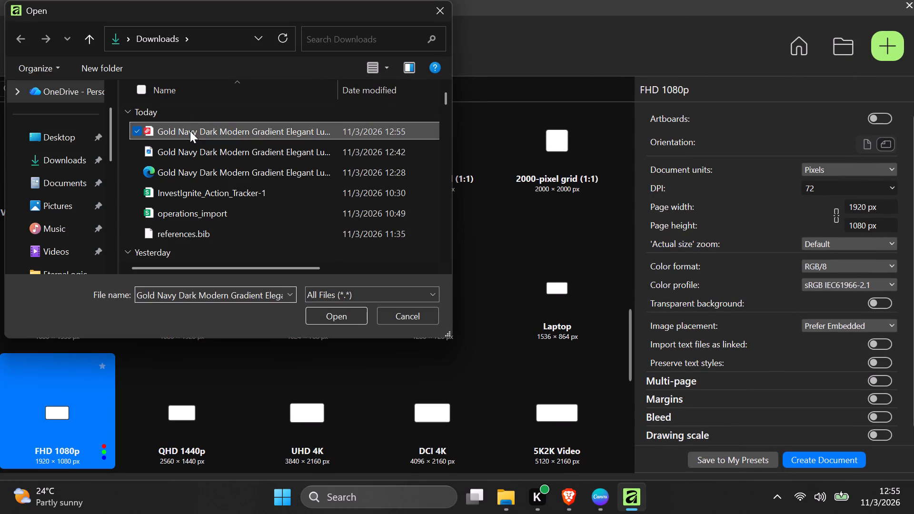
pyautogui.click(321, 313)
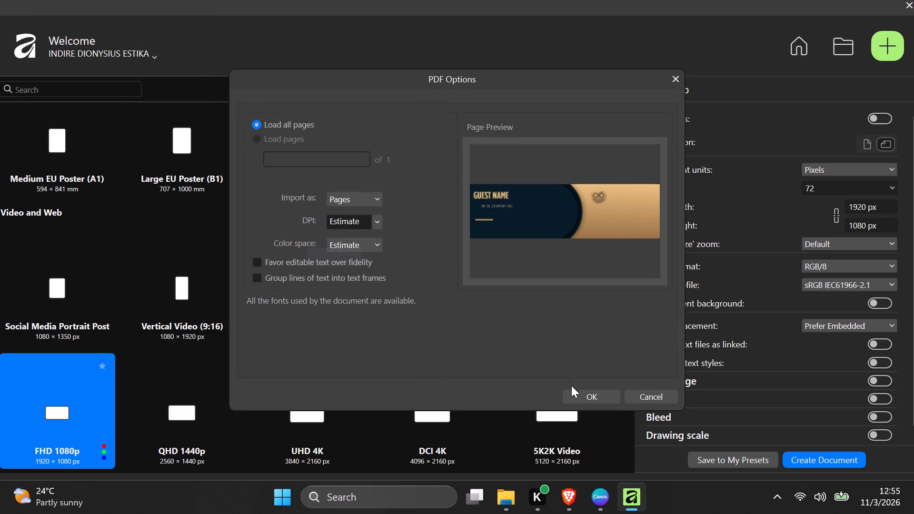
pyautogui.click(257, 257)
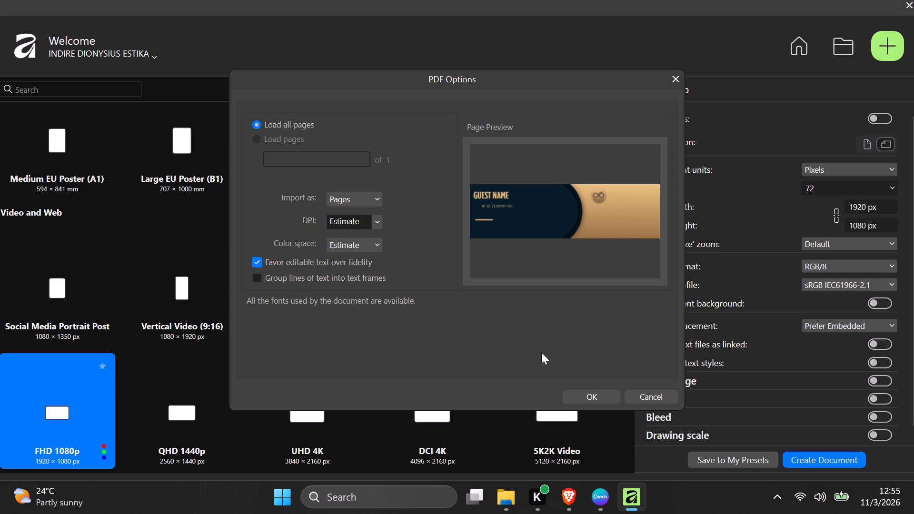
pyautogui.click(578, 391)
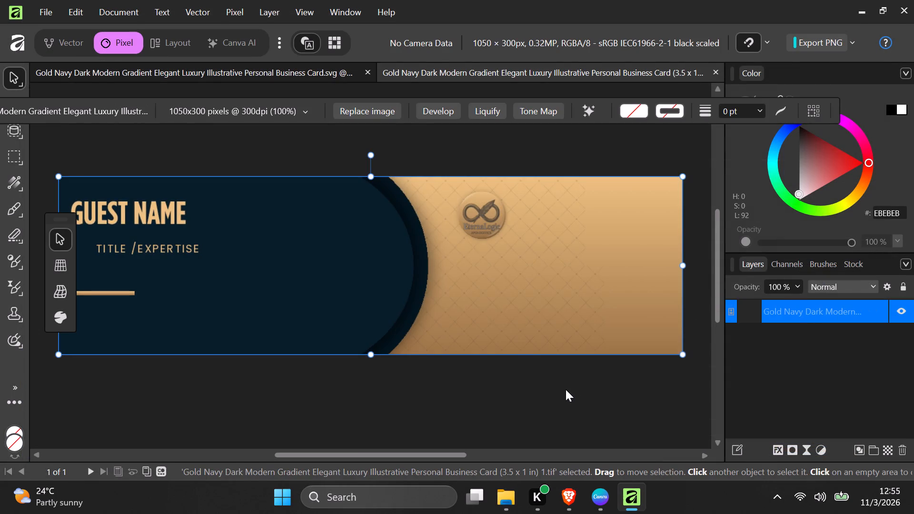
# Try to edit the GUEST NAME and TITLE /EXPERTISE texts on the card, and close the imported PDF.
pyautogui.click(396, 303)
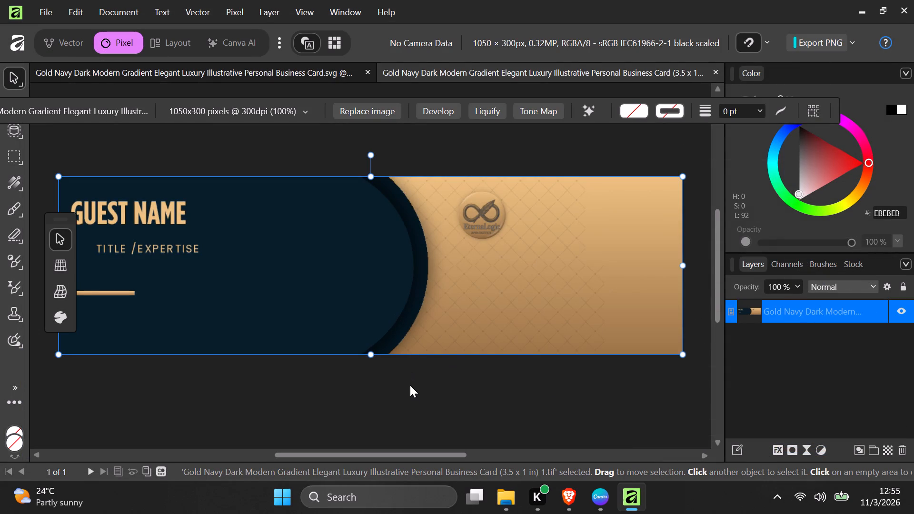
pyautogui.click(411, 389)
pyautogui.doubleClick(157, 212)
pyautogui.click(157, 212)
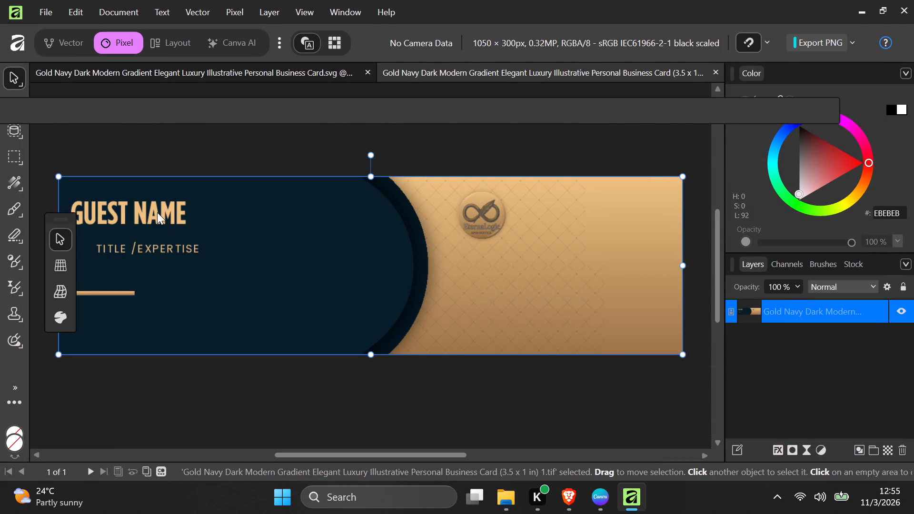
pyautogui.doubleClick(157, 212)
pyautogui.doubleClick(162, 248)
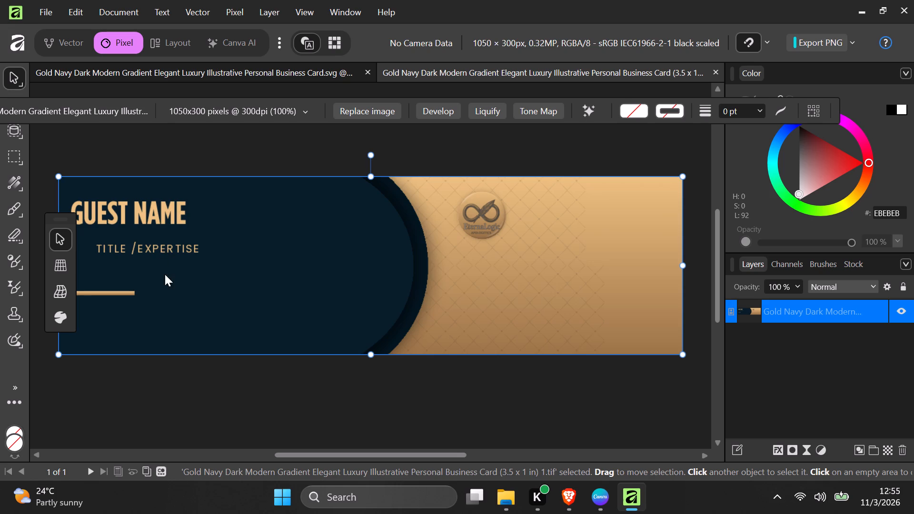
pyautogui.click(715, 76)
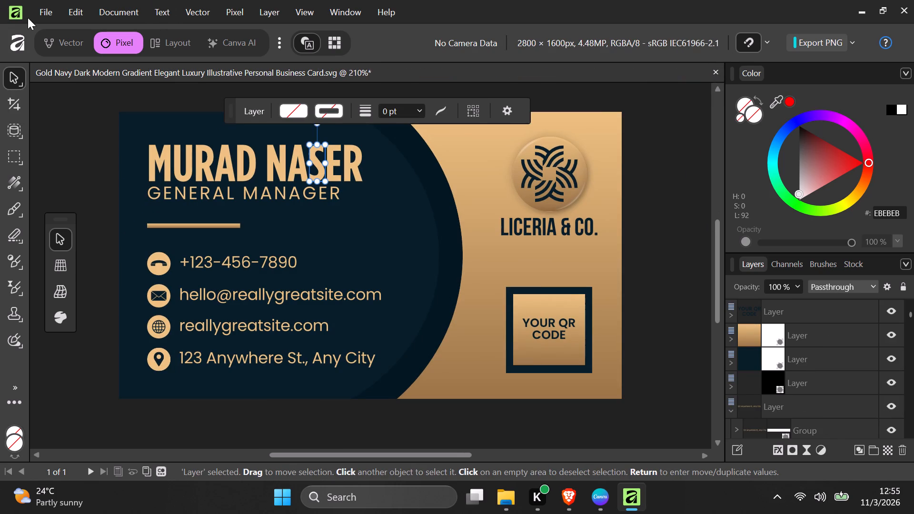
# Reopen the downloaded card PDF, importing as Artboards in RGB color space with lines of text grouped into text frames.
pyautogui.click(37, 10)
pyautogui.click(56, 29)
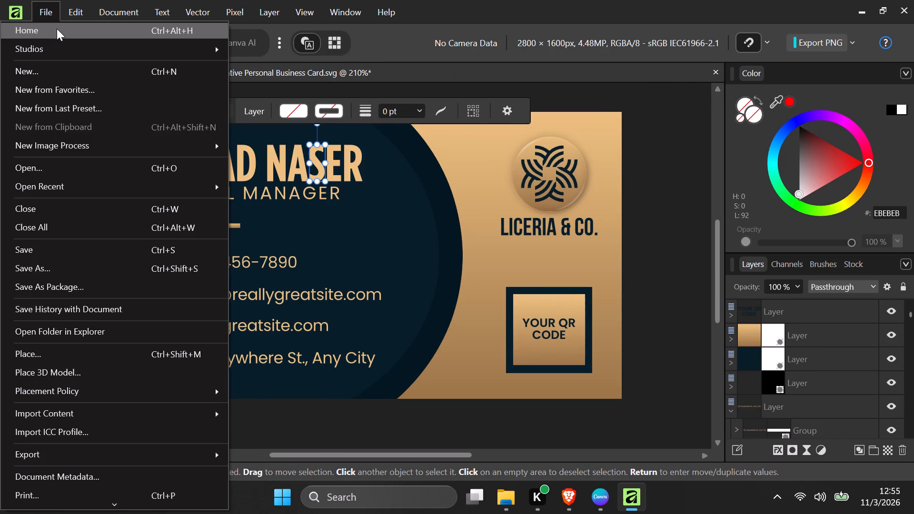
pyautogui.click(793, 49)
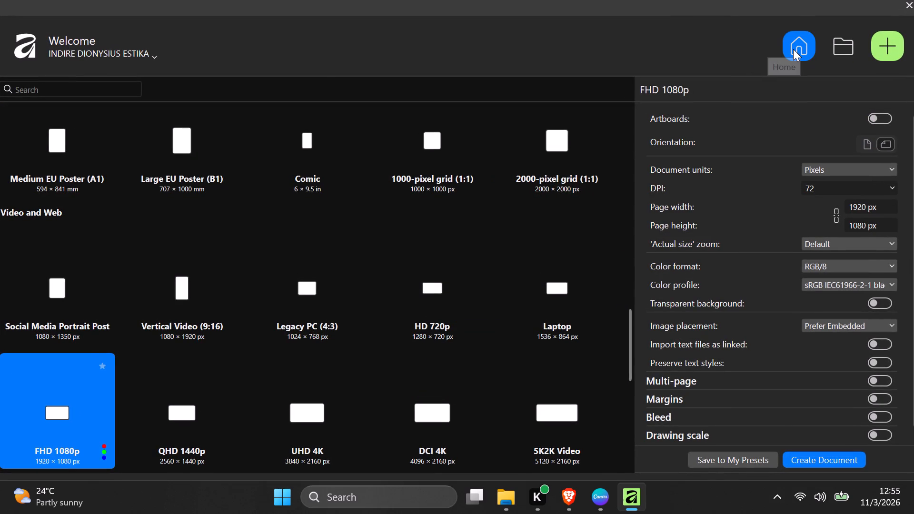
pyautogui.click(851, 52)
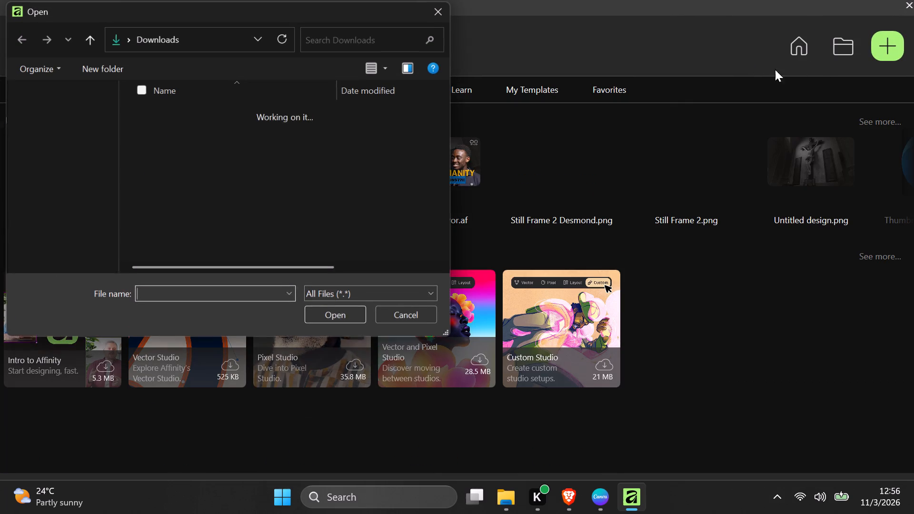
pyautogui.click(193, 128)
pyautogui.click(320, 313)
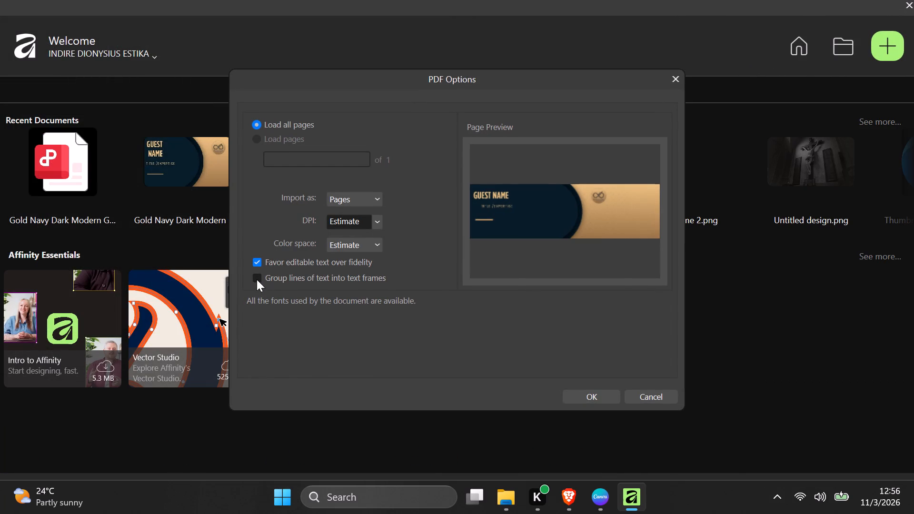
pyautogui.click(257, 279)
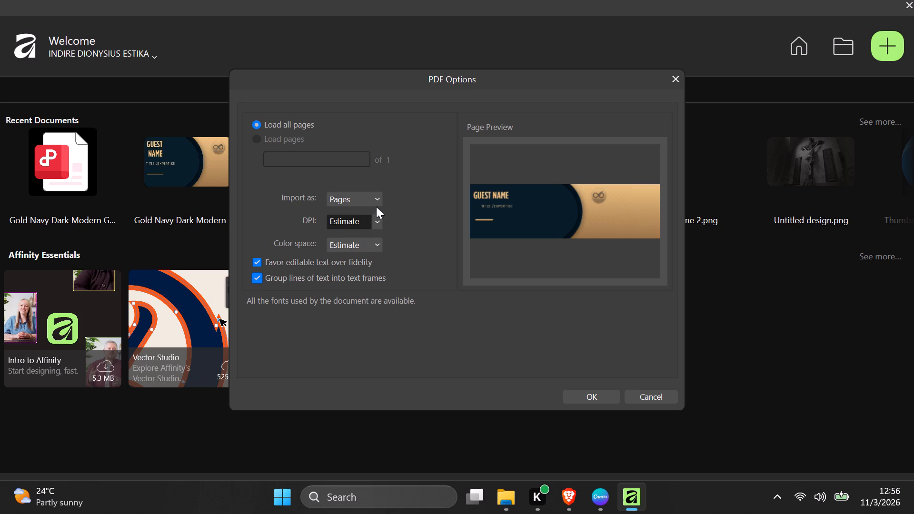
pyautogui.click(378, 199)
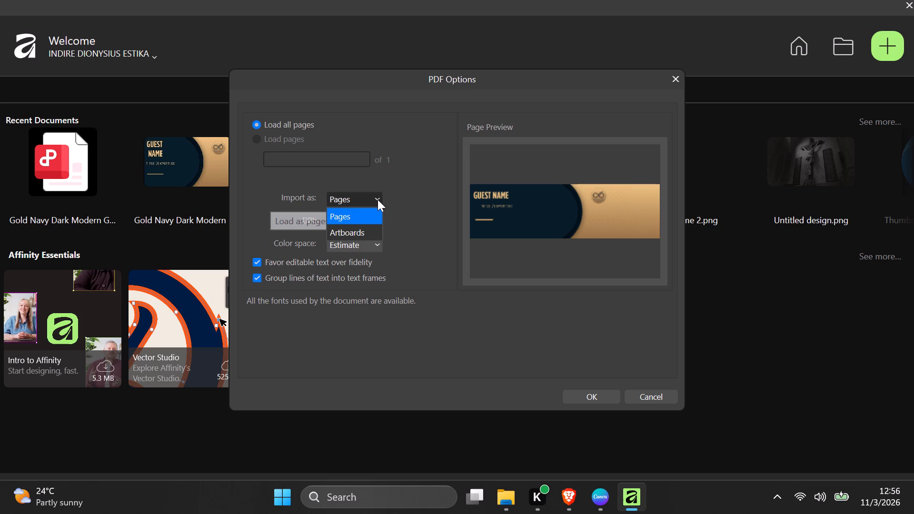
pyautogui.click(363, 236)
pyautogui.click(372, 224)
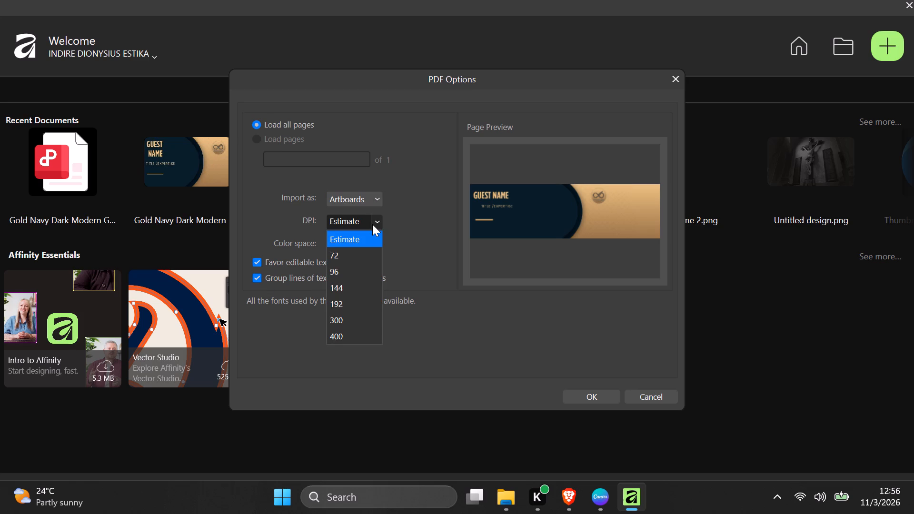
pyautogui.click(372, 224)
pyautogui.click(376, 250)
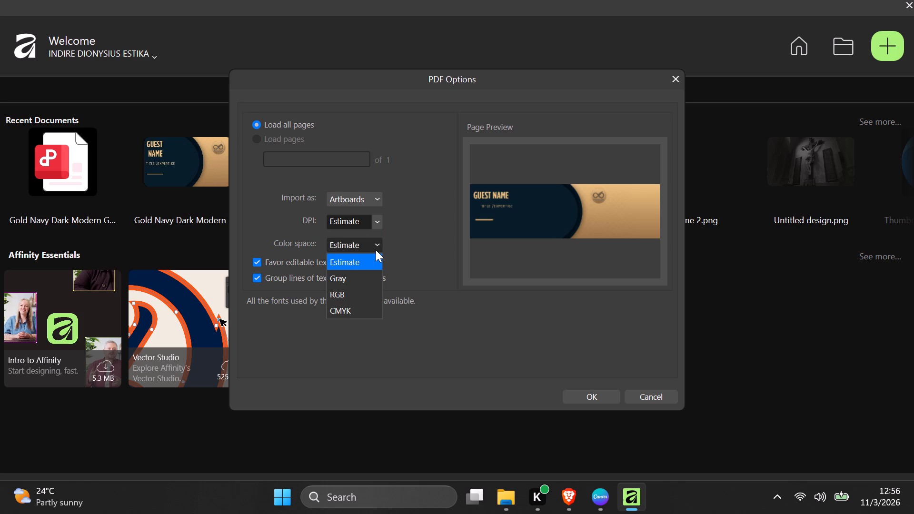
pyautogui.click(358, 291)
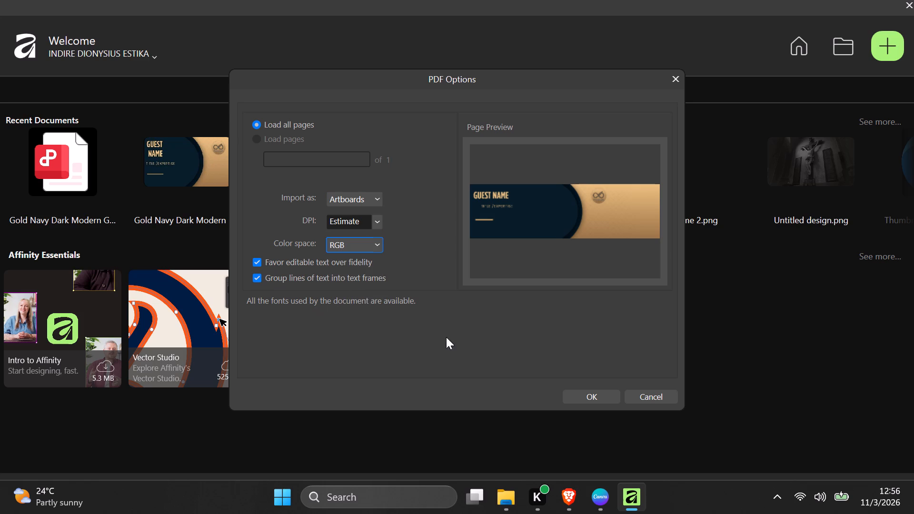
pyautogui.click(600, 401)
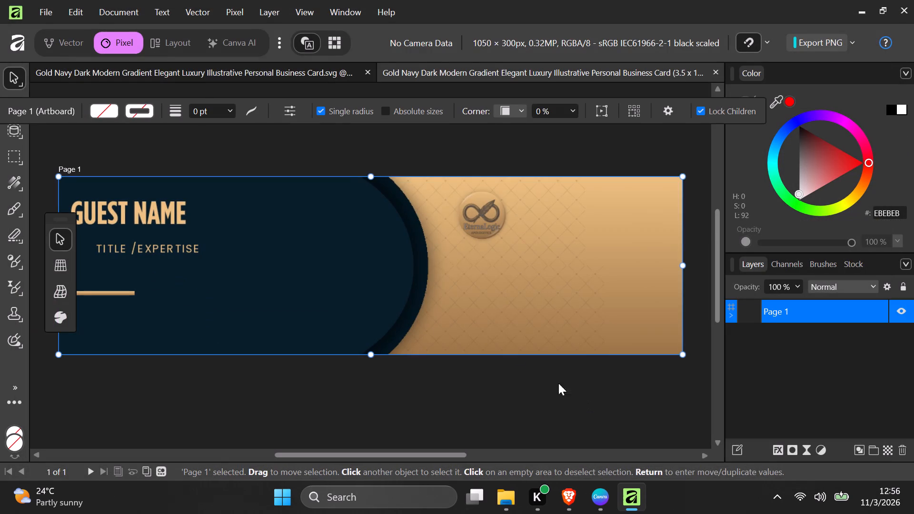
# Check on the artboard and in its layers whether the GUEST NAME and TITLE /EXPERTISE texts can be selected separately.
pyautogui.doubleClick(195, 222)
pyautogui.click(189, 223)
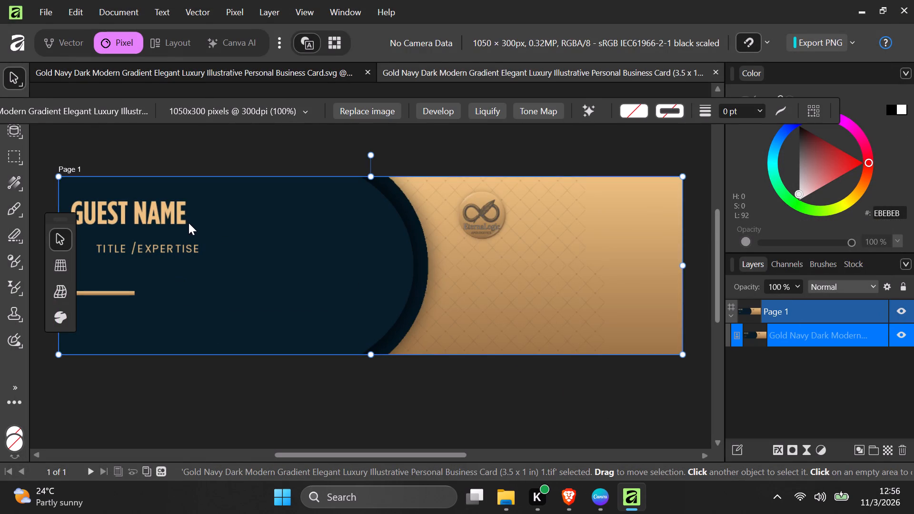
pyautogui.click(820, 336)
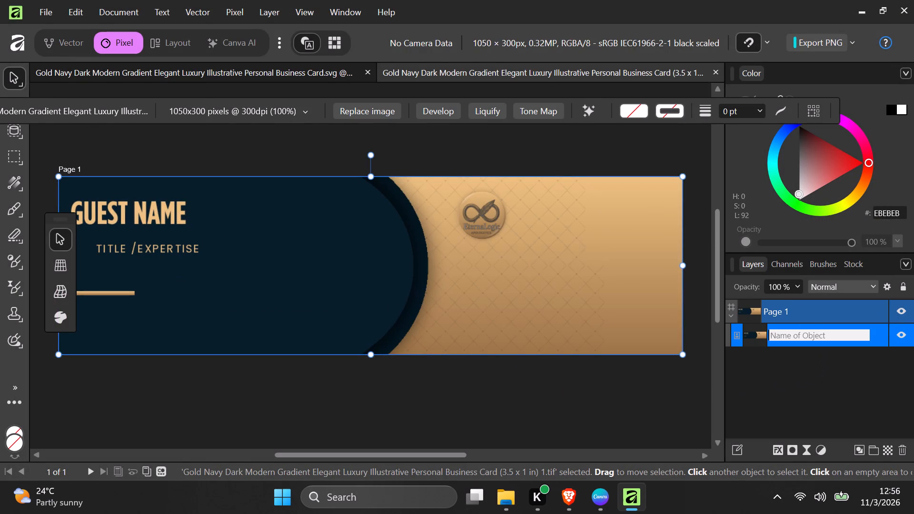
pyautogui.click(807, 311)
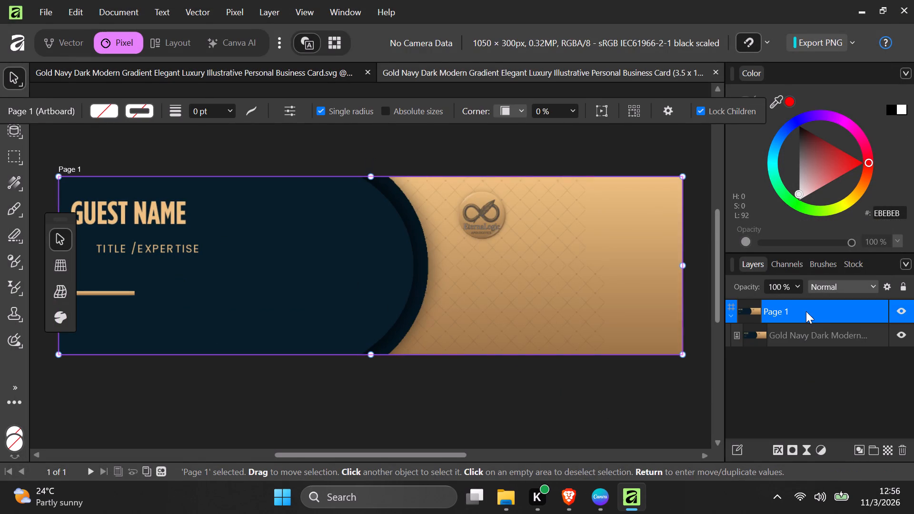
pyautogui.click(805, 312)
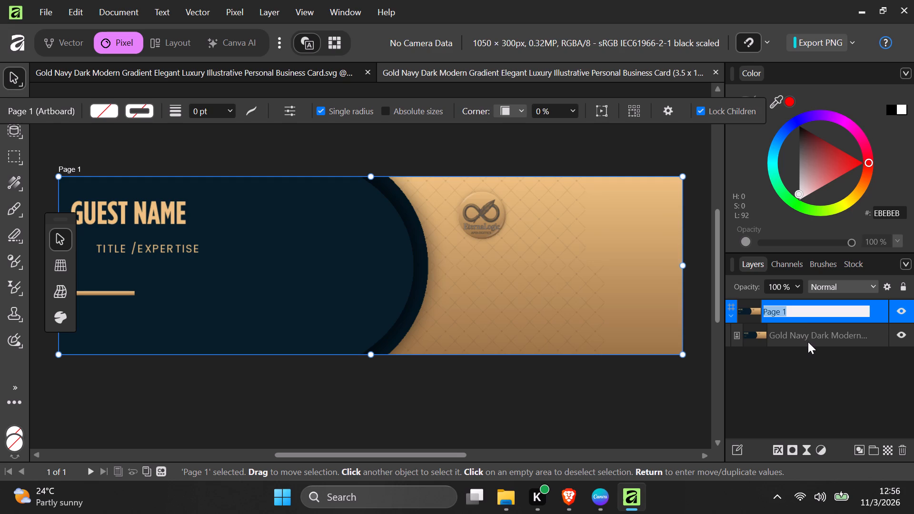
pyautogui.click(808, 342)
pyautogui.doubleClick(143, 253)
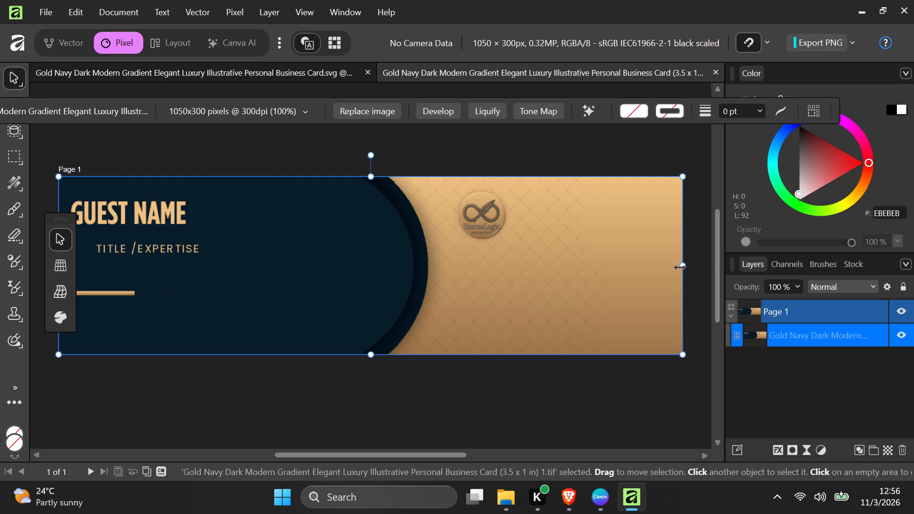
# Scale the card image on the artboard down to about 81%.
pyautogui.moveTo(687, 262); pyautogui.dragTo(576, 262)
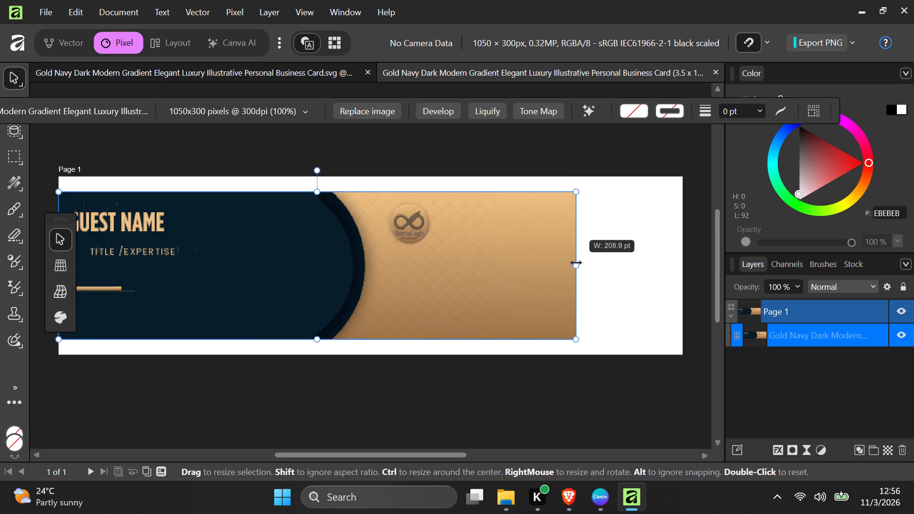
pyautogui.moveTo(576, 262); pyautogui.dragTo(570, 262)
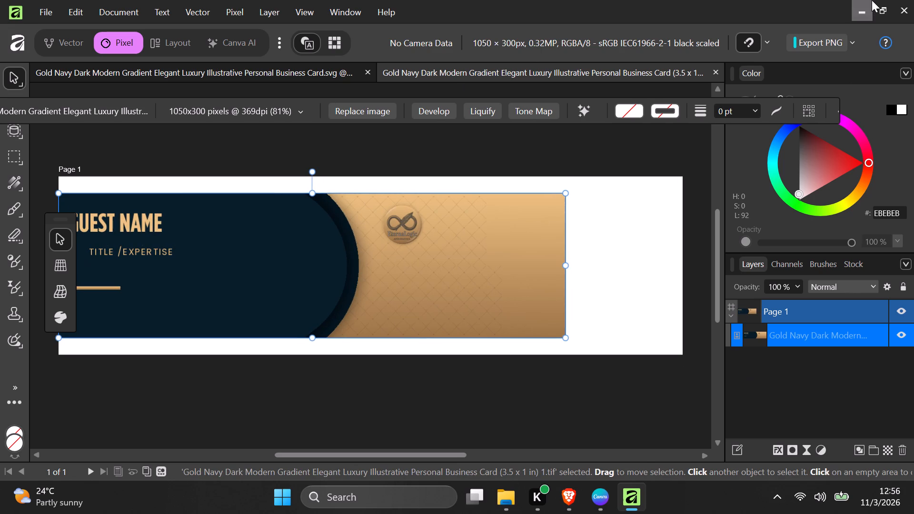
# Switch to Canva and look through the Frames and Shapes element categories for a shape to add to the card.
pyautogui.click(603, 501)
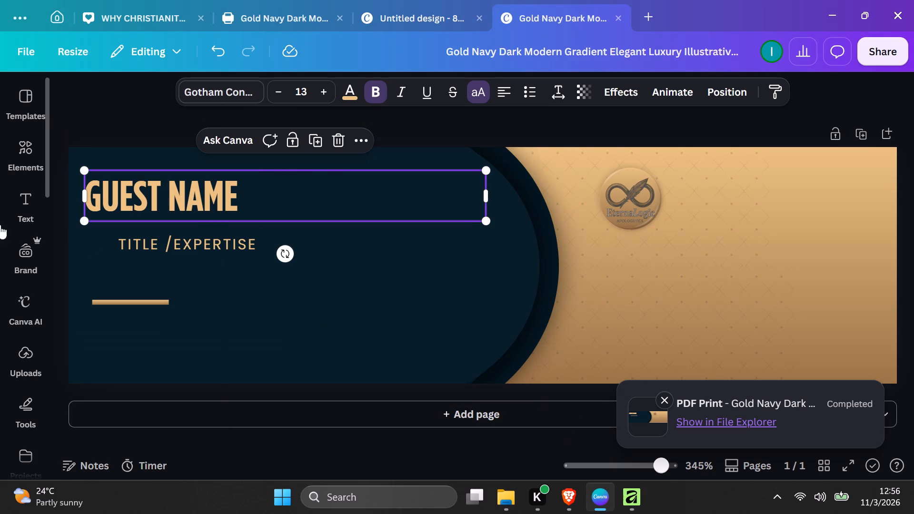
pyautogui.click(25, 159)
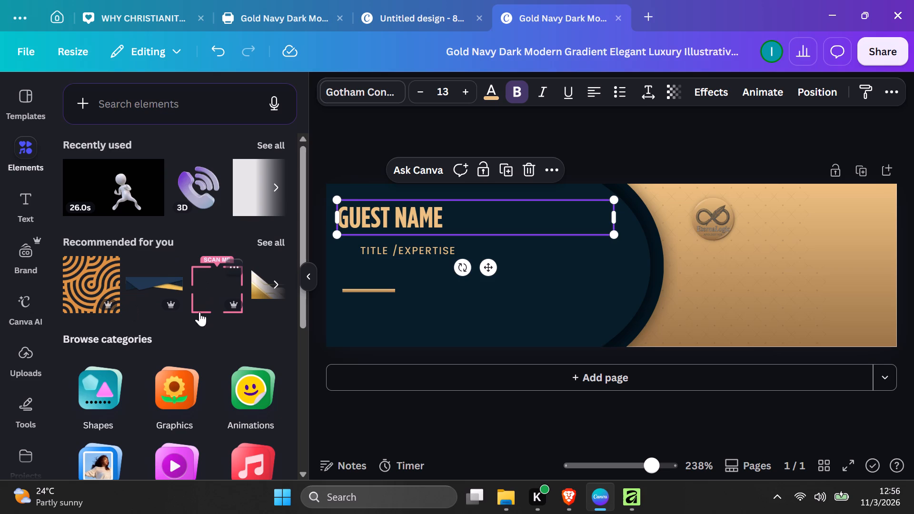
pyautogui.scroll(-4, 147, 297)
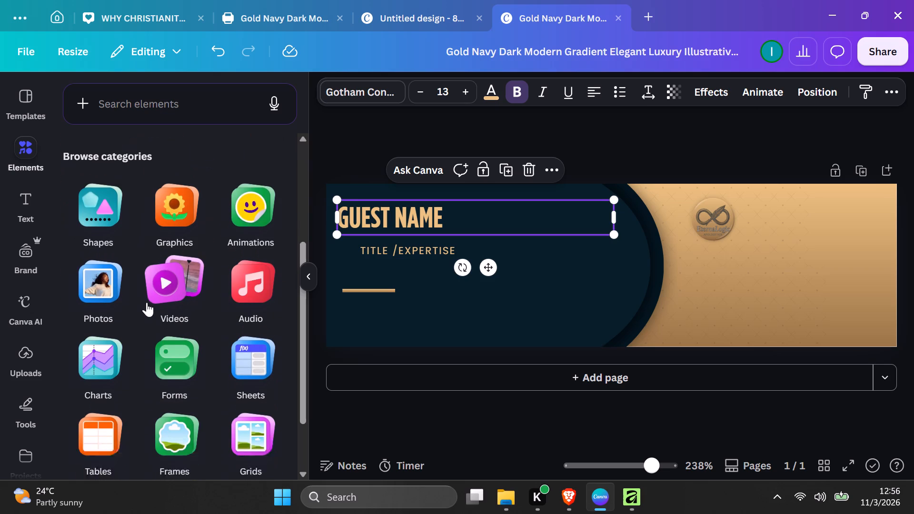
pyautogui.scroll(-1, 147, 302)
pyautogui.click(177, 355)
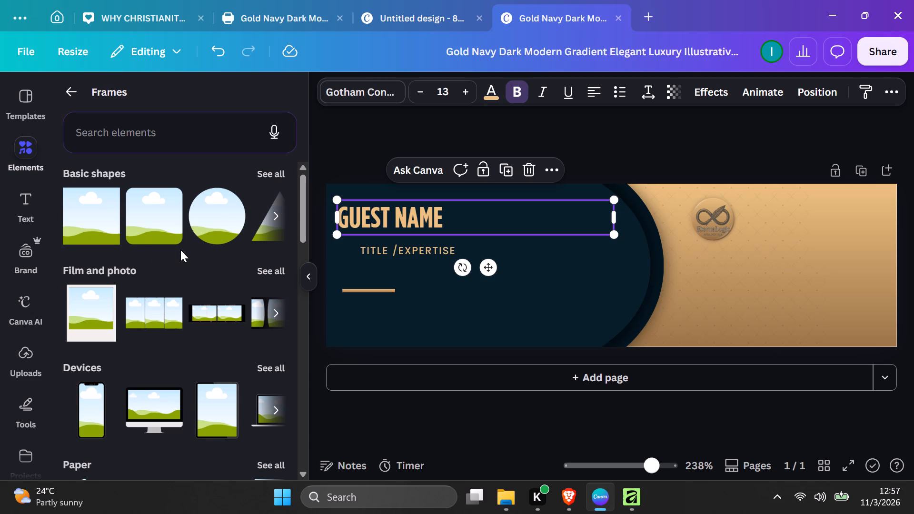
pyautogui.click(30, 141)
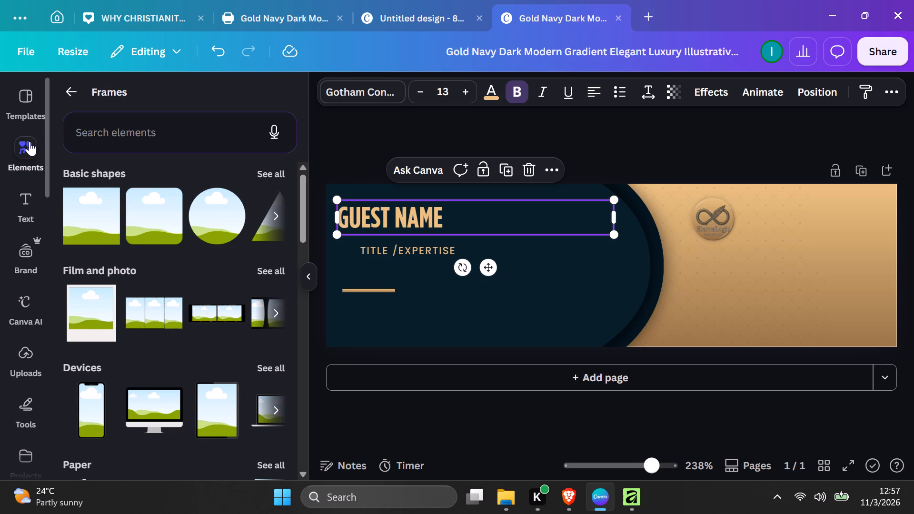
pyautogui.click(30, 157)
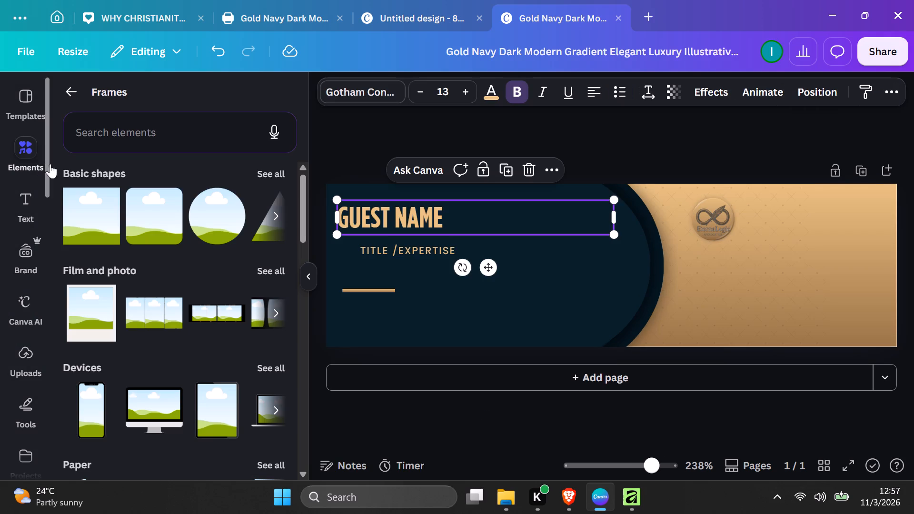
pyautogui.click(68, 93)
pyautogui.scroll(-2, 116, 253)
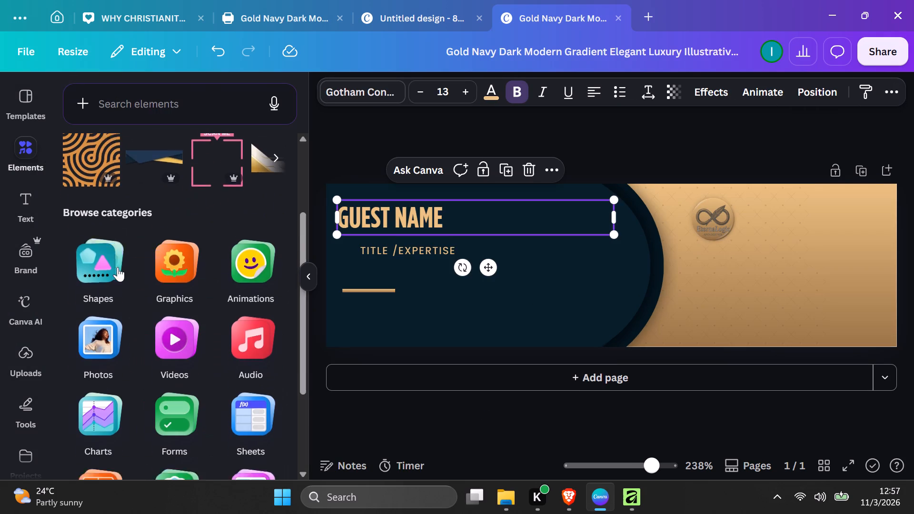
pyautogui.scroll(-1, 118, 267)
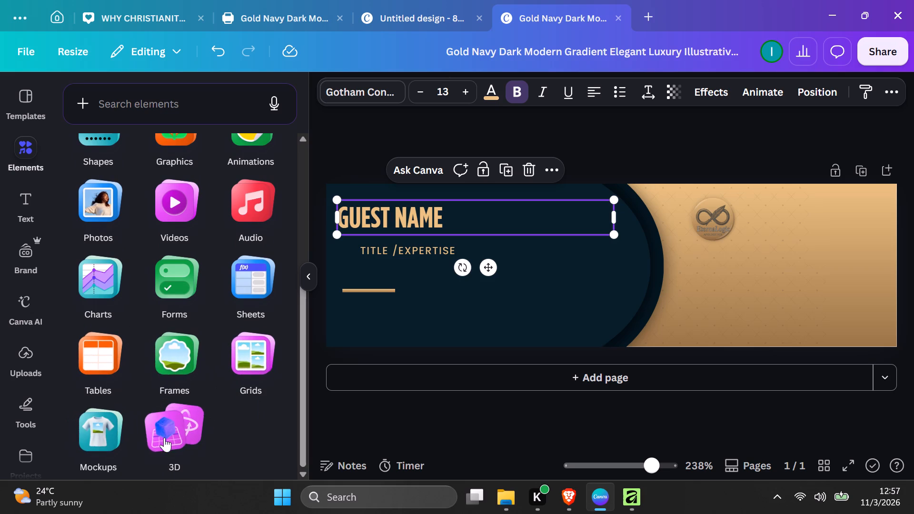
pyautogui.scroll(-3, 132, 363)
pyautogui.scroll(2, 140, 325)
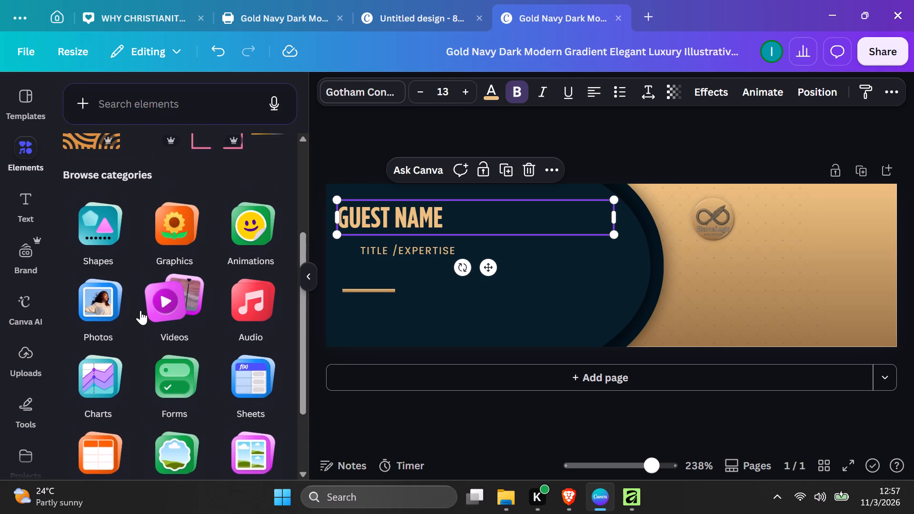
pyautogui.click(100, 289)
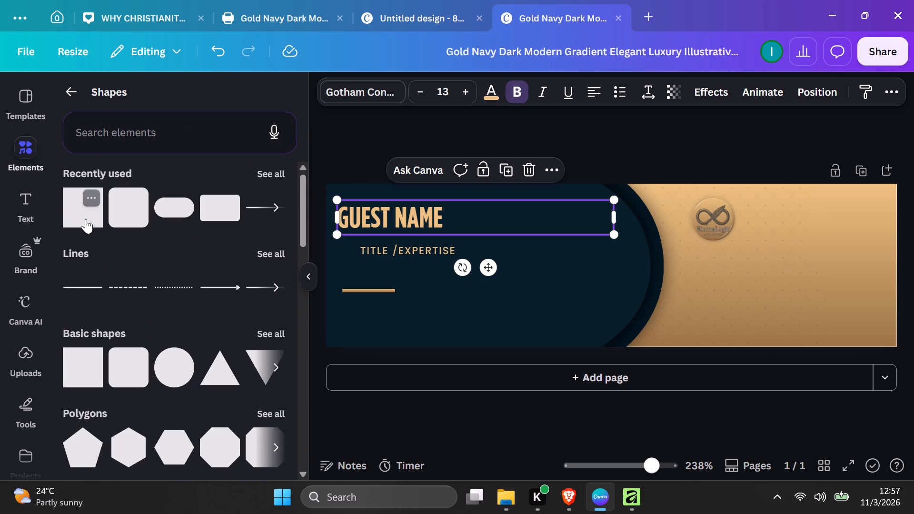
pyautogui.scroll(-4, 140, 313)
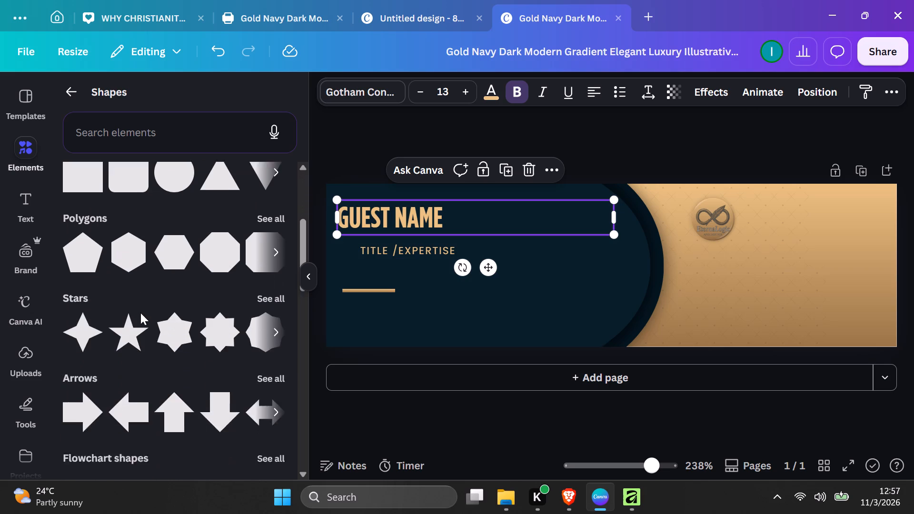
pyautogui.scroll(-6, 140, 313)
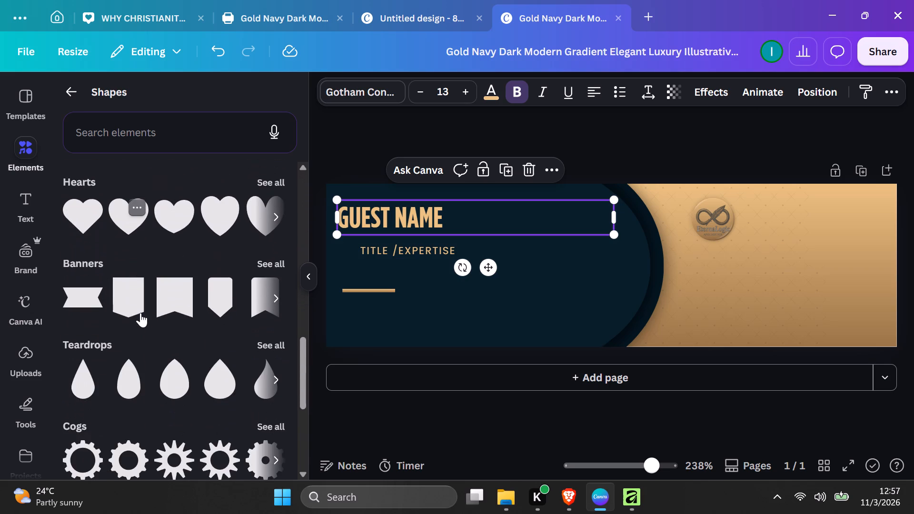
pyautogui.scroll(-6, 140, 313)
pyautogui.scroll(9, 140, 313)
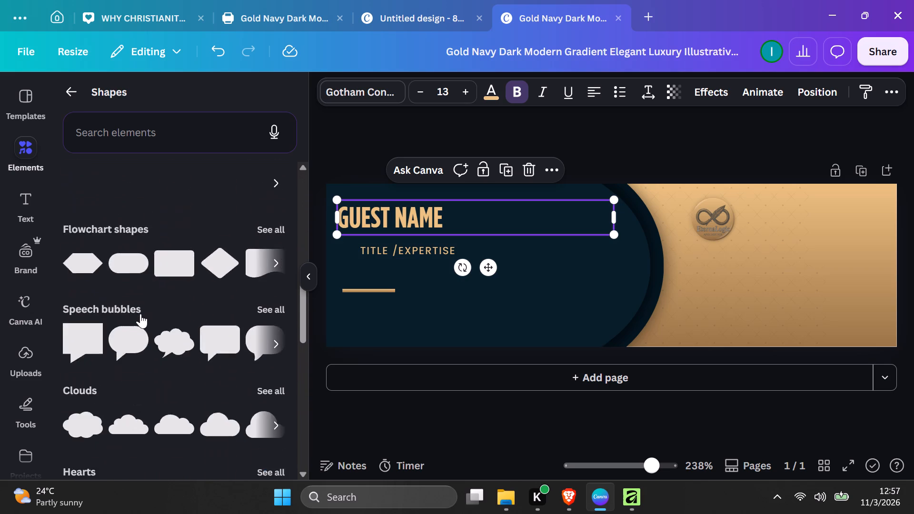
pyautogui.scroll(6, 140, 314)
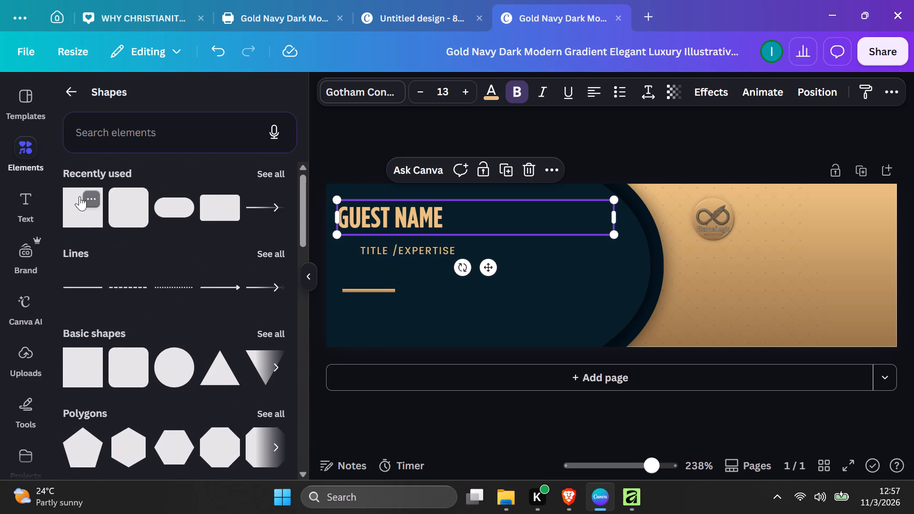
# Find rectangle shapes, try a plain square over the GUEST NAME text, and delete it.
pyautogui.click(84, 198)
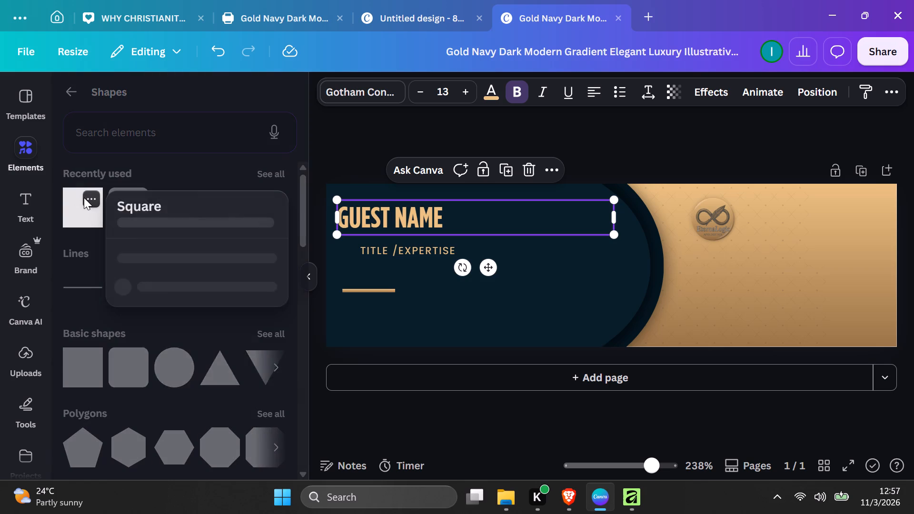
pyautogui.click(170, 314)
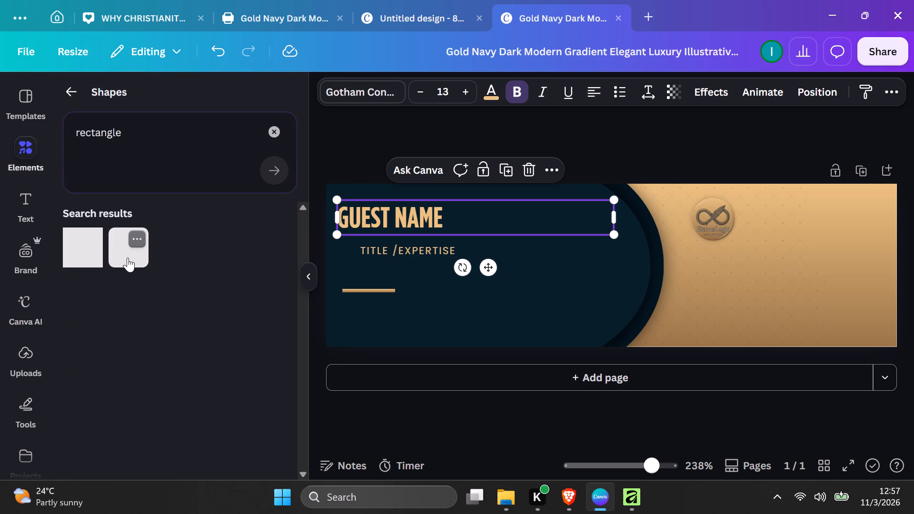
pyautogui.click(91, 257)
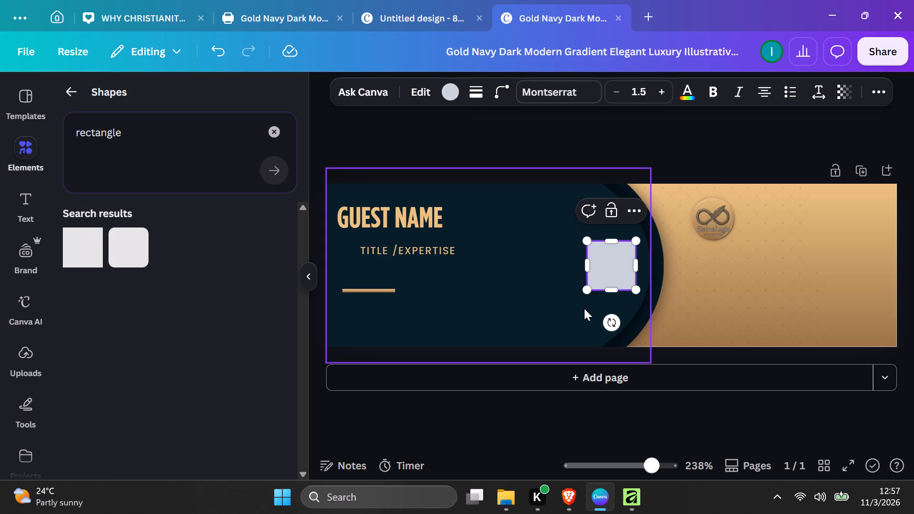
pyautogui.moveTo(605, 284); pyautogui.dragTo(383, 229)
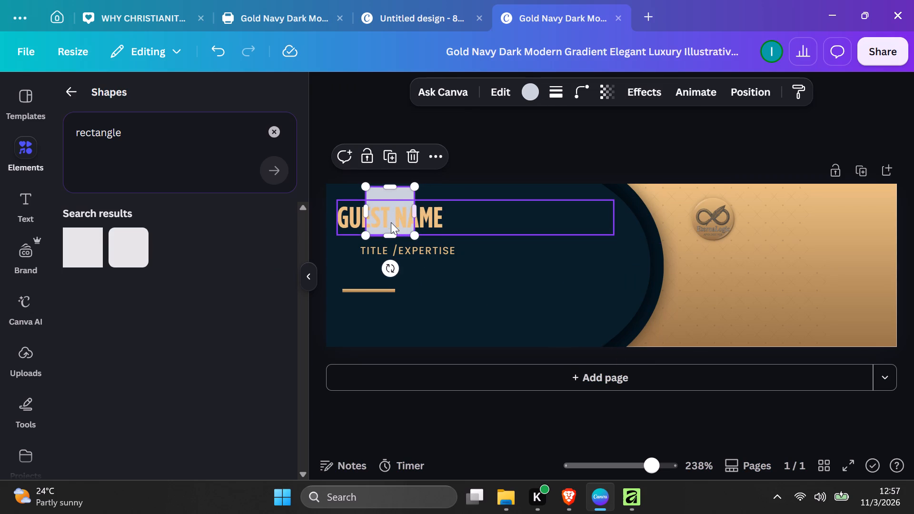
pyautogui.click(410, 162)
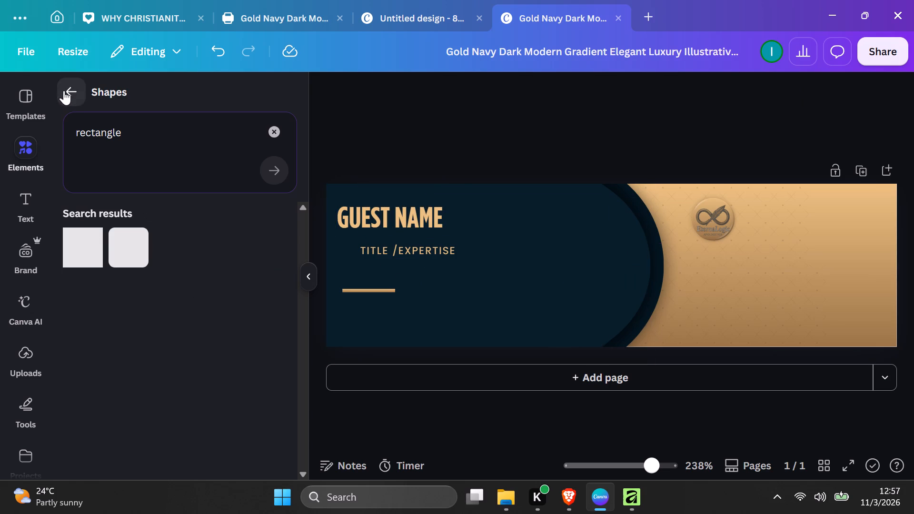
# Add a solid line along the card's top edge above GUEST NAME and extend it horizontally to about 3.3 in.
pyautogui.click(64, 90)
pyautogui.click(96, 275)
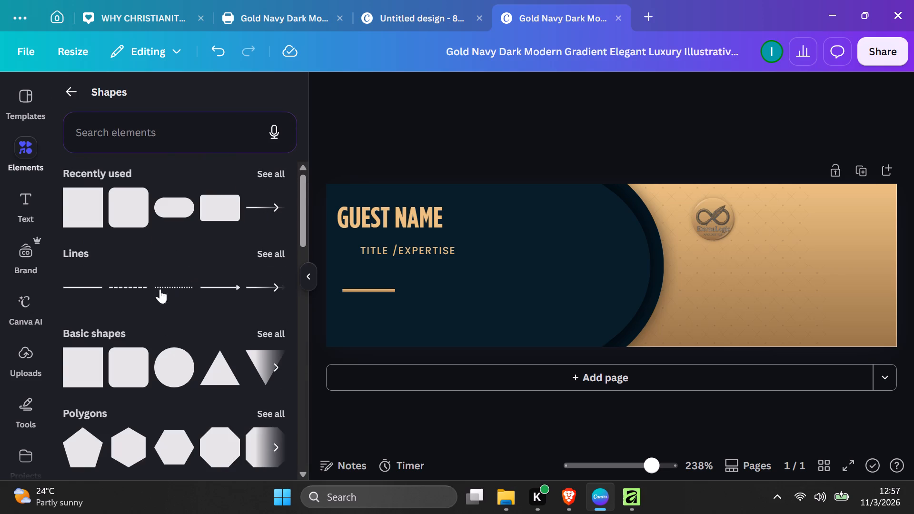
pyautogui.click(76, 281)
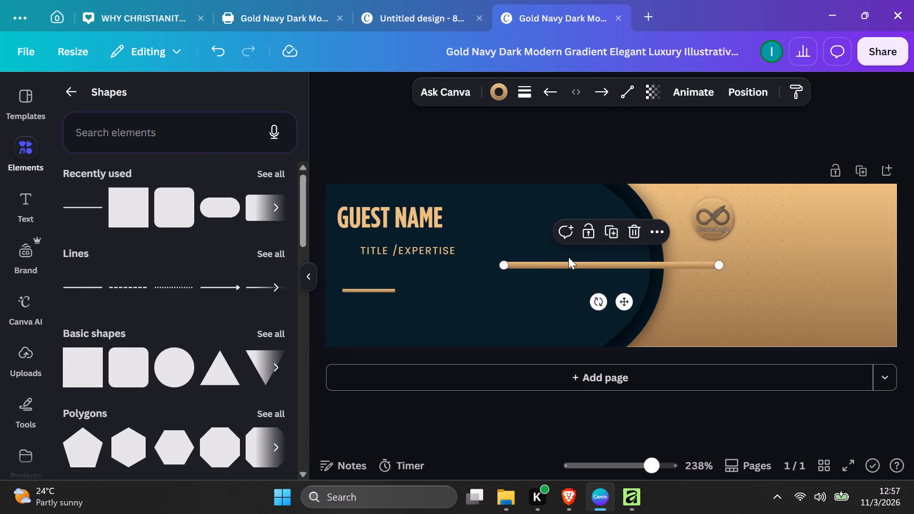
pyautogui.moveTo(580, 267); pyautogui.dragTo(504, 217)
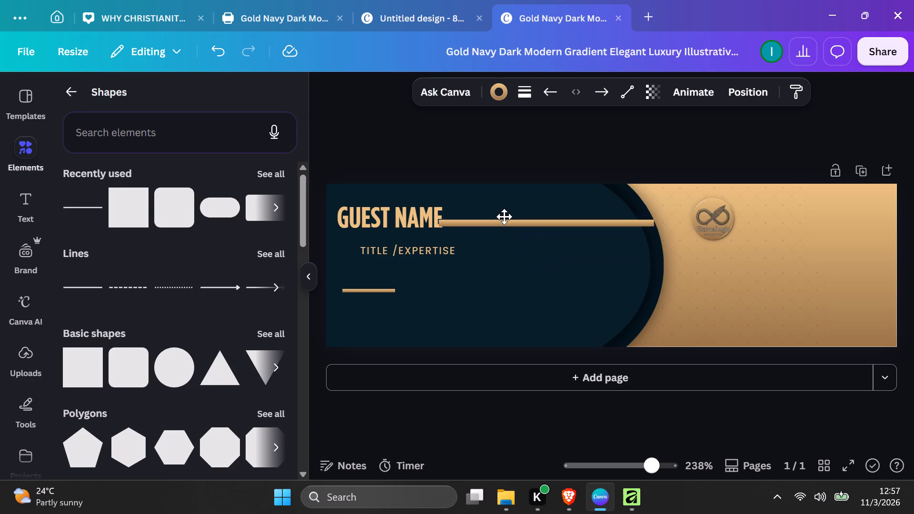
pyautogui.moveTo(504, 217); pyautogui.dragTo(418, 195)
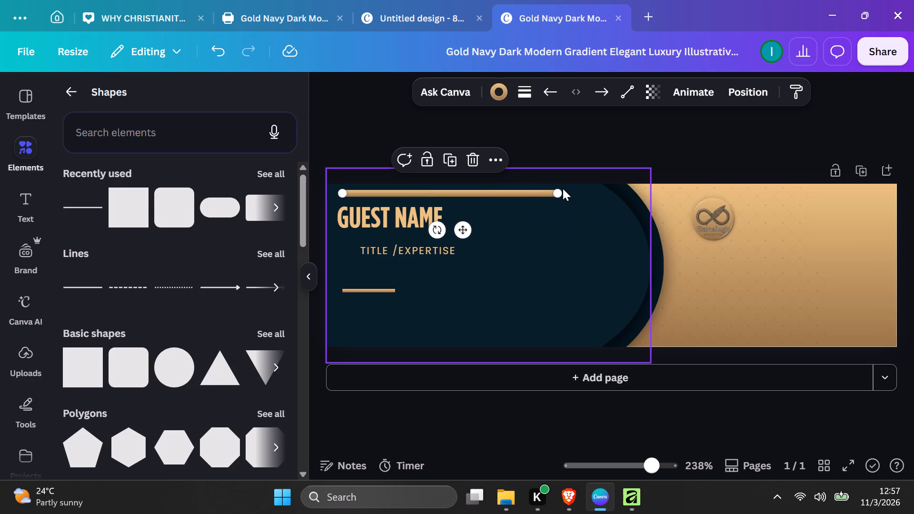
pyautogui.moveTo(556, 194); pyautogui.dragTo(775, 194)
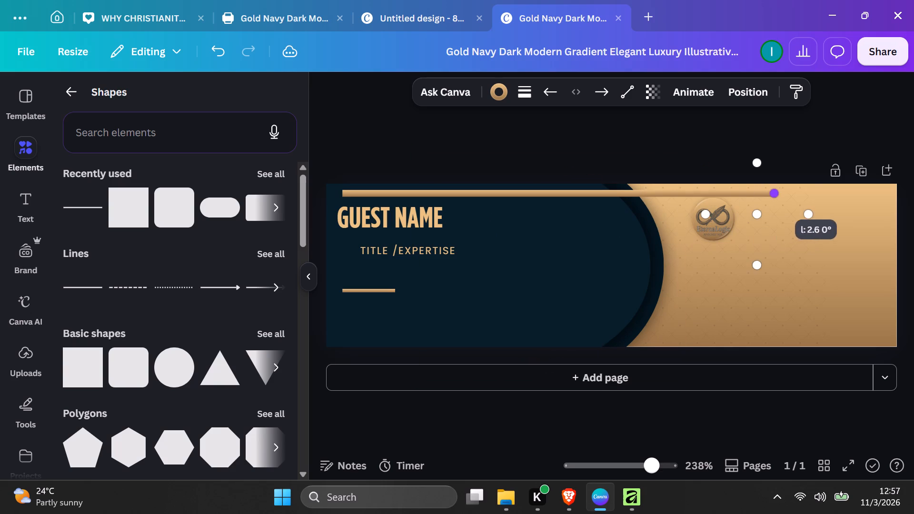
pyautogui.moveTo(775, 194); pyautogui.dragTo(878, 189)
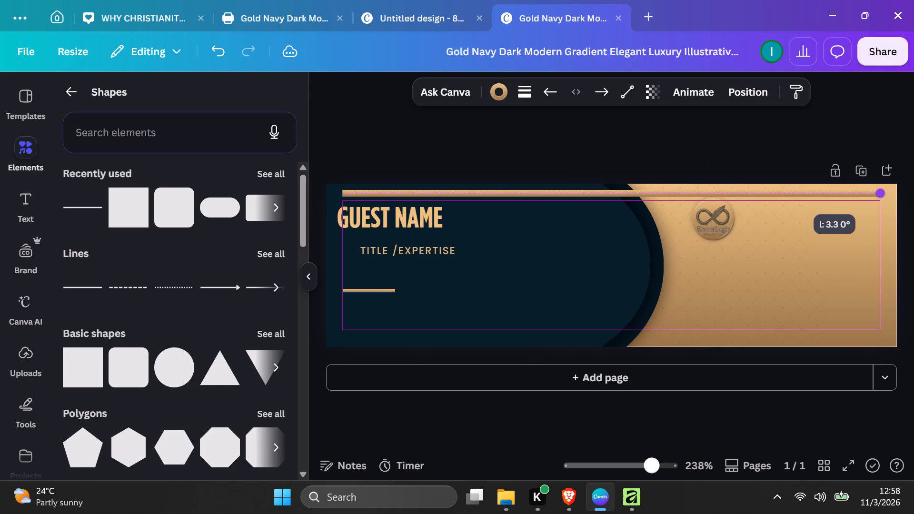
pyautogui.moveTo(878, 189); pyautogui.dragTo(879, 189)
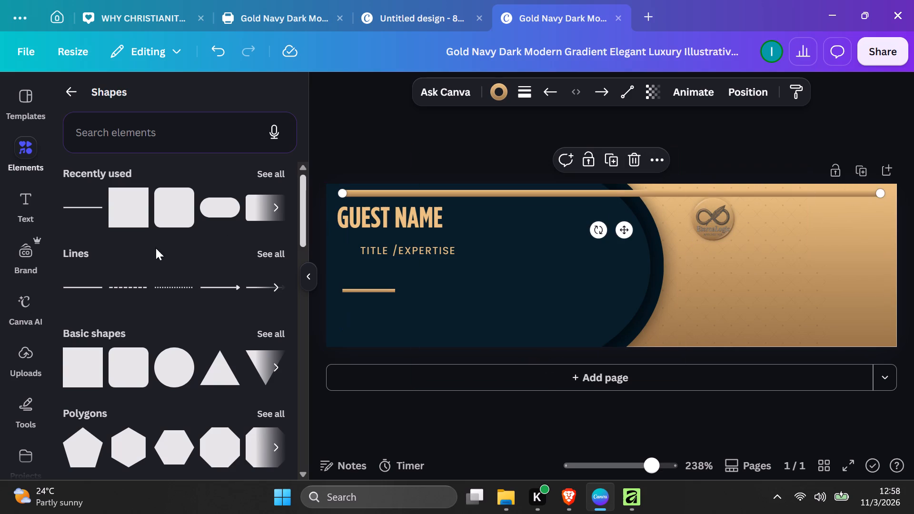
pyautogui.click(344, 191)
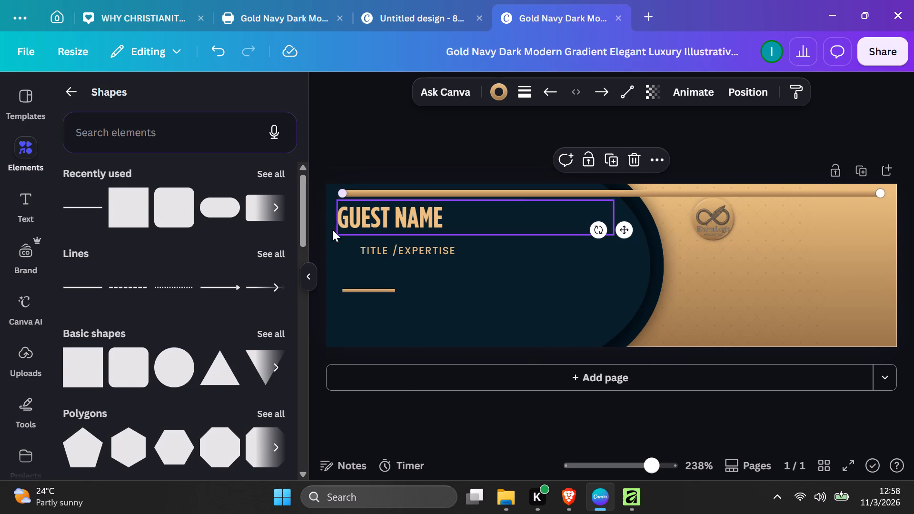
# Add a second solid gold line, rotate it to roughly vertical and place it along the card's left edge.
pyautogui.click(85, 285)
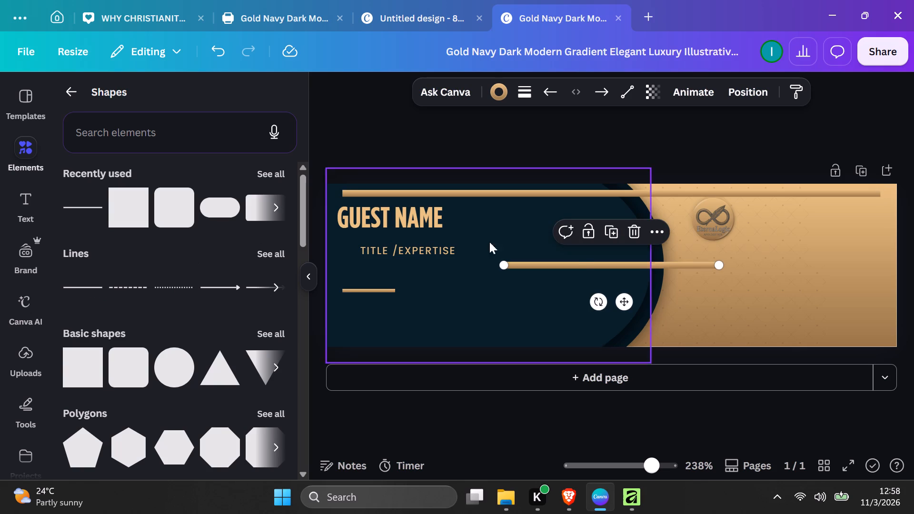
pyautogui.click(597, 307)
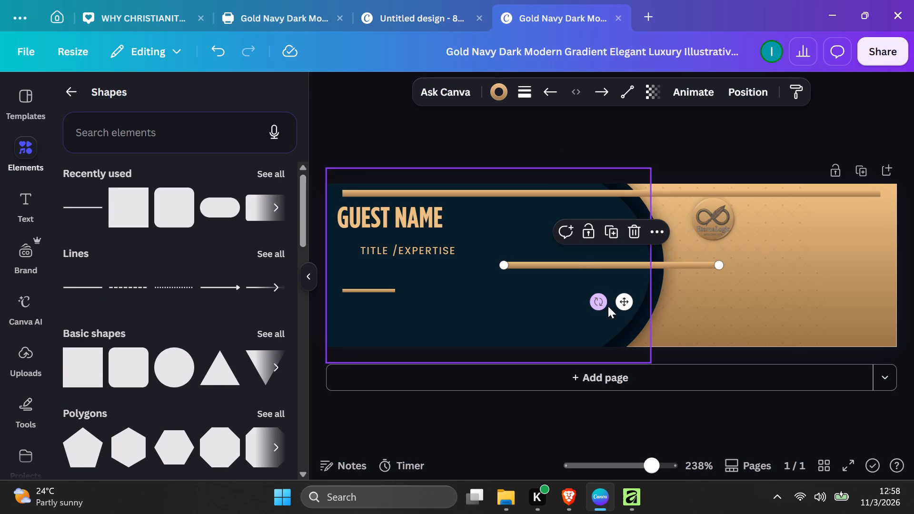
pyautogui.click(596, 304)
pyautogui.click(596, 306)
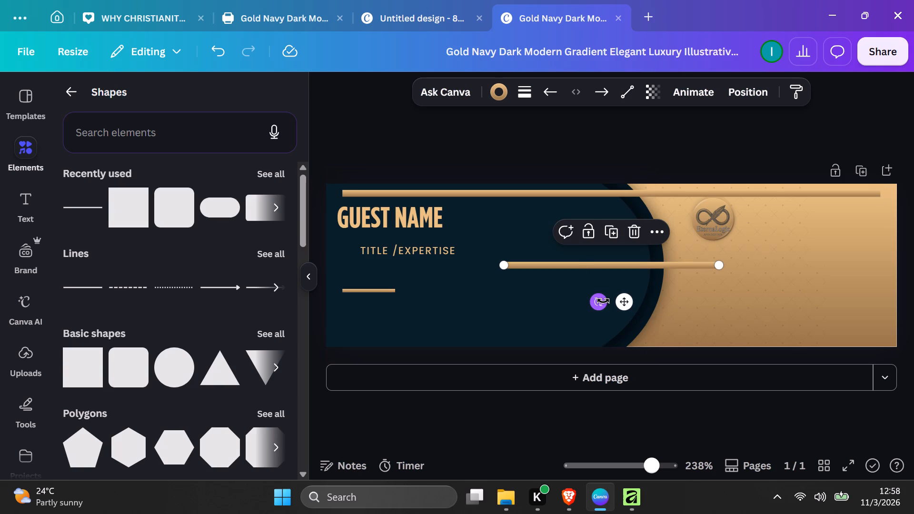
pyautogui.click(603, 301)
pyautogui.moveTo(603, 301); pyautogui.dragTo(559, 306)
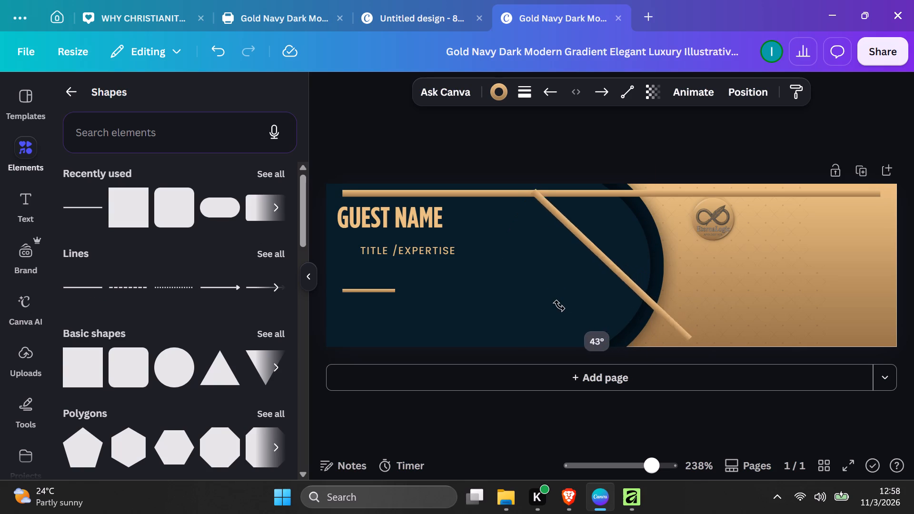
pyautogui.moveTo(559, 306); pyautogui.dragTo(565, 259)
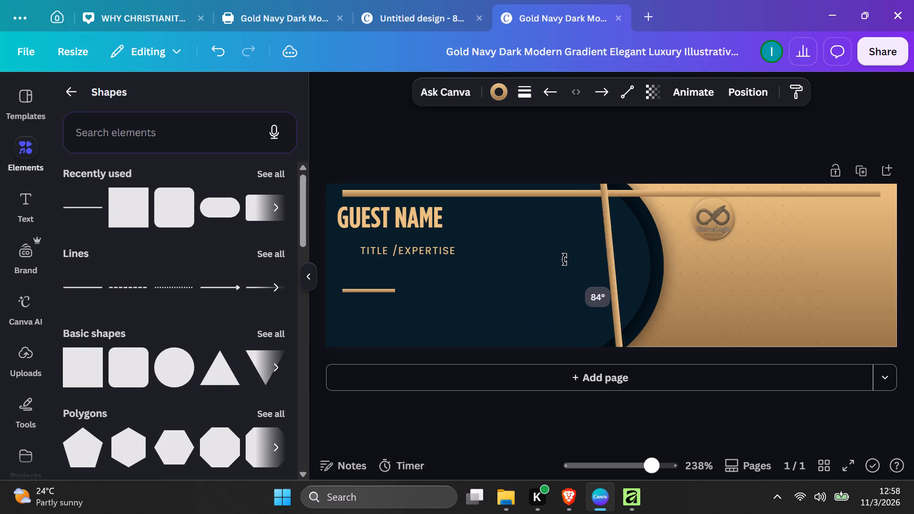
pyautogui.moveTo(565, 259); pyautogui.dragTo(574, 256)
pyautogui.moveTo(609, 256); pyautogui.dragTo(377, 265)
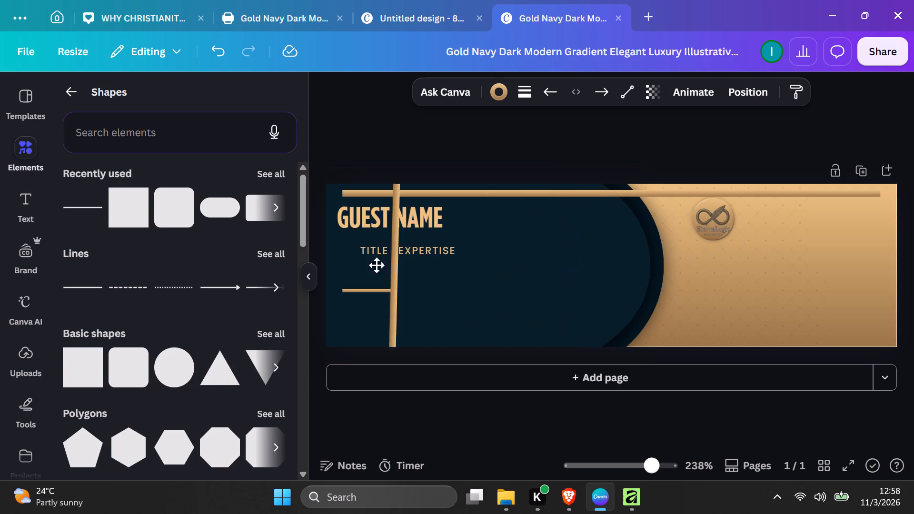
pyautogui.moveTo(377, 265); pyautogui.dragTo(338, 275)
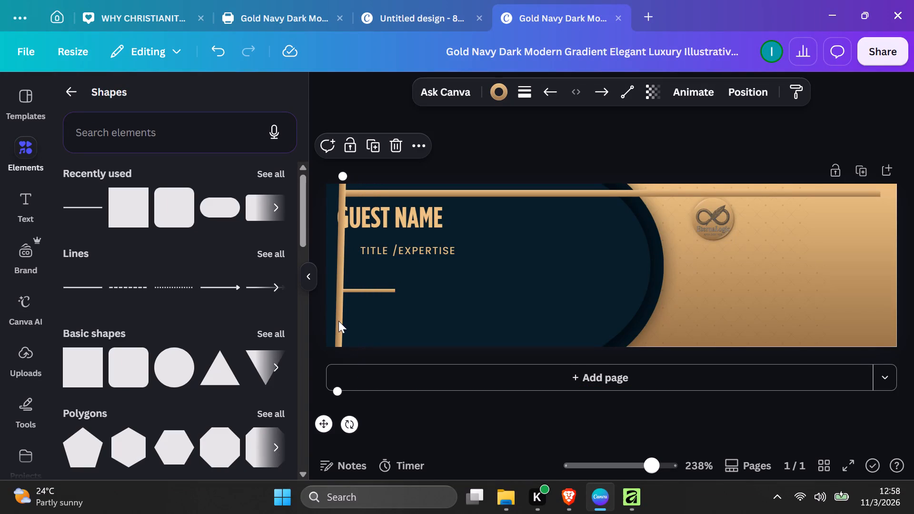
# Straighten and shorten the left line to about 0.9 in at 90°, joining the top line and ending just inside the card's bottom edge.
pyautogui.click(338, 321)
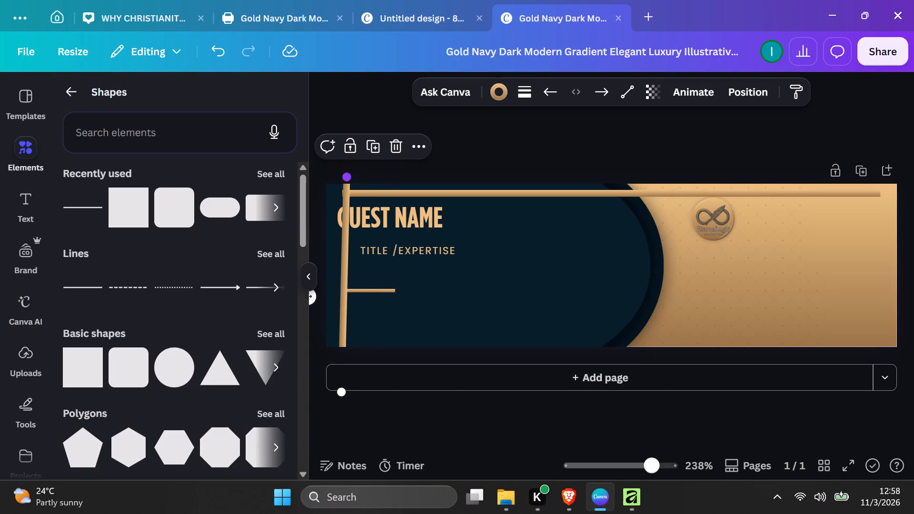
pyautogui.moveTo(342, 178); pyautogui.dragTo(340, 200)
pyautogui.moveTo(339, 200); pyautogui.dragTo(337, 200)
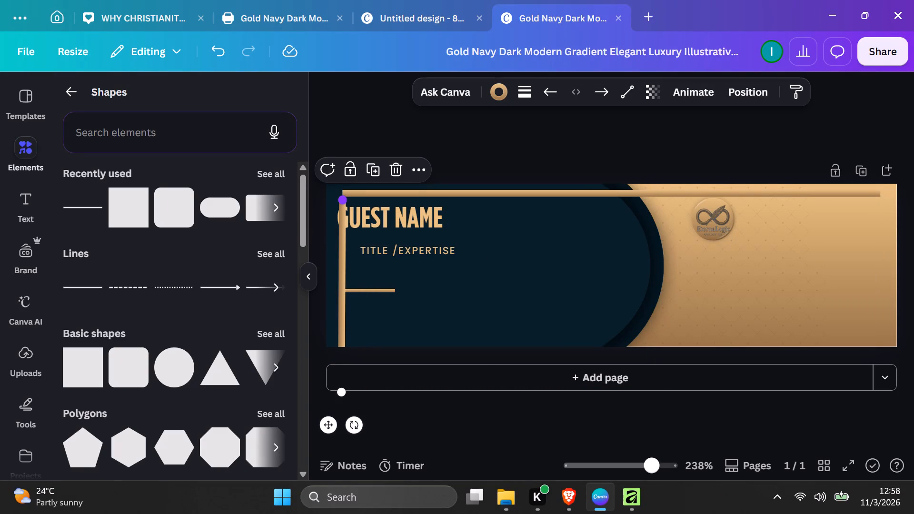
pyautogui.moveTo(337, 200); pyautogui.dragTo(337, 193)
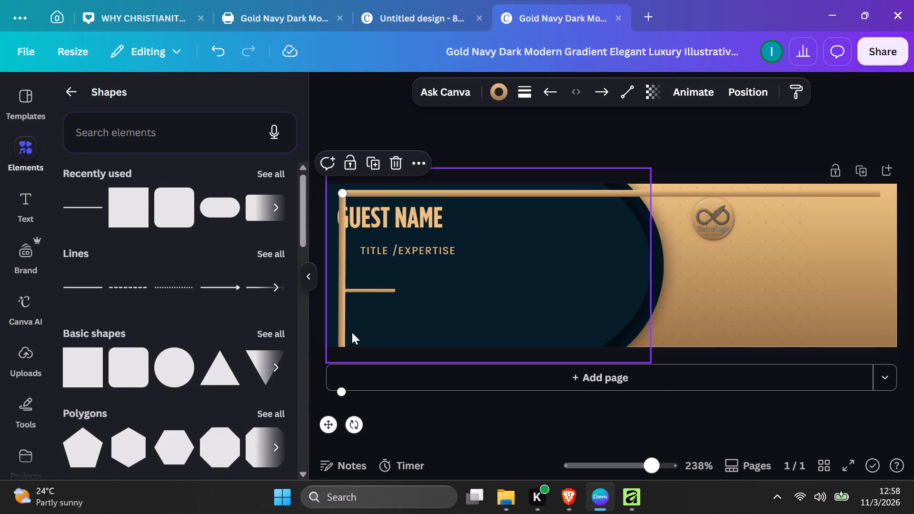
pyautogui.click(340, 340)
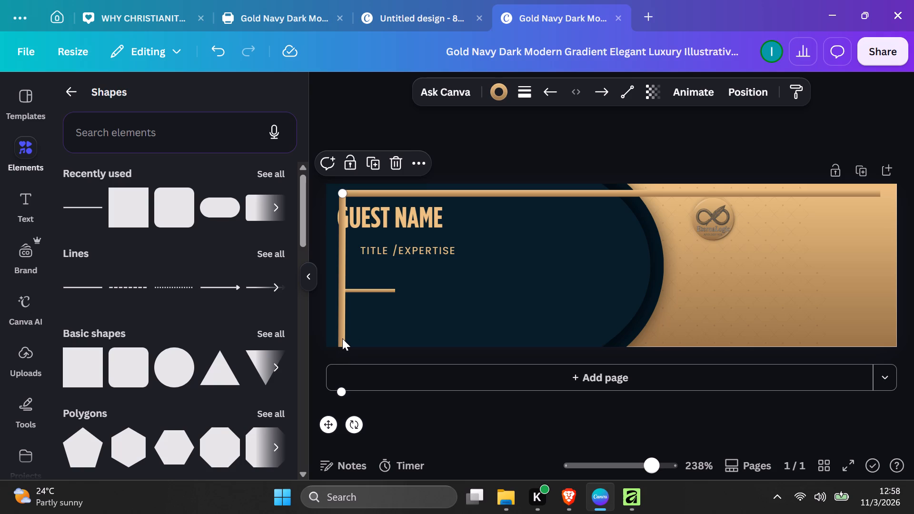
pyautogui.moveTo(340, 391); pyautogui.dragTo(345, 377)
pyautogui.moveTo(345, 377); pyautogui.dragTo(339, 340)
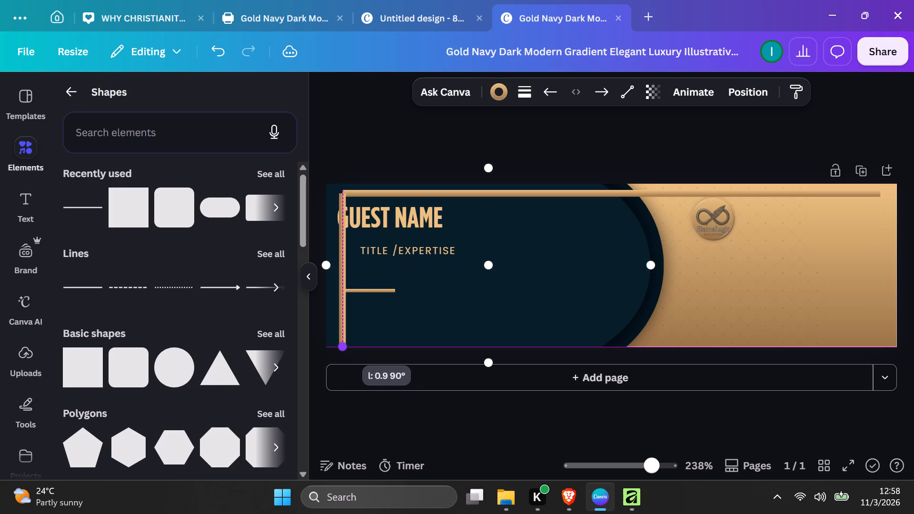
pyautogui.moveTo(339, 340); pyautogui.dragTo(340, 339)
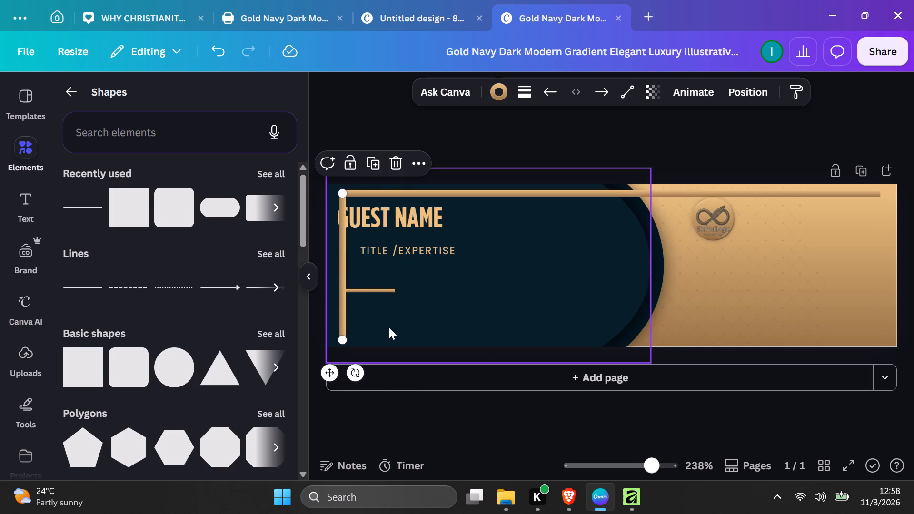
pyautogui.click(688, 148)
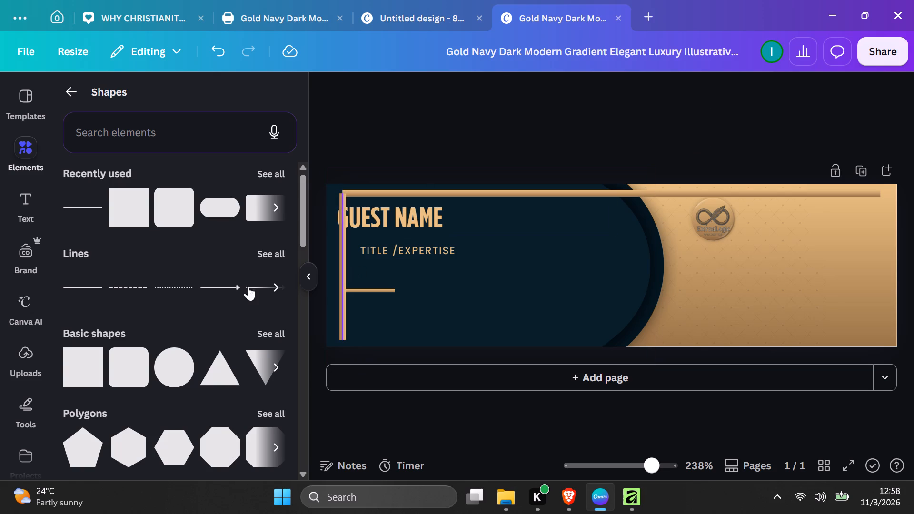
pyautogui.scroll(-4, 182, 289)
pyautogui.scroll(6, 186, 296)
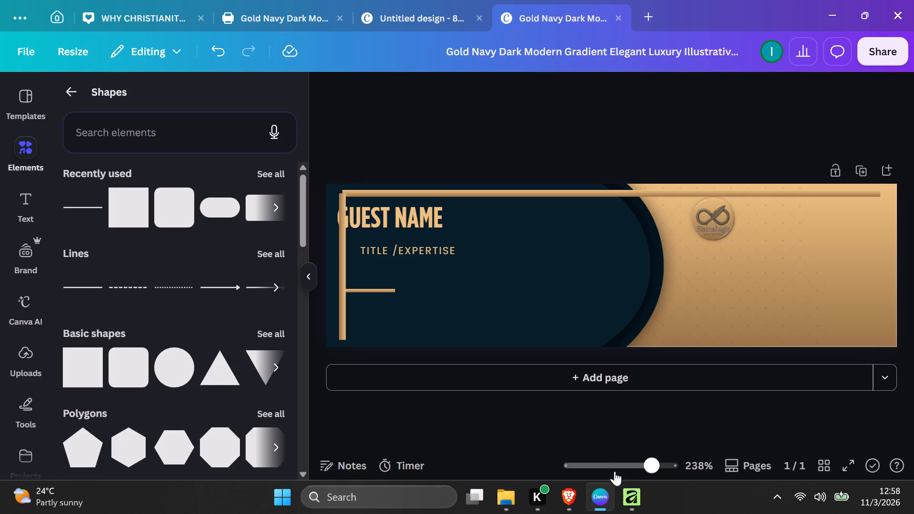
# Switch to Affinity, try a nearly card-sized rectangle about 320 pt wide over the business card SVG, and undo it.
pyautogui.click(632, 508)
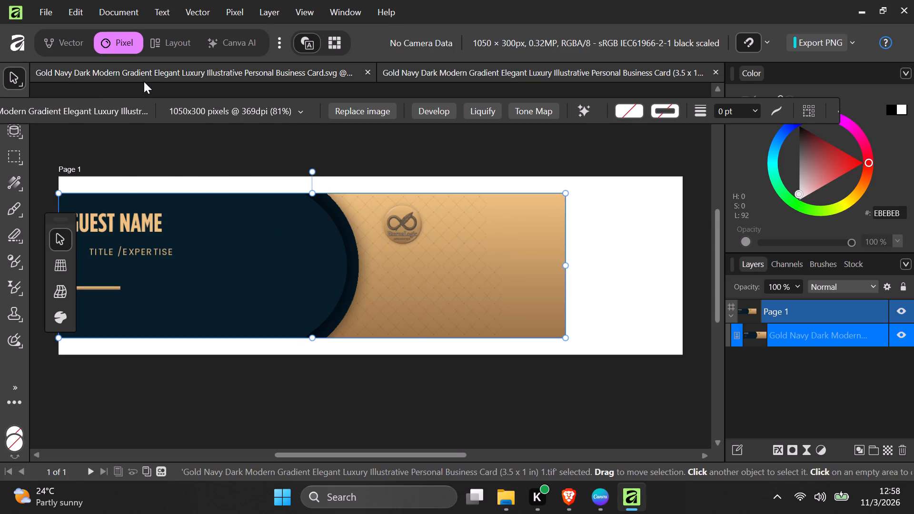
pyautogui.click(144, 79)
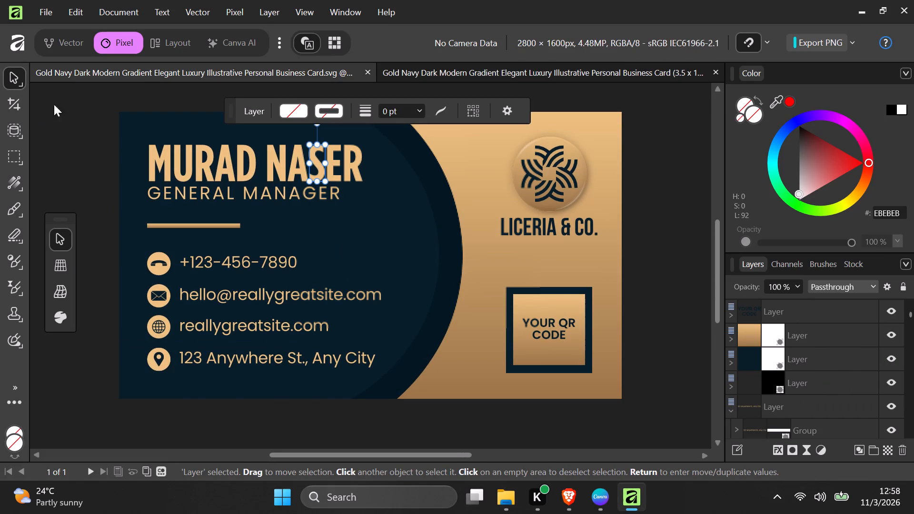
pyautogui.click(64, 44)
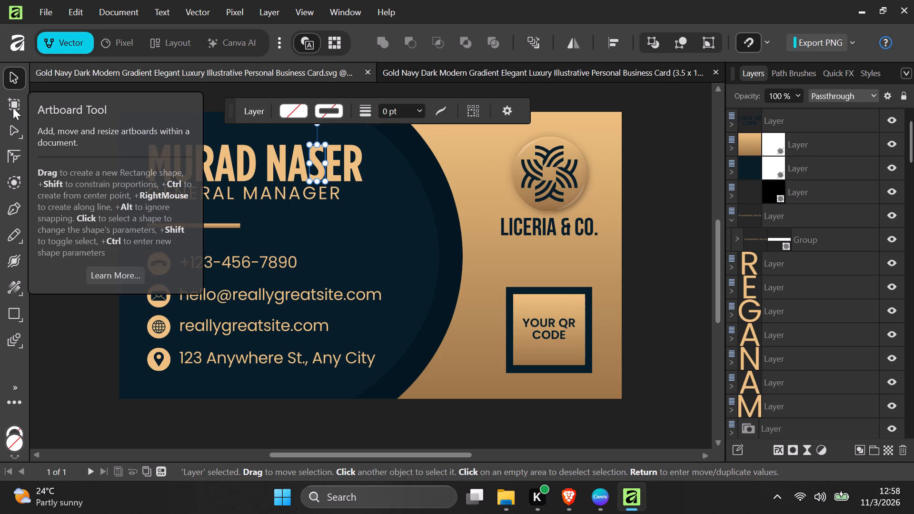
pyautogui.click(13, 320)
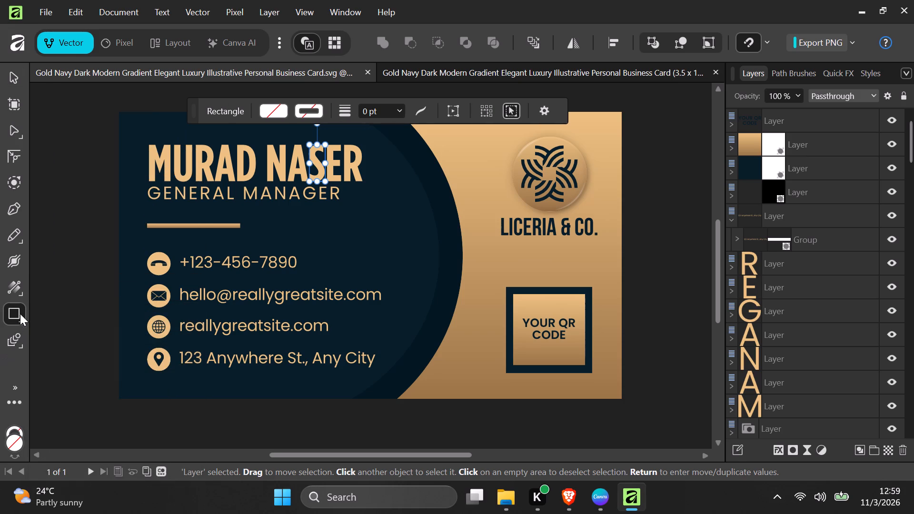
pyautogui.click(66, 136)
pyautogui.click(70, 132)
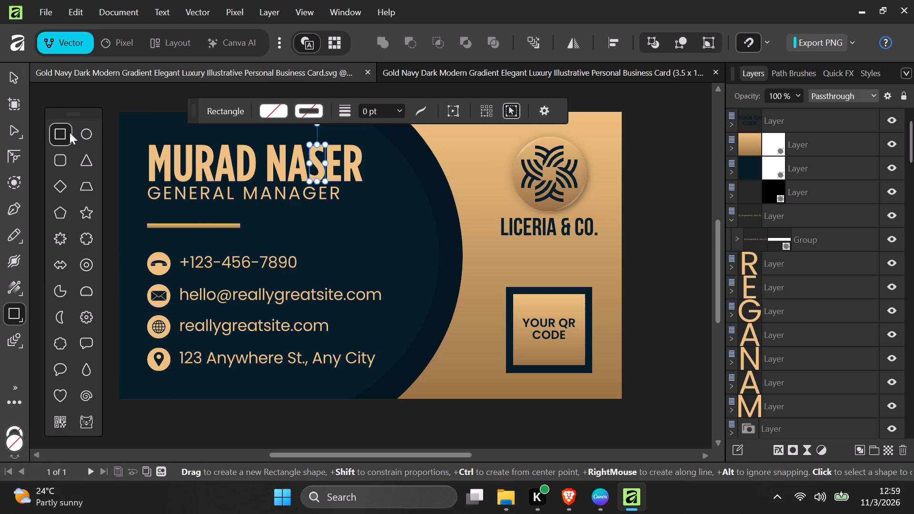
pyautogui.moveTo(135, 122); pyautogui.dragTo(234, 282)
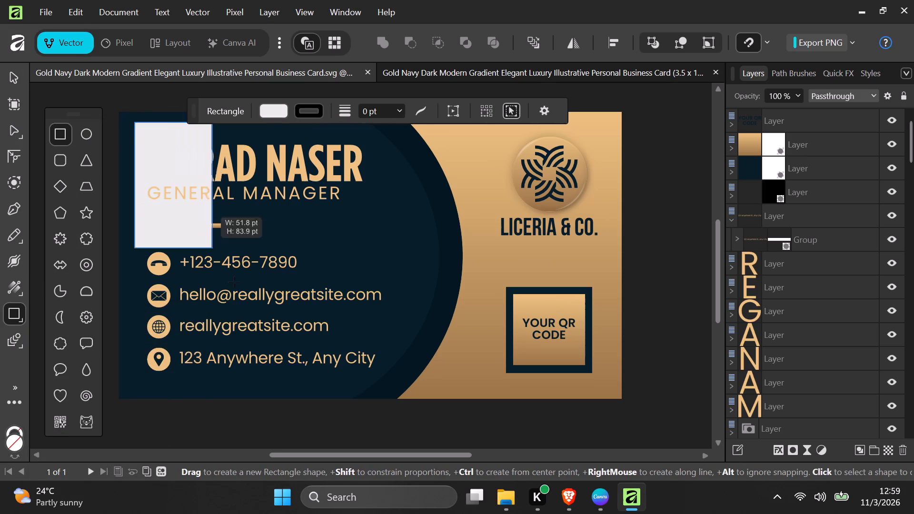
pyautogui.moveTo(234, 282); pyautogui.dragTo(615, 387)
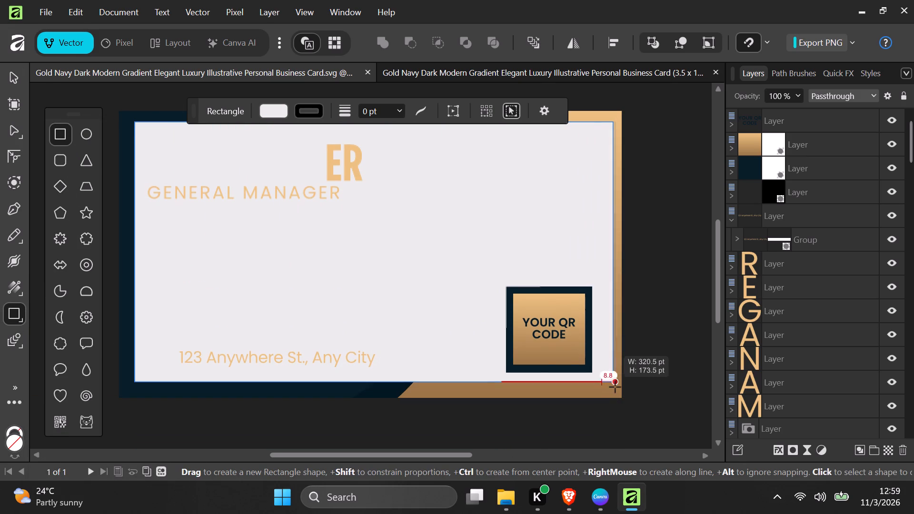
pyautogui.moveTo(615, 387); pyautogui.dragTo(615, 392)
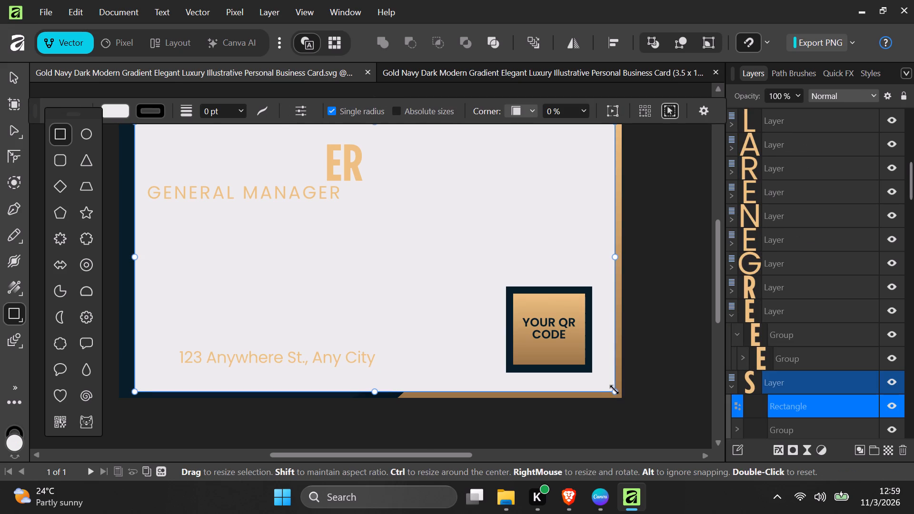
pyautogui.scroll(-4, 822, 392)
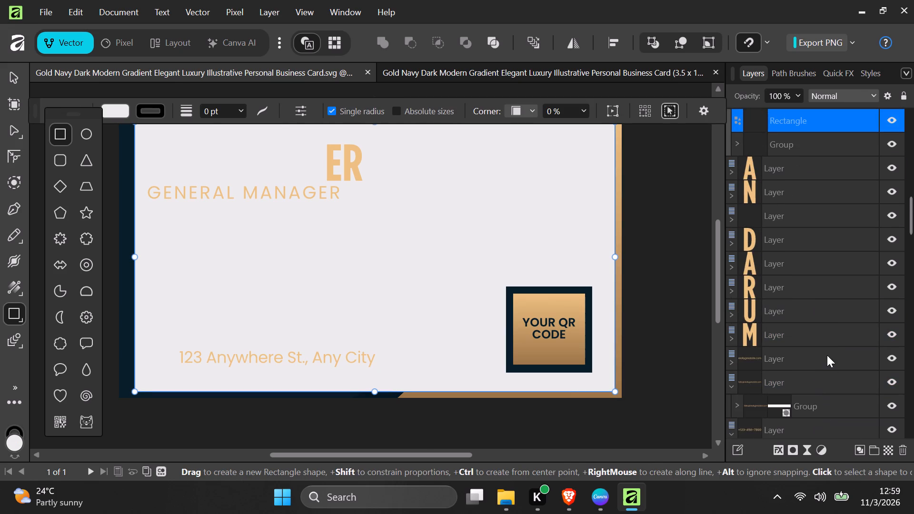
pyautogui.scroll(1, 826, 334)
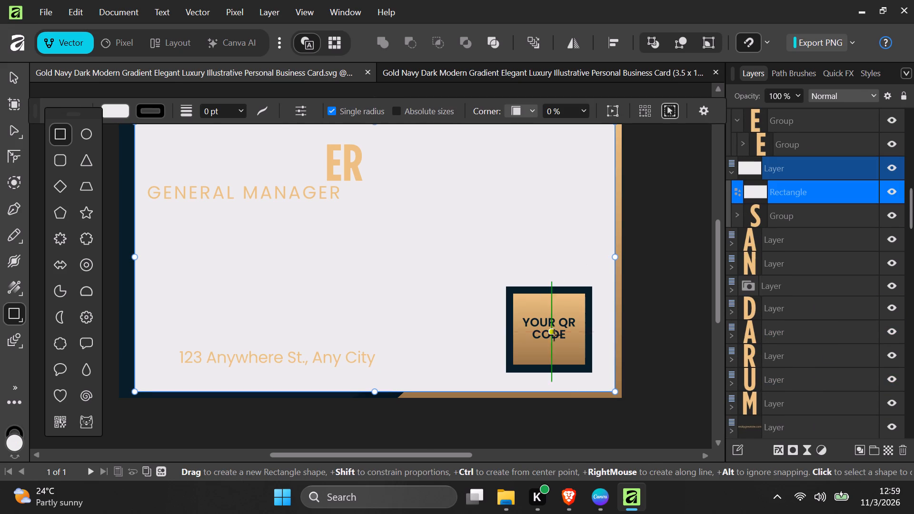
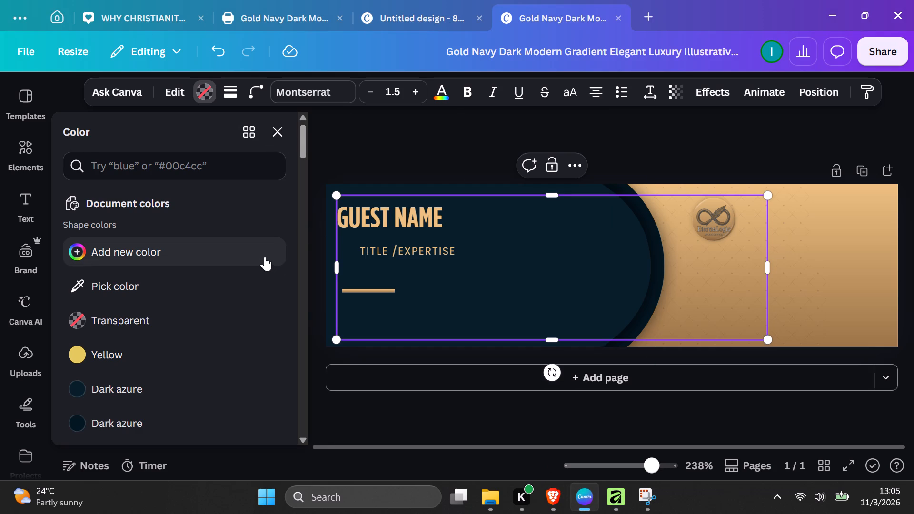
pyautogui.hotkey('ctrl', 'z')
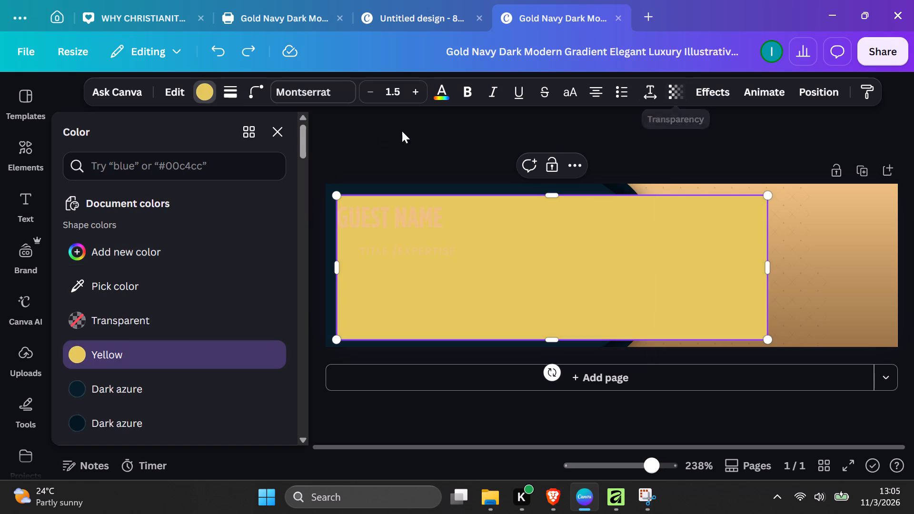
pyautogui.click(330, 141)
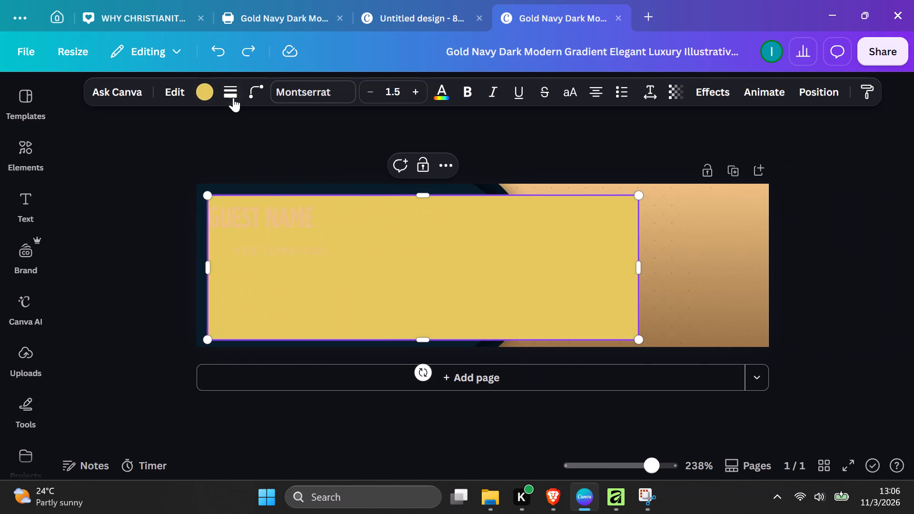
# Give the yellow rectangle a solid outline stroke with a weight of 4.
pyautogui.click(233, 95)
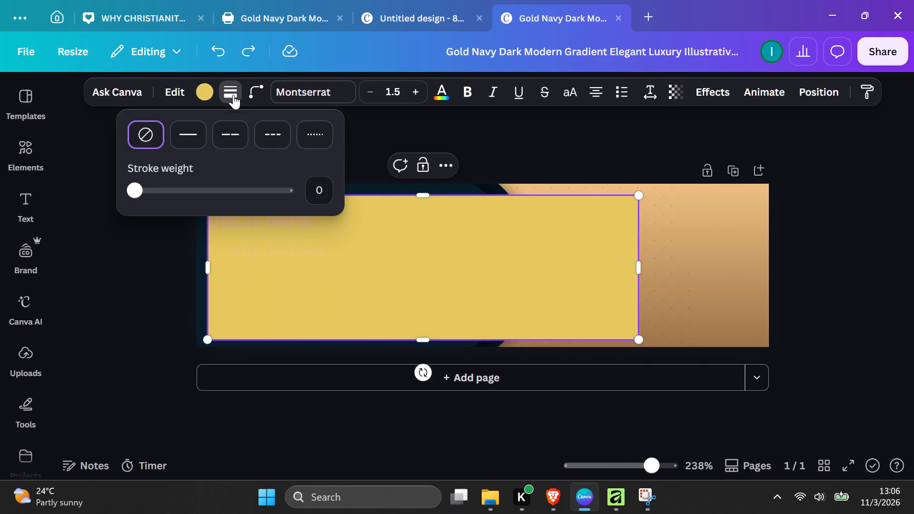
pyautogui.click(191, 143)
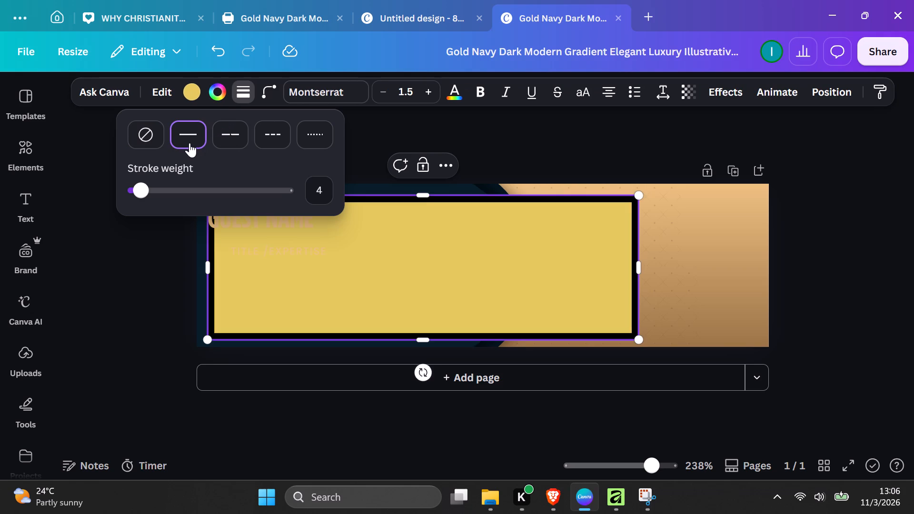
# Set the outlined rectangle's fill to transparent so only its border covers the card, and deselect it.
pyautogui.click(191, 90)
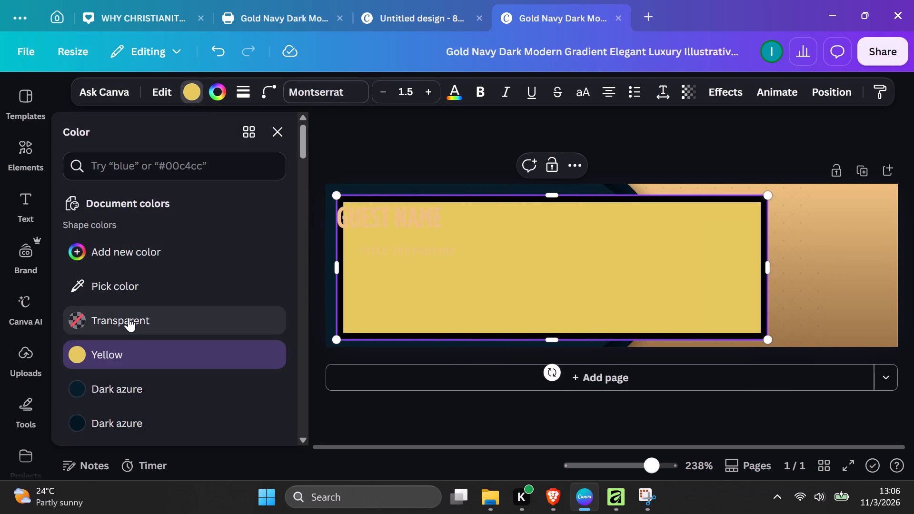
pyautogui.click(129, 318)
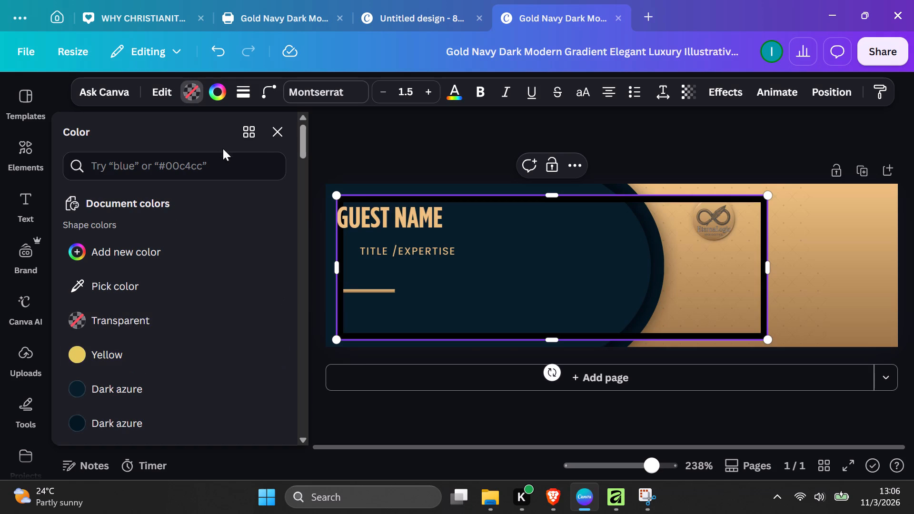
pyautogui.click(247, 133)
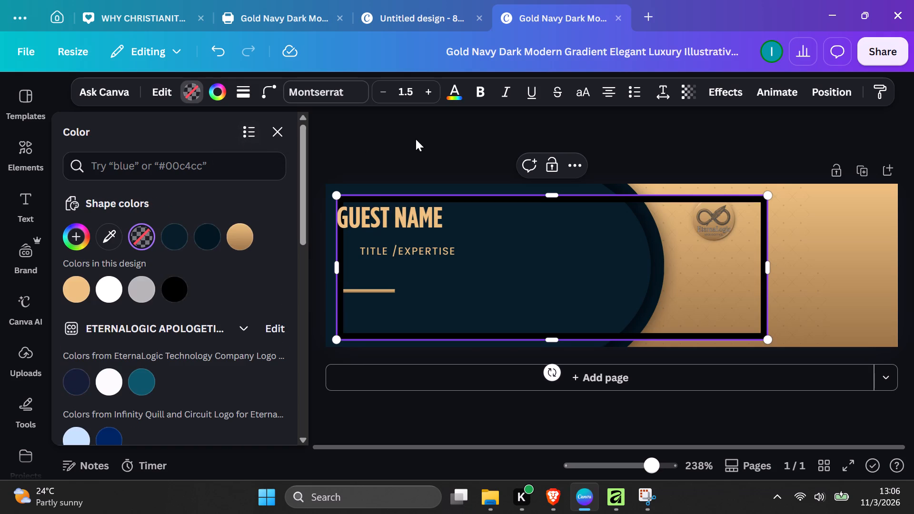
pyautogui.click(416, 140)
pyautogui.click(432, 281)
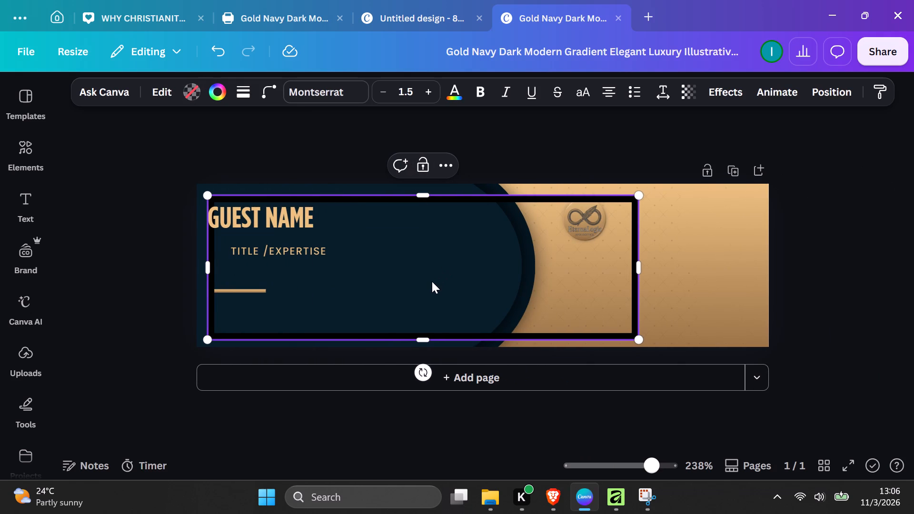
pyautogui.click(878, 323)
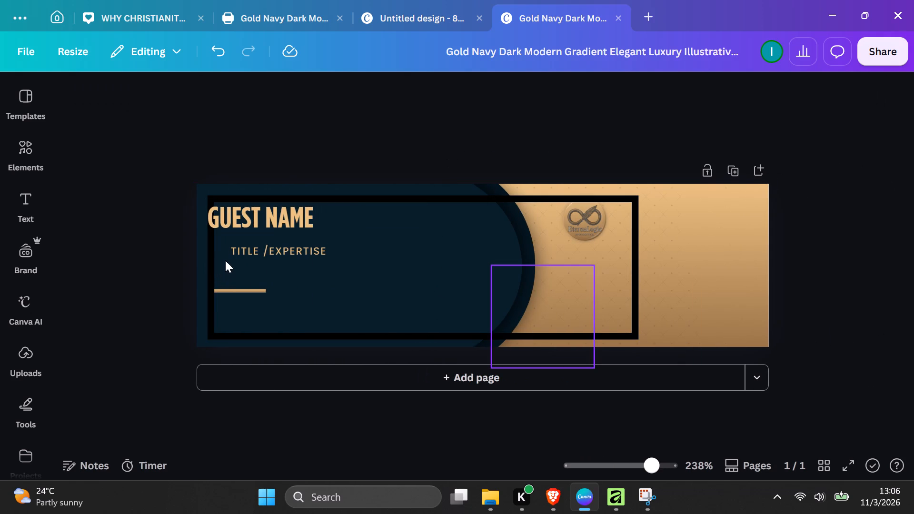
# Move the GUEST NAME text slightly inward and down so it sits inside the rectangle's border.
pyautogui.click(292, 277)
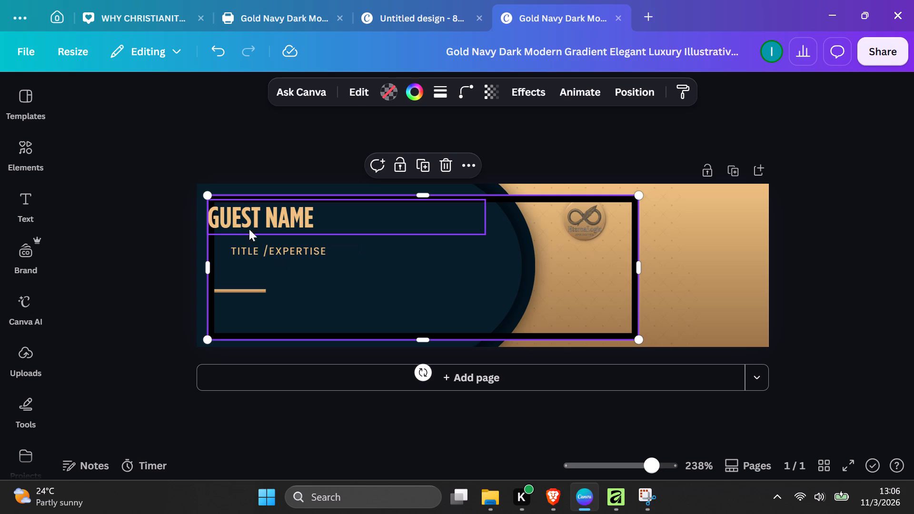
pyautogui.moveTo(258, 218); pyautogui.dragTo(272, 224)
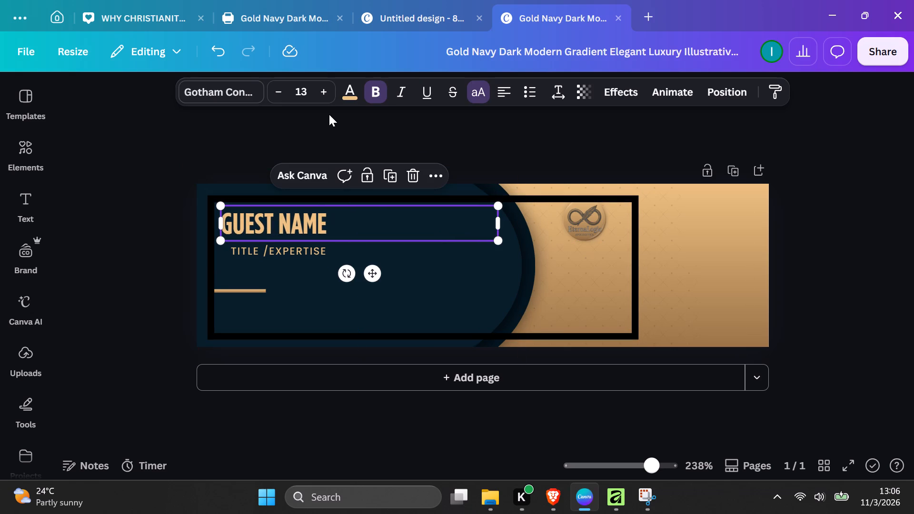
# Change the rectangle's stroke colour to the gold gradient from the border colours.
pyautogui.click(538, 198)
pyautogui.click(535, 200)
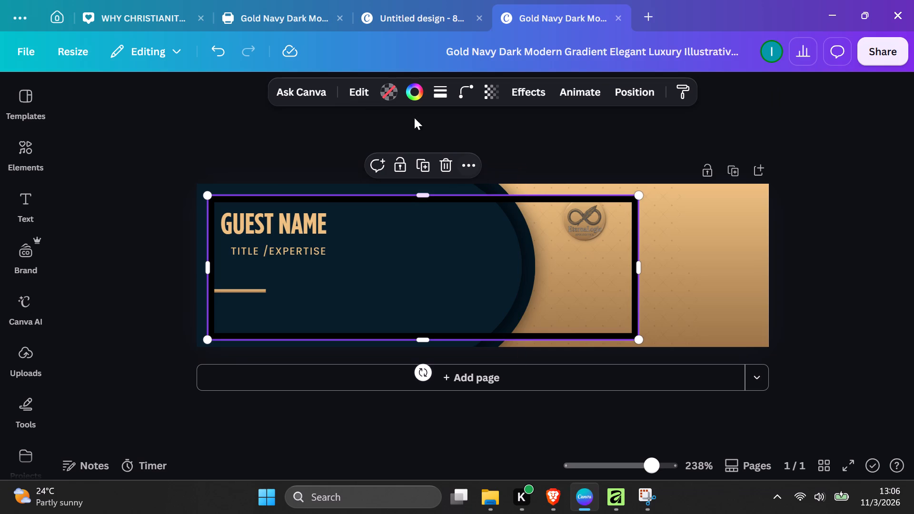
pyautogui.click(411, 91)
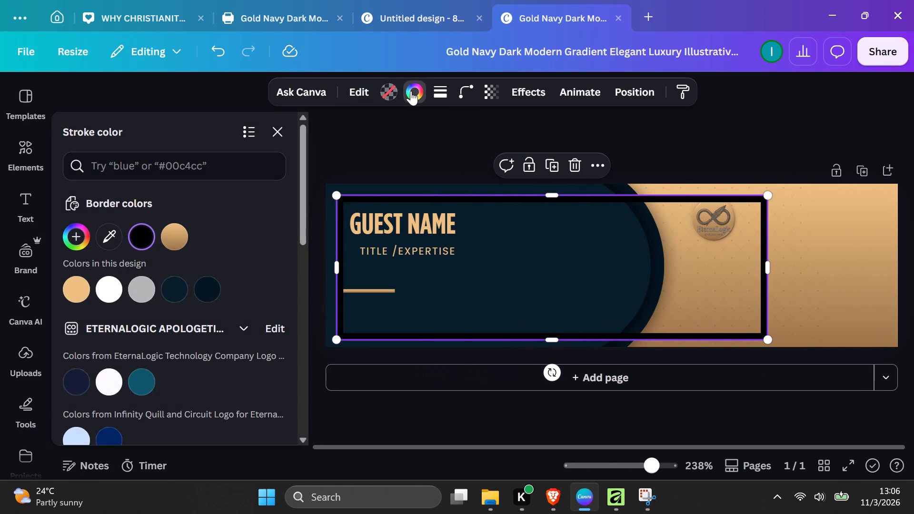
pyautogui.click(165, 237)
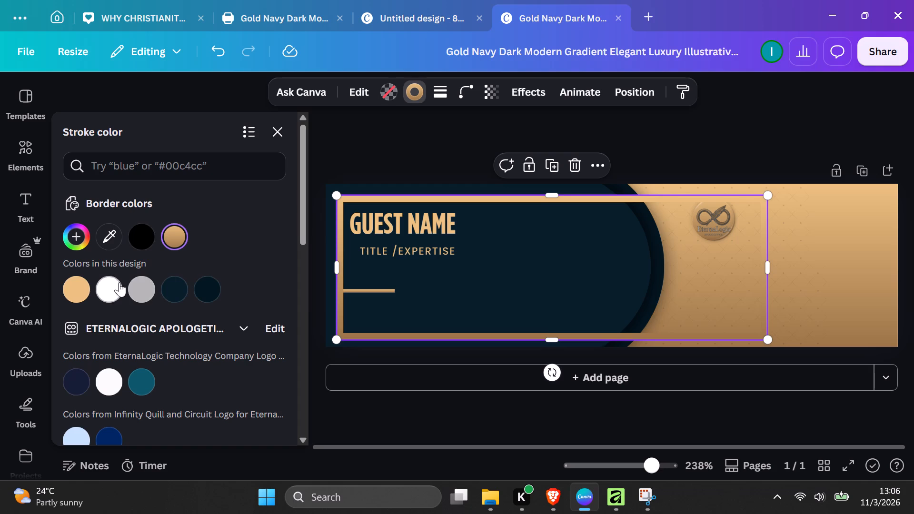
# Try the gradient styles on the rectangle's stroke and apply the circular gradient at 0% 0% with #ebc07e and #9b7446.
pyautogui.click(73, 238)
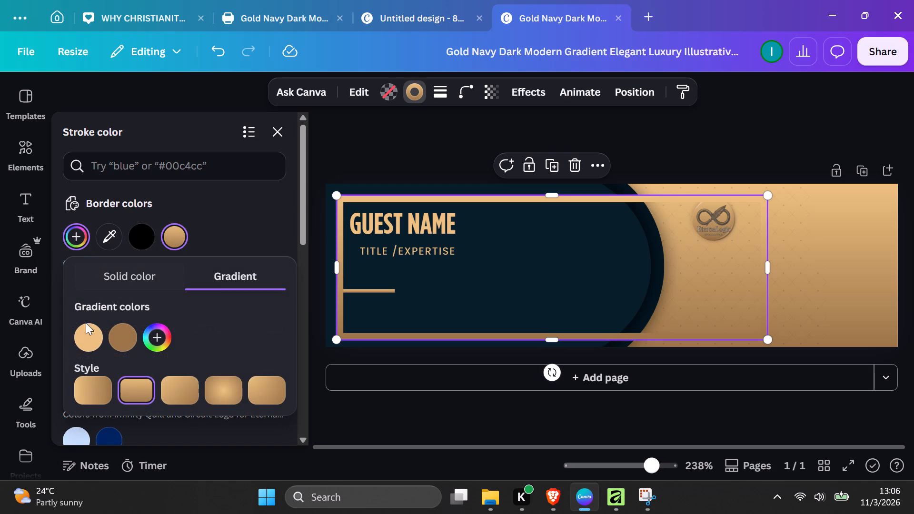
pyautogui.scroll(-3, 87, 325)
pyautogui.scroll(-2, 209, 379)
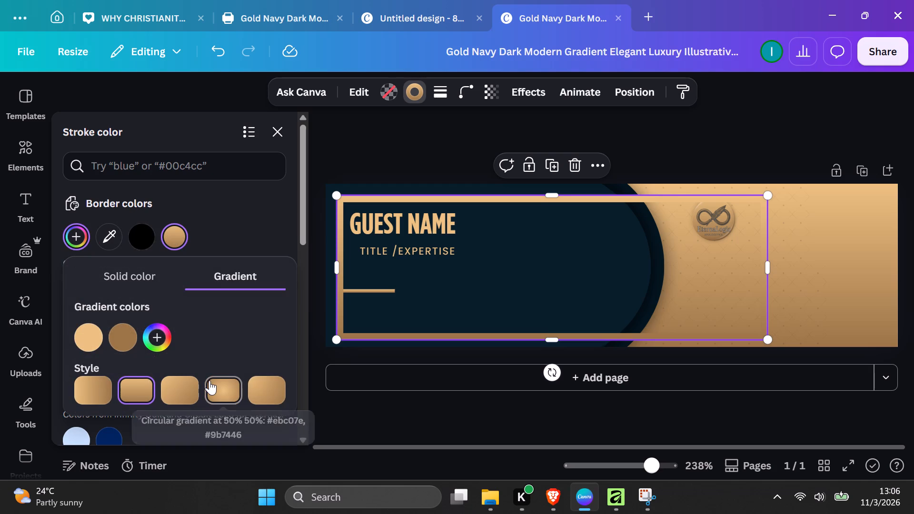
pyautogui.scroll(5, 209, 380)
pyautogui.scroll(-6, 206, 368)
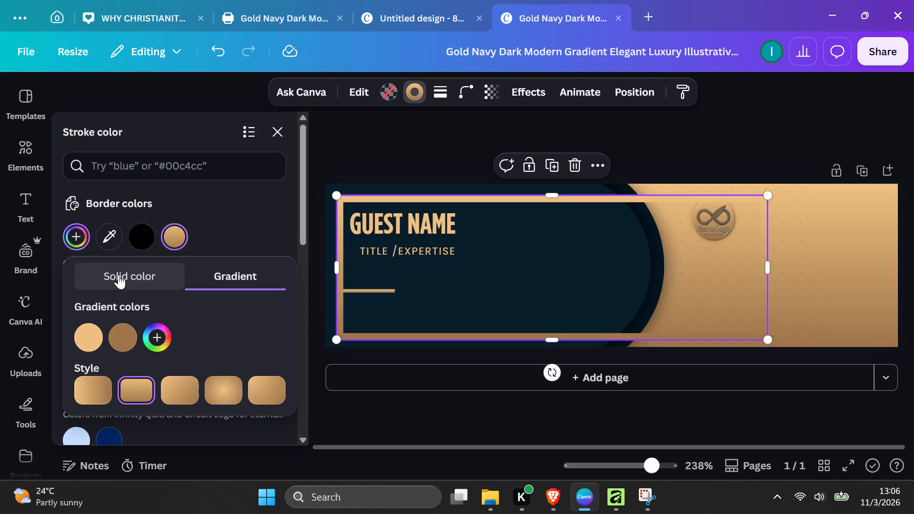
pyautogui.scroll(-1, 253, 403)
pyautogui.scroll(2, 254, 379)
pyautogui.click(100, 391)
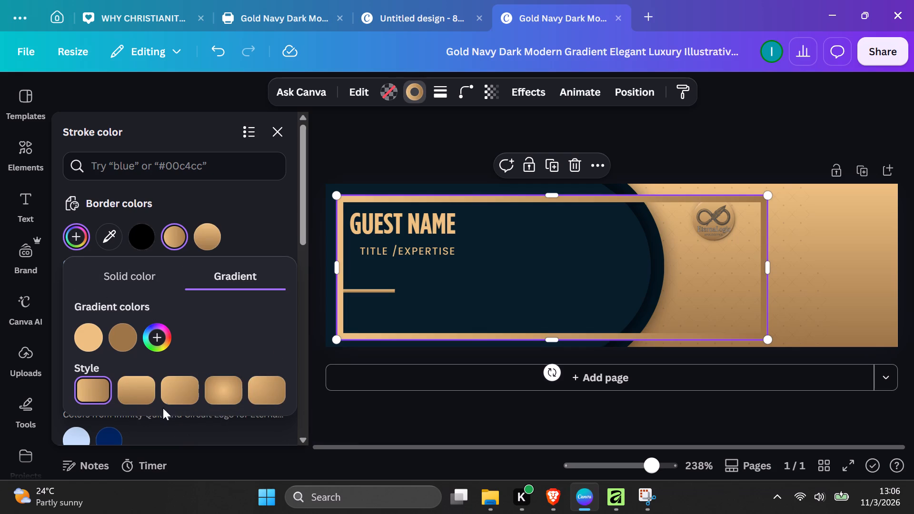
pyautogui.click(140, 390)
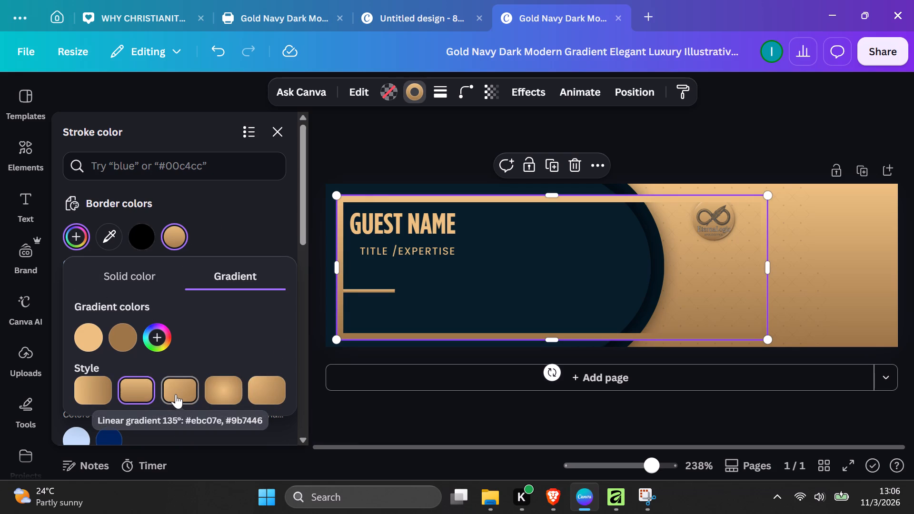
pyautogui.click(224, 391)
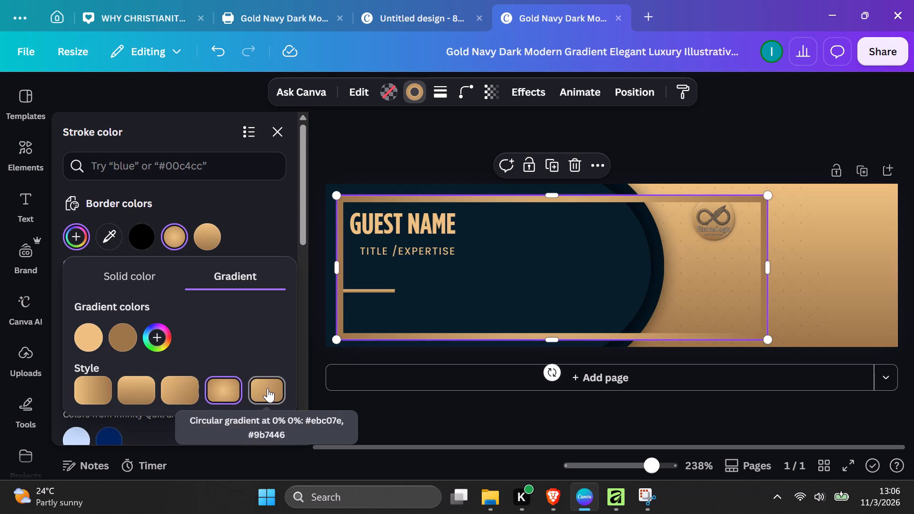
pyautogui.click(268, 388)
pyautogui.click(227, 396)
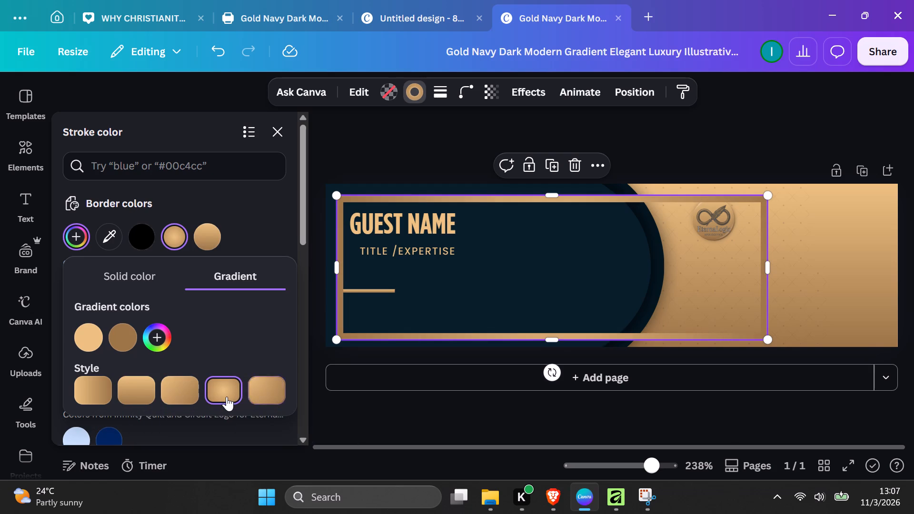
pyautogui.click(255, 395)
pyautogui.click(366, 141)
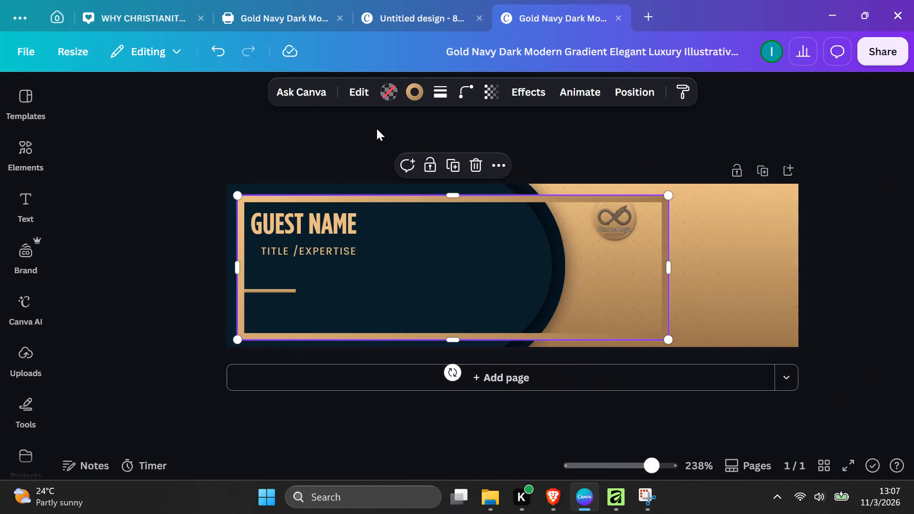
pyautogui.click(438, 92)
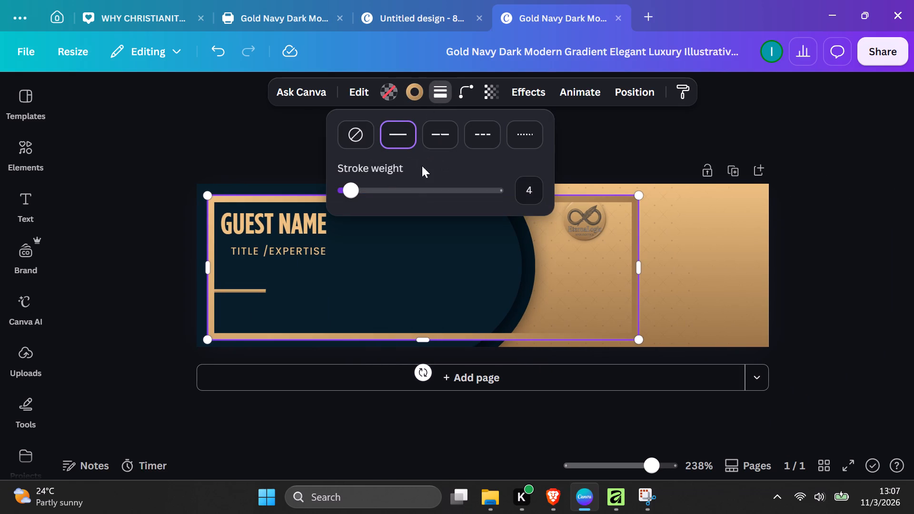
pyautogui.moveTo(354, 203); pyautogui.dragTo(349, 202)
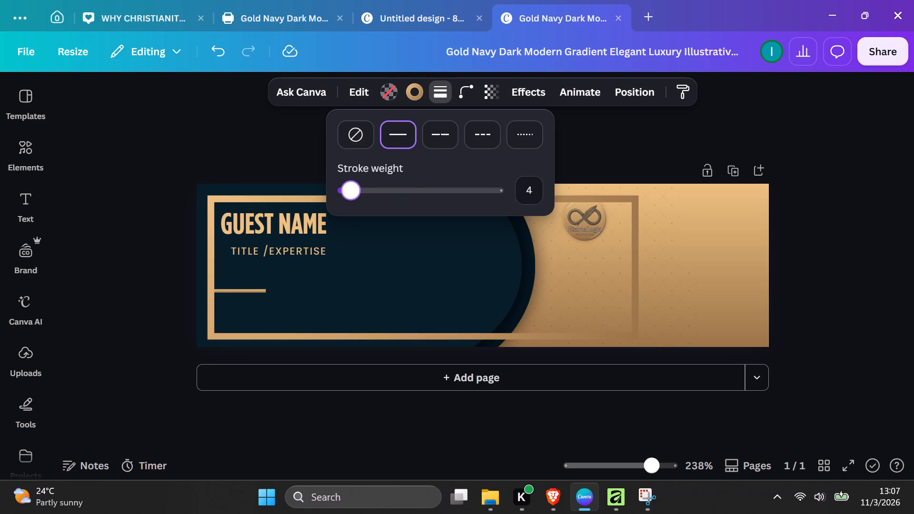
pyautogui.moveTo(349, 202); pyautogui.dragTo(347, 201)
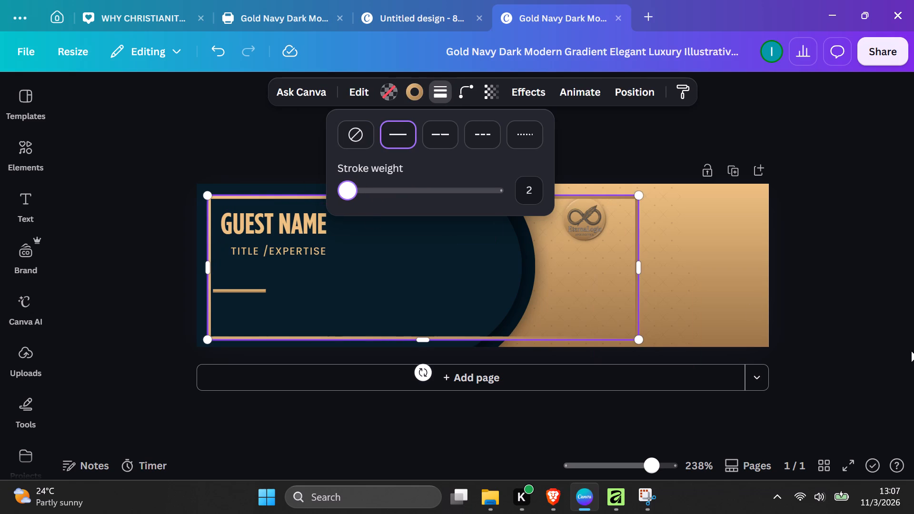
pyautogui.click(827, 310)
pyautogui.click(847, 325)
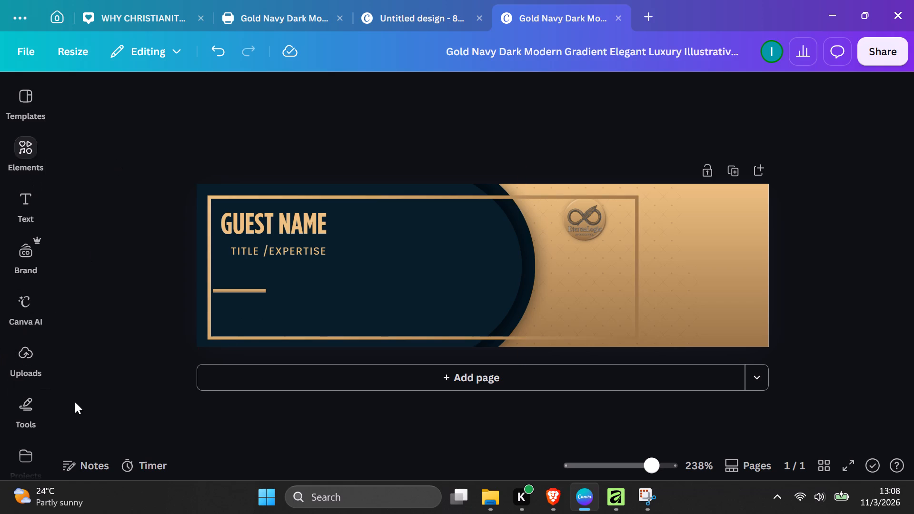
pyautogui.click(20, 142)
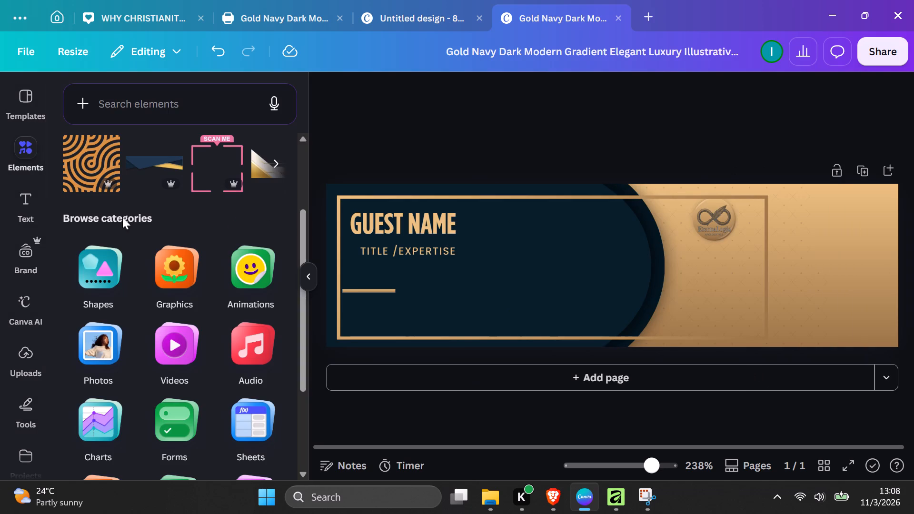
pyautogui.scroll(2, 145, 183)
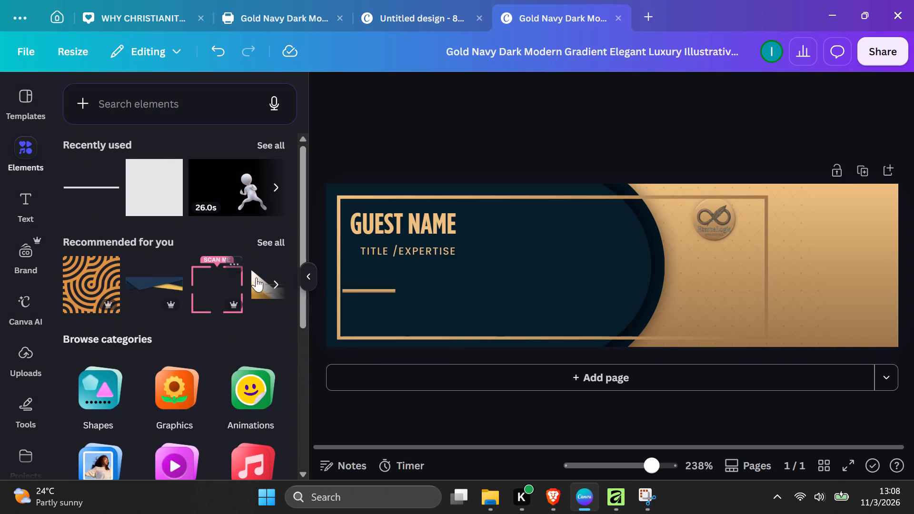
pyautogui.click(89, 184)
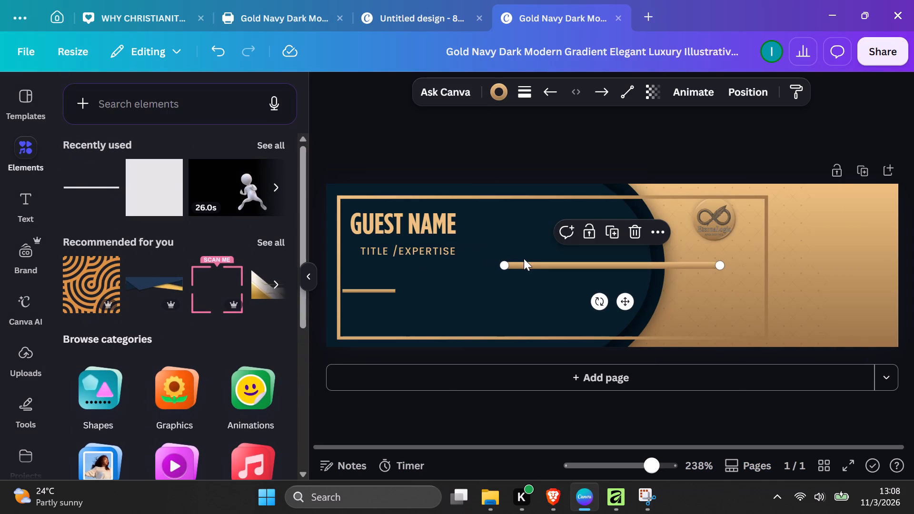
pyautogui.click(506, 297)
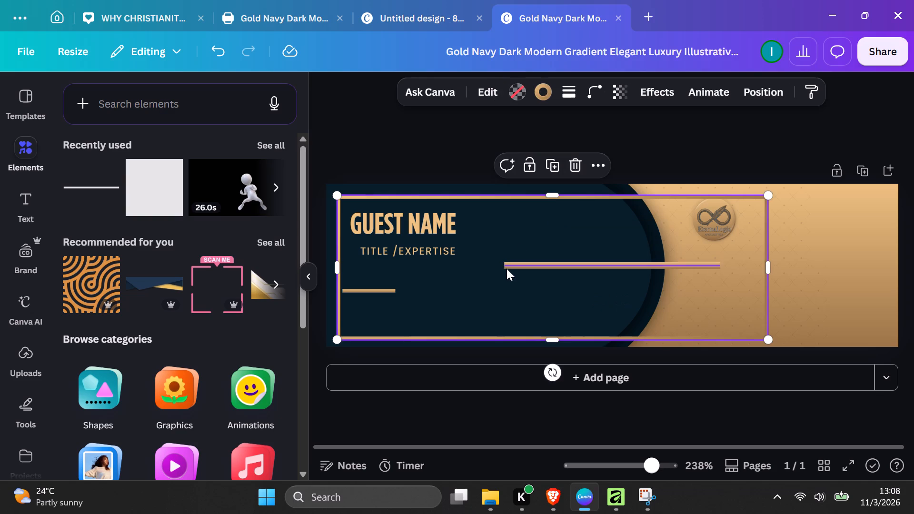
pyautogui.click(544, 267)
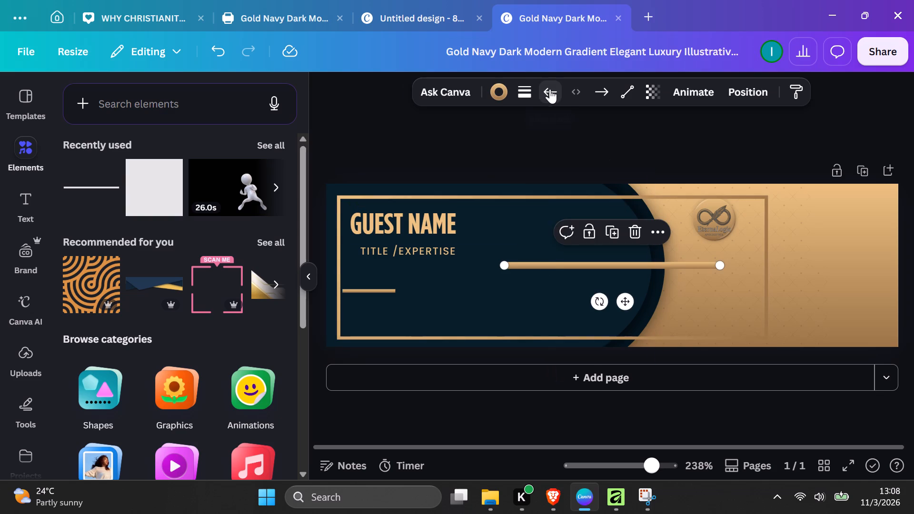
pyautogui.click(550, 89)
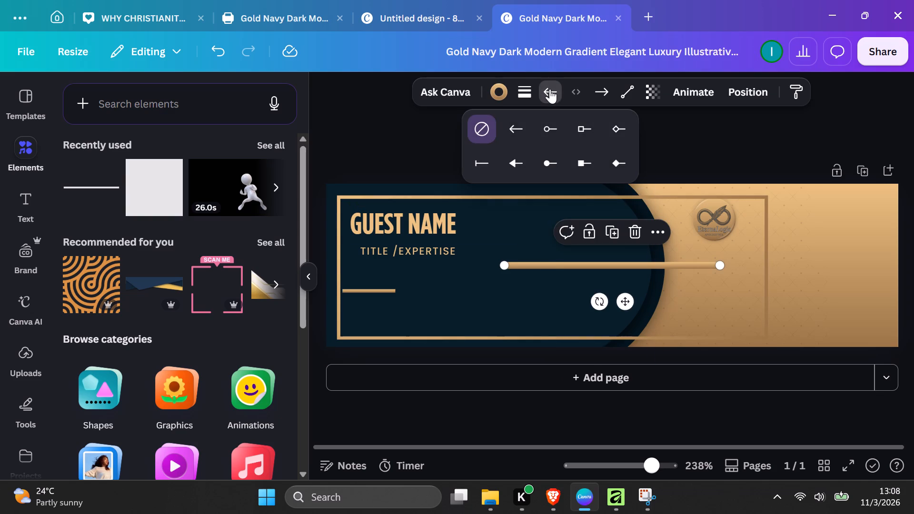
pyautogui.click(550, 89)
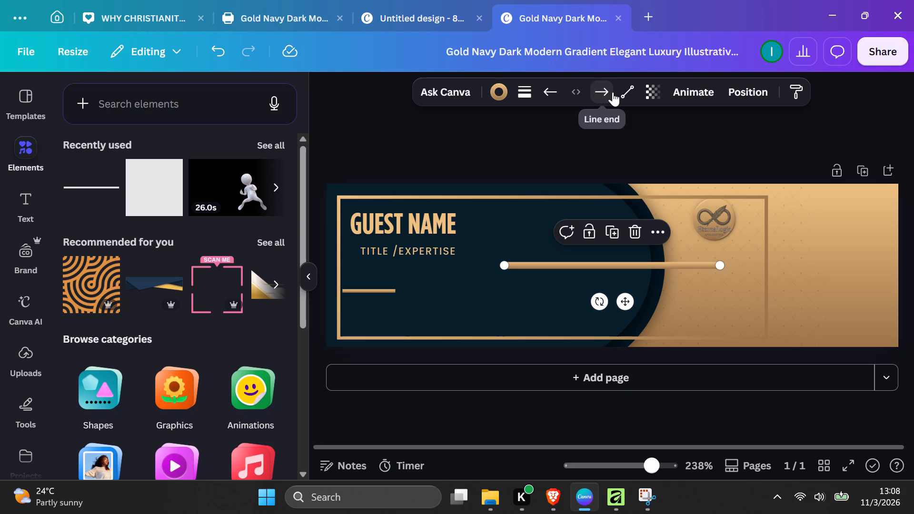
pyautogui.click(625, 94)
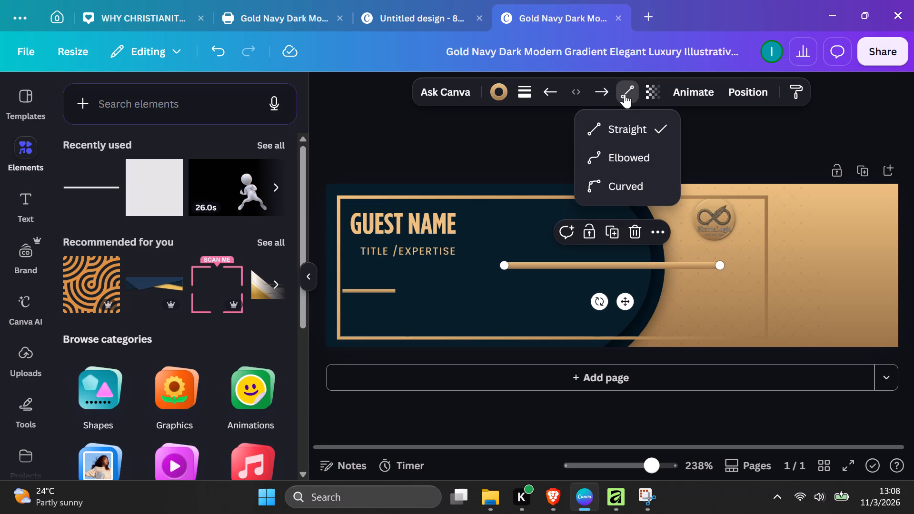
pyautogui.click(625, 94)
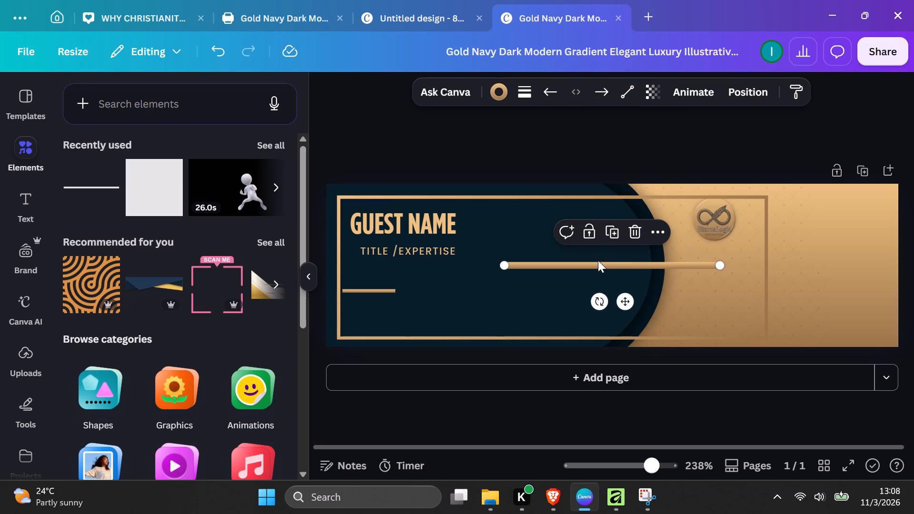
# Move the new line just below the short gold accent line and stretch it horizontally between the rectangle's two side borders.
pyautogui.moveTo(597, 262); pyautogui.dragTo(458, 311)
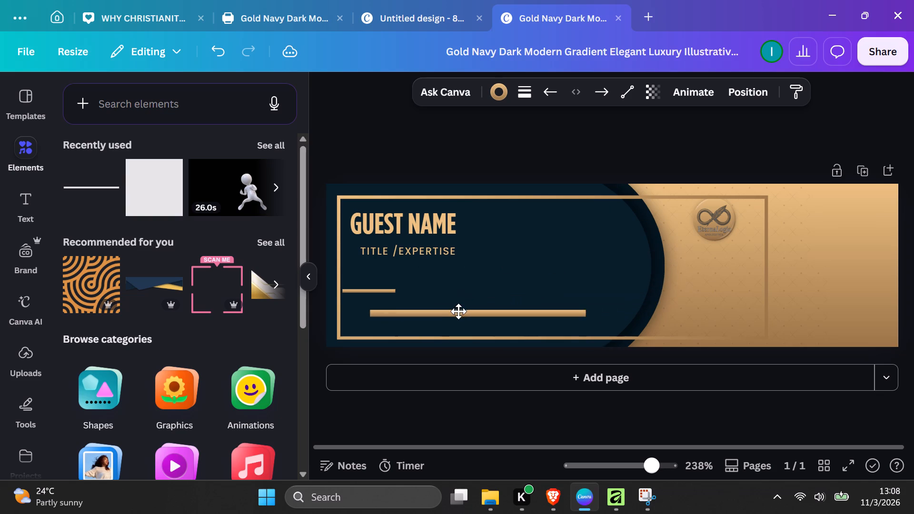
pyautogui.moveTo(458, 311); pyautogui.dragTo(430, 307)
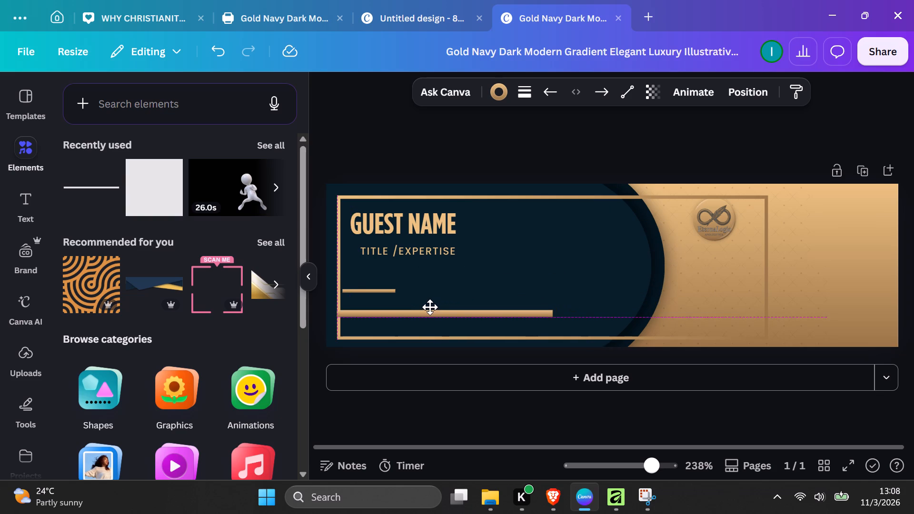
pyautogui.moveTo(430, 307); pyautogui.dragTo(430, 300)
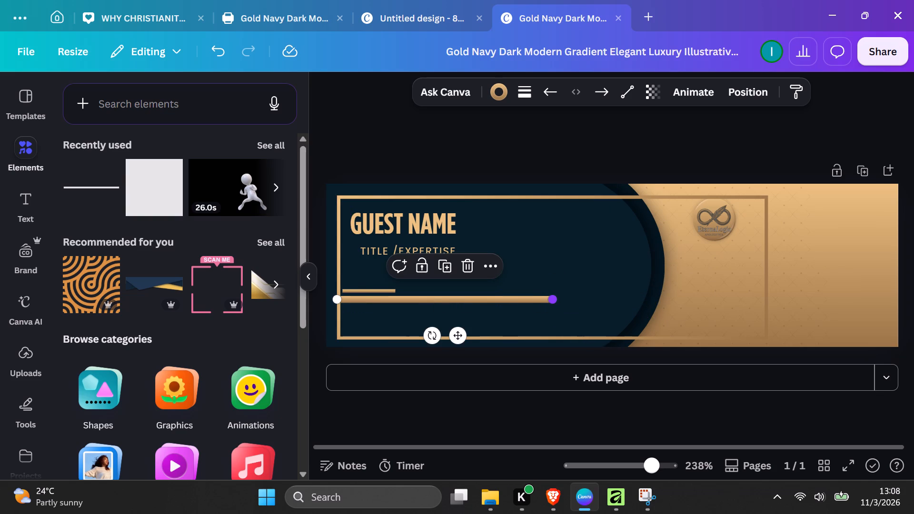
pyautogui.moveTo(551, 298); pyautogui.dragTo(721, 309)
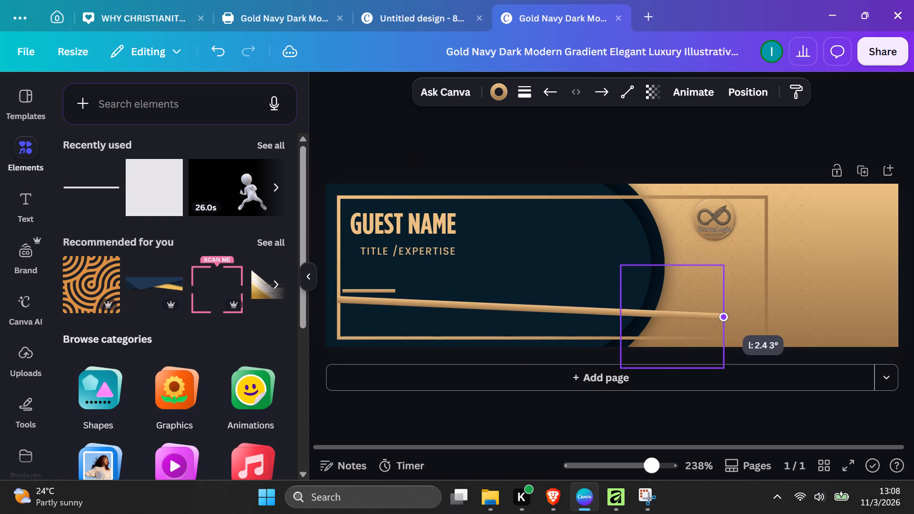
pyautogui.moveTo(721, 309); pyautogui.dragTo(763, 307)
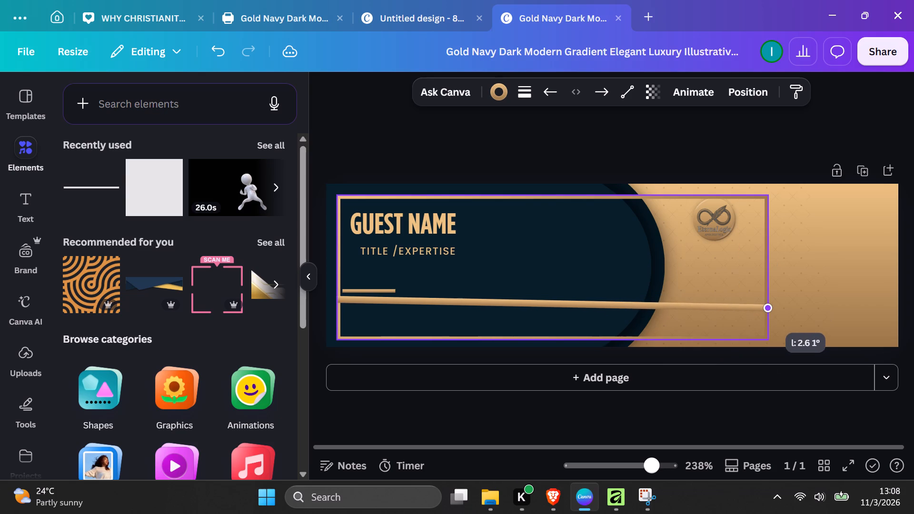
pyautogui.moveTo(763, 307); pyautogui.dragTo(764, 305)
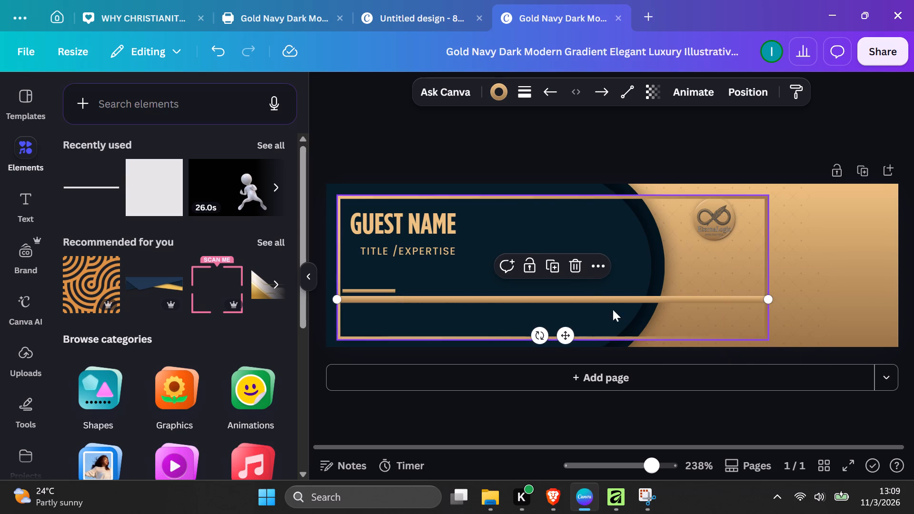
pyautogui.click(481, 139)
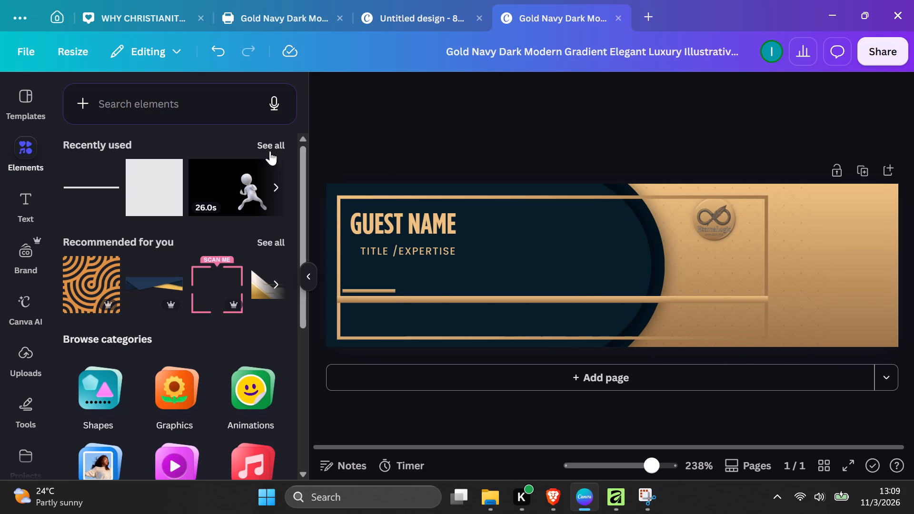
# Open the stroke style and weight settings of the long horizontal line.
pyautogui.click(447, 301)
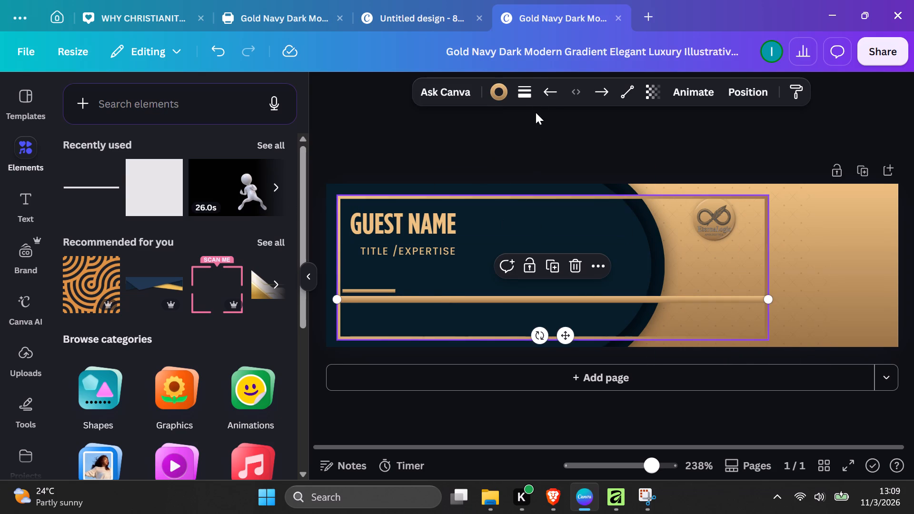
pyautogui.click(519, 87)
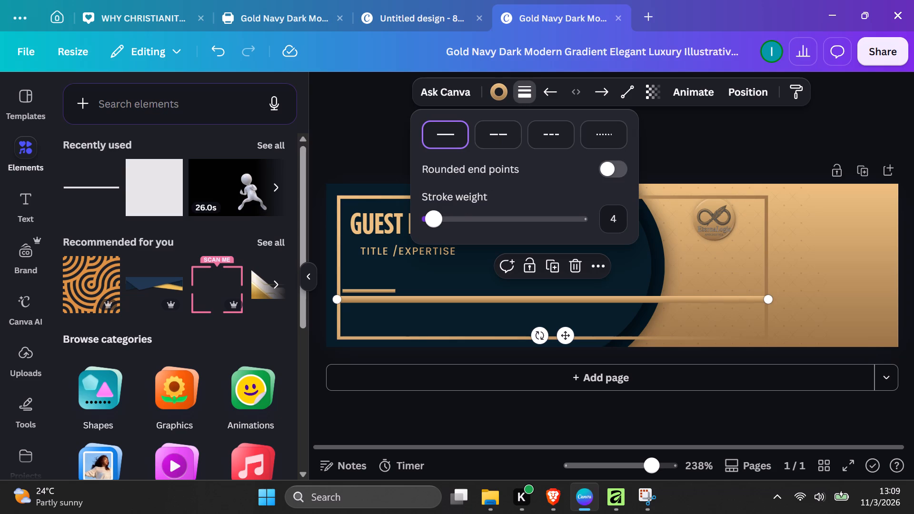
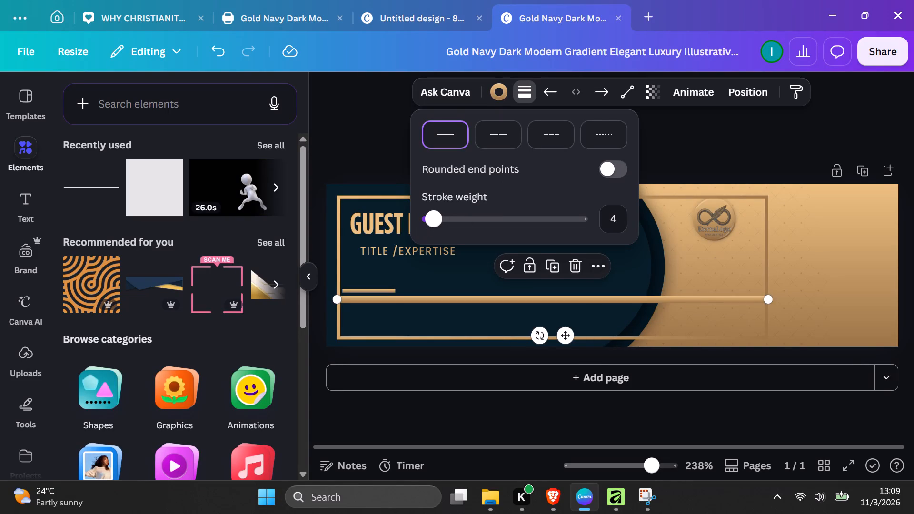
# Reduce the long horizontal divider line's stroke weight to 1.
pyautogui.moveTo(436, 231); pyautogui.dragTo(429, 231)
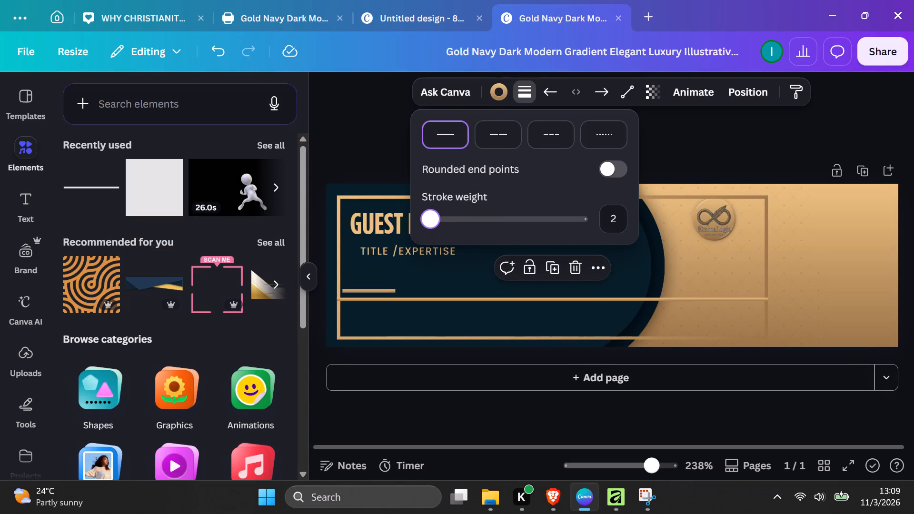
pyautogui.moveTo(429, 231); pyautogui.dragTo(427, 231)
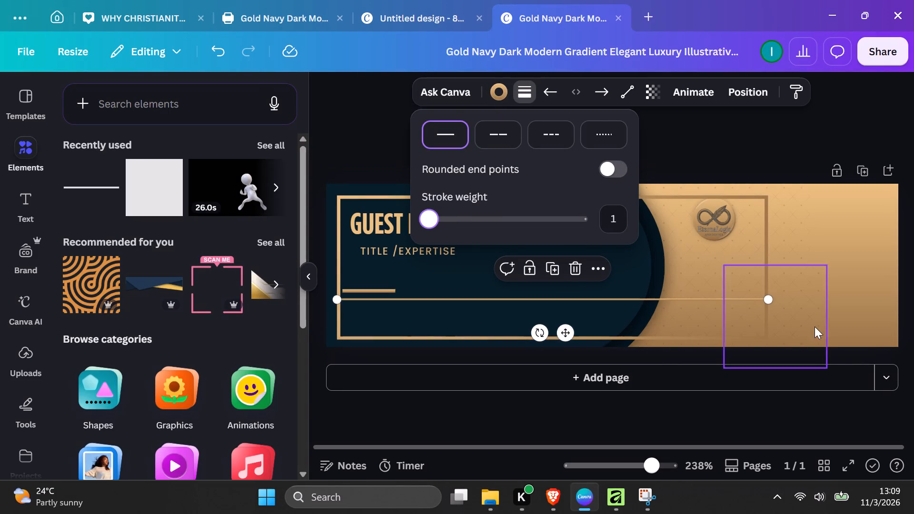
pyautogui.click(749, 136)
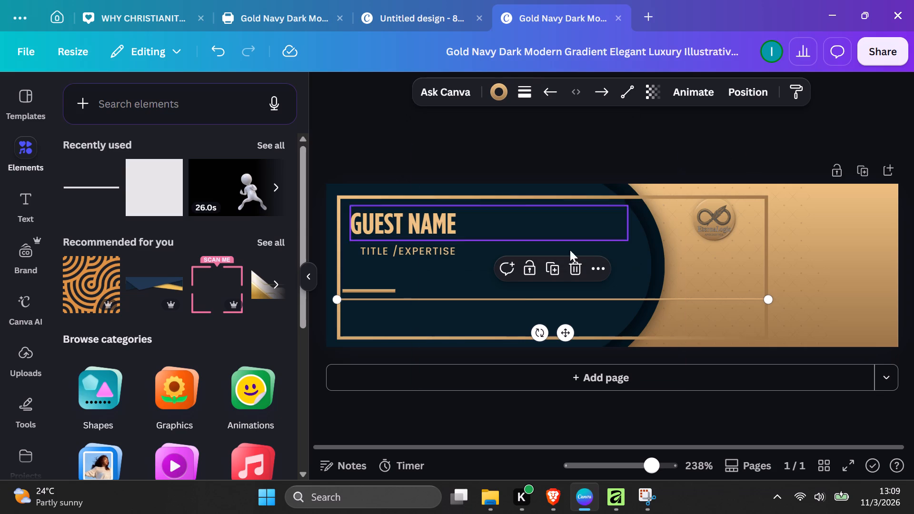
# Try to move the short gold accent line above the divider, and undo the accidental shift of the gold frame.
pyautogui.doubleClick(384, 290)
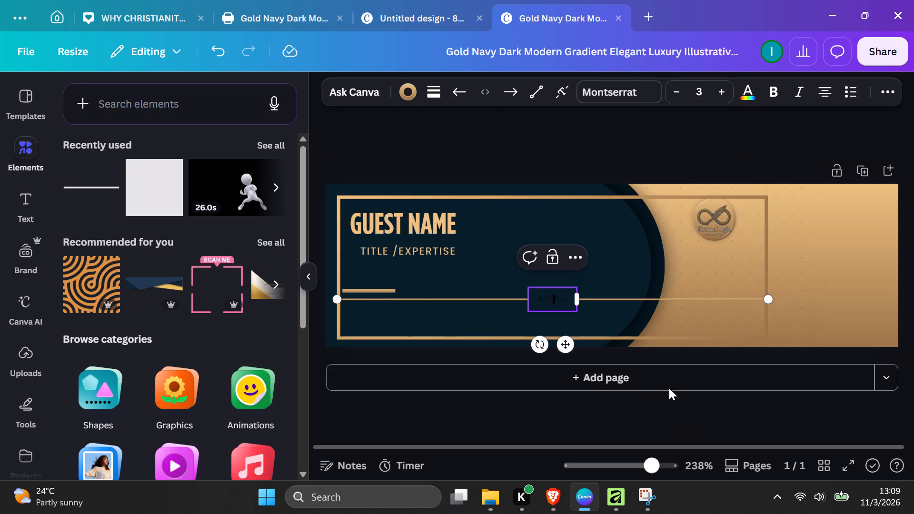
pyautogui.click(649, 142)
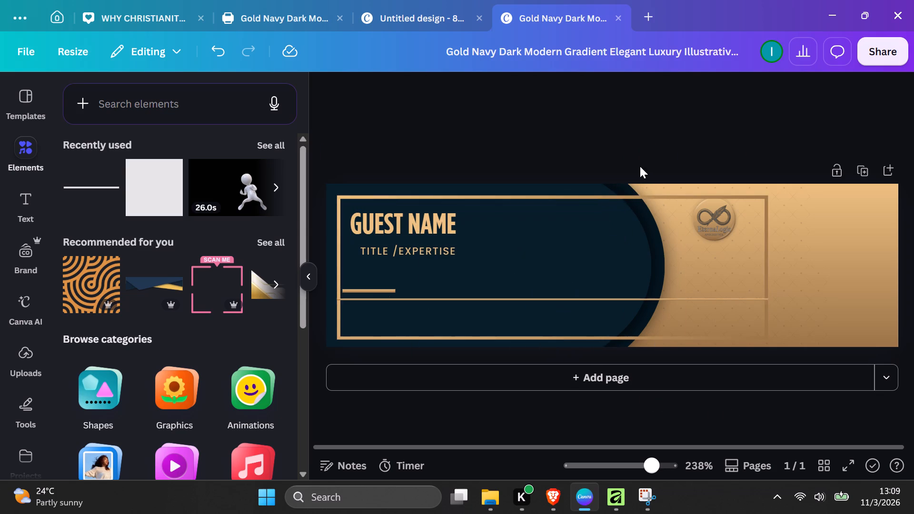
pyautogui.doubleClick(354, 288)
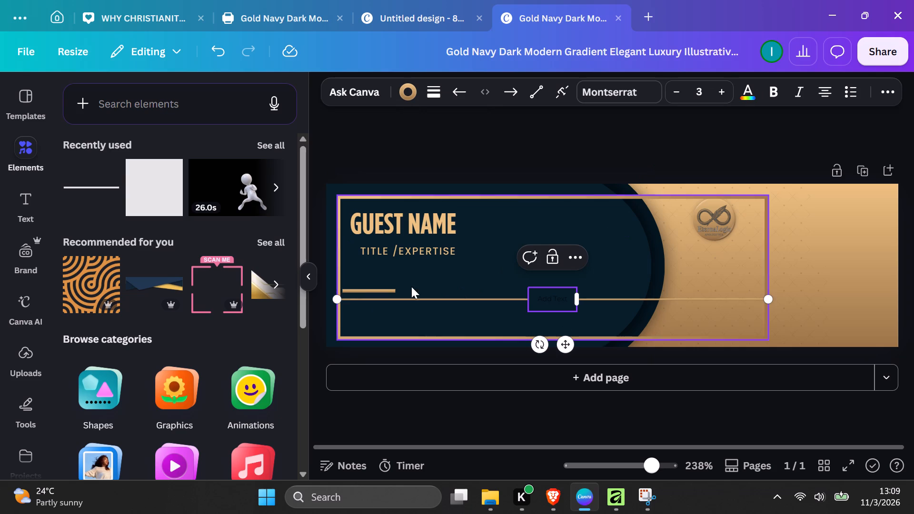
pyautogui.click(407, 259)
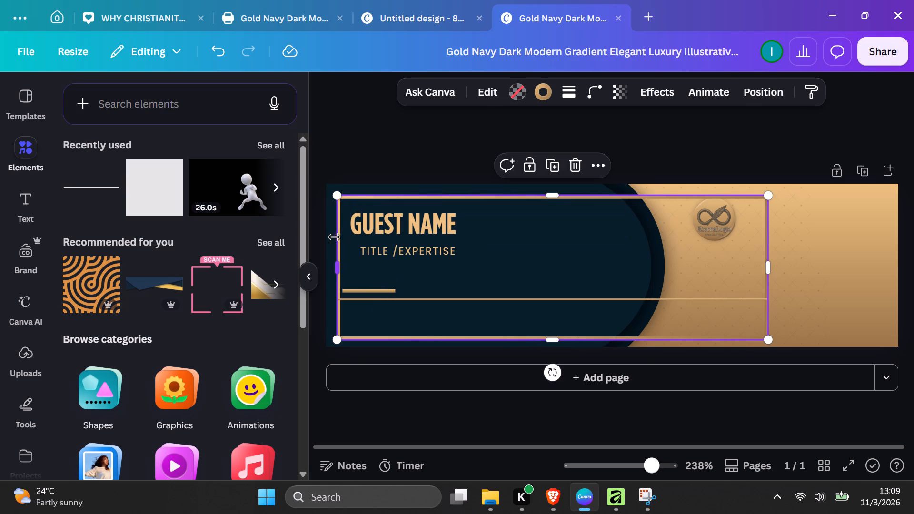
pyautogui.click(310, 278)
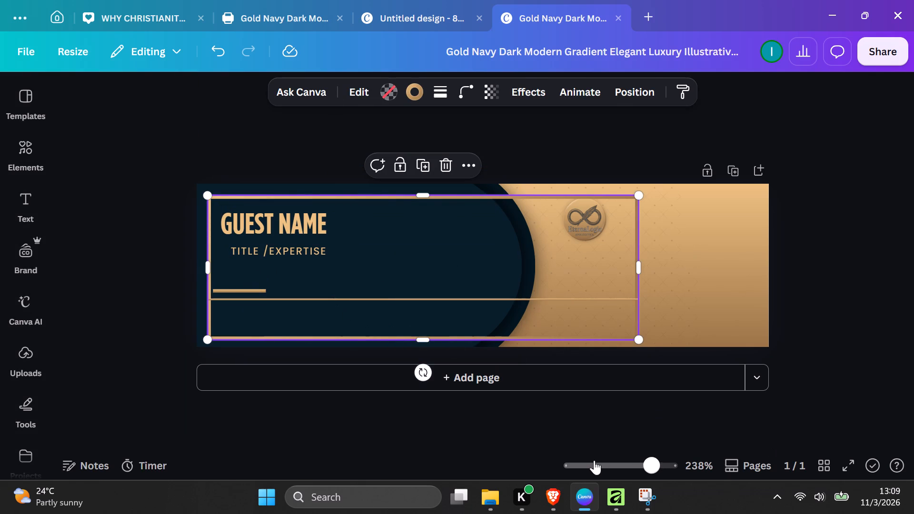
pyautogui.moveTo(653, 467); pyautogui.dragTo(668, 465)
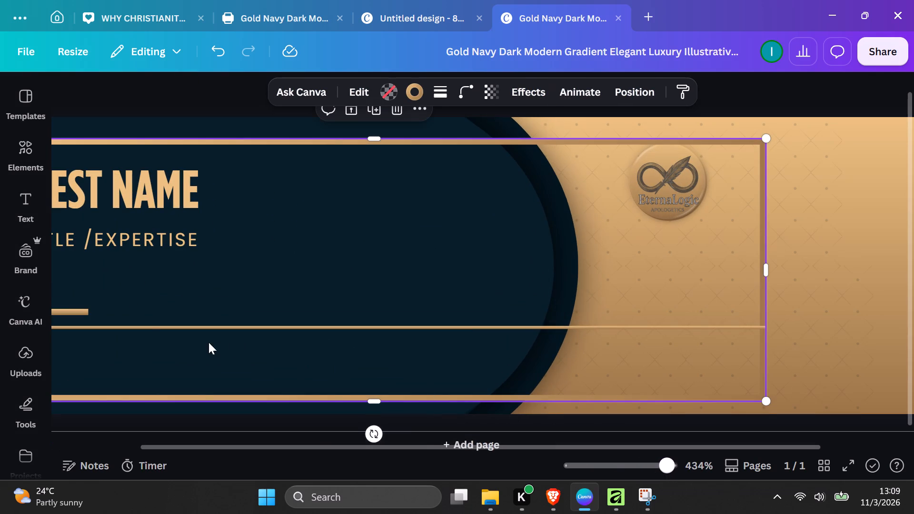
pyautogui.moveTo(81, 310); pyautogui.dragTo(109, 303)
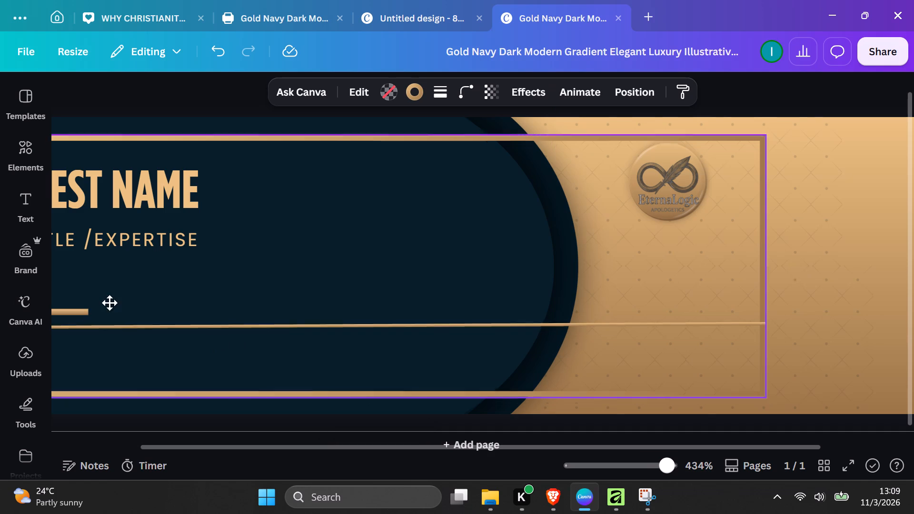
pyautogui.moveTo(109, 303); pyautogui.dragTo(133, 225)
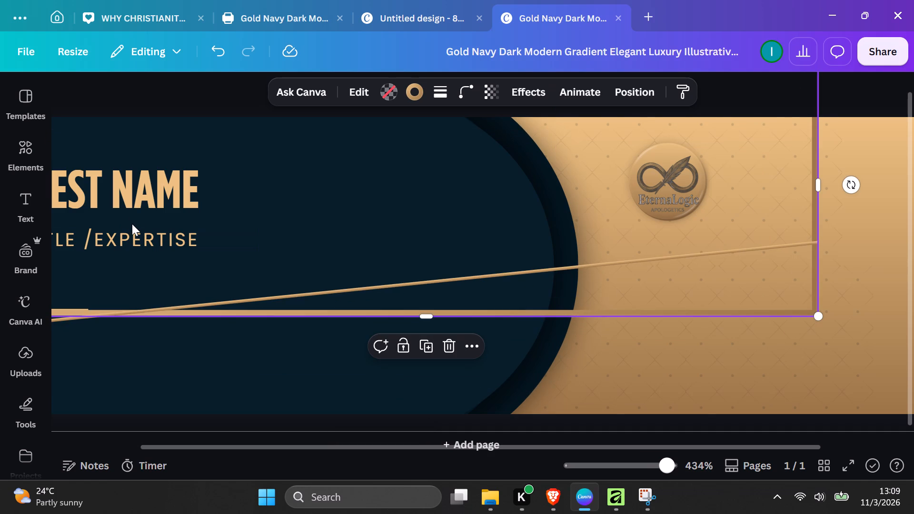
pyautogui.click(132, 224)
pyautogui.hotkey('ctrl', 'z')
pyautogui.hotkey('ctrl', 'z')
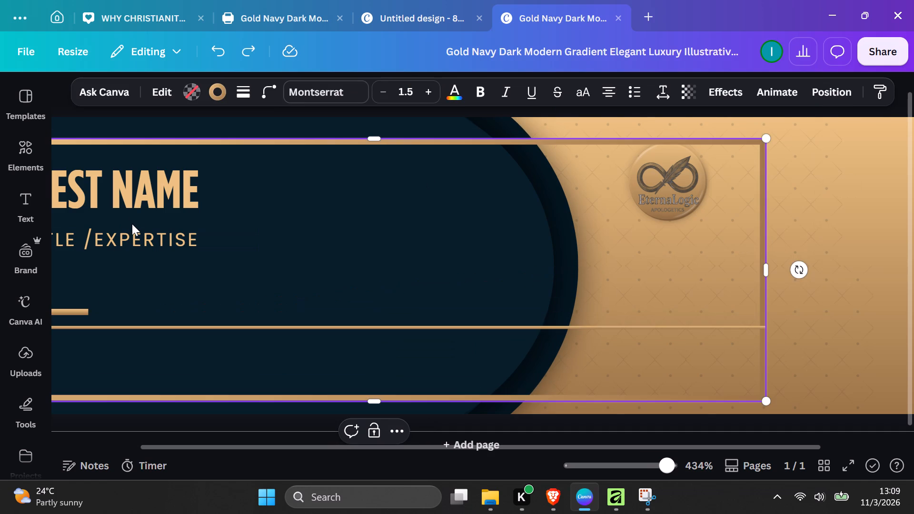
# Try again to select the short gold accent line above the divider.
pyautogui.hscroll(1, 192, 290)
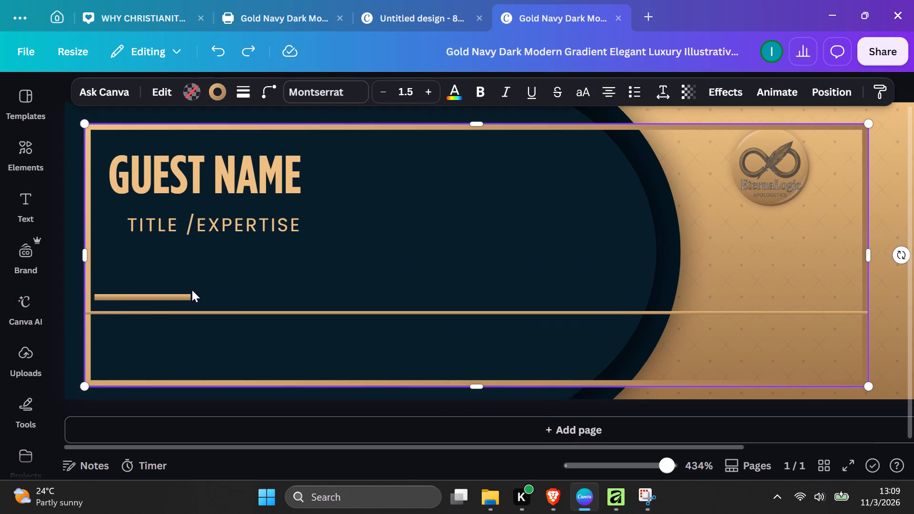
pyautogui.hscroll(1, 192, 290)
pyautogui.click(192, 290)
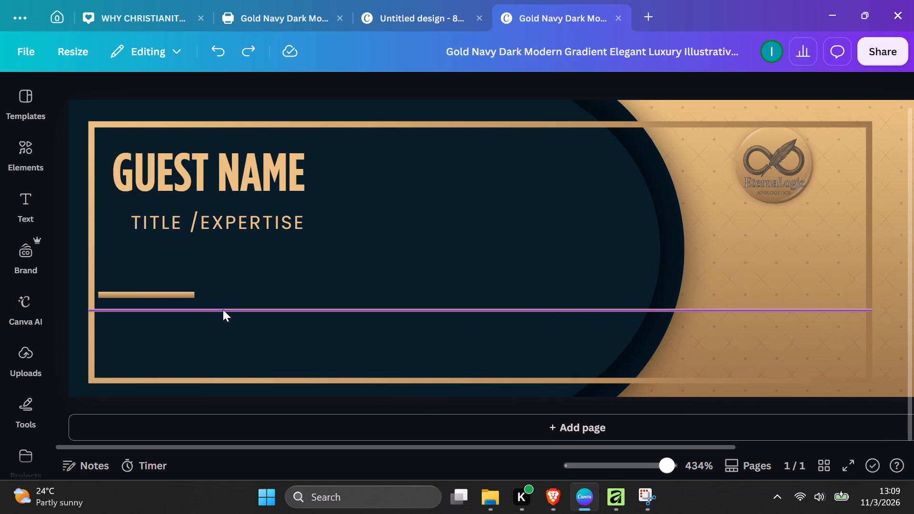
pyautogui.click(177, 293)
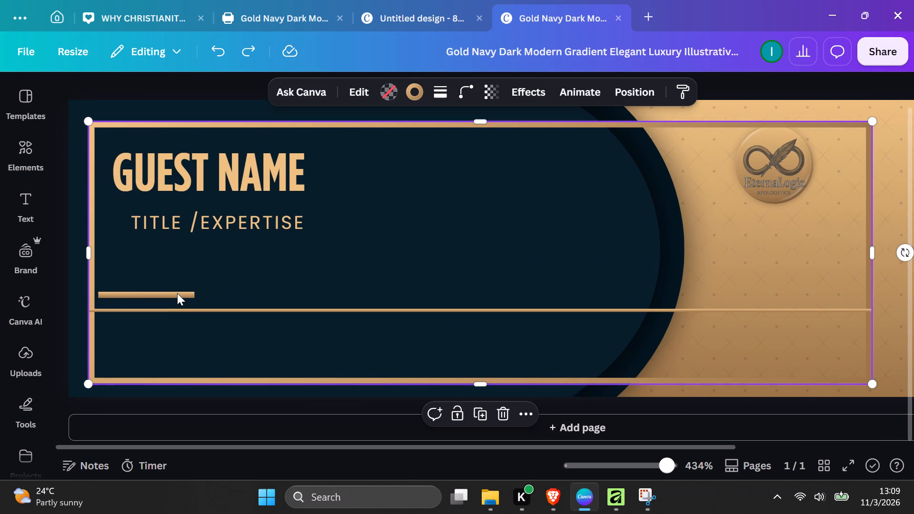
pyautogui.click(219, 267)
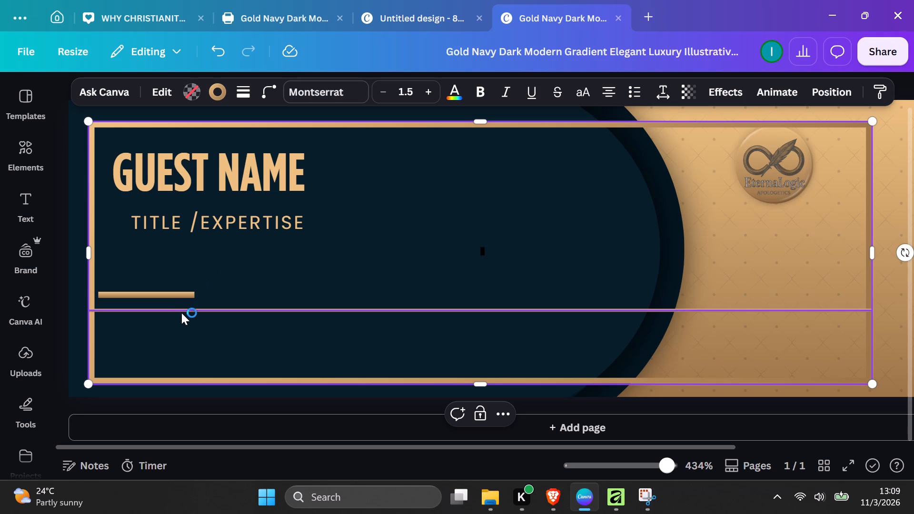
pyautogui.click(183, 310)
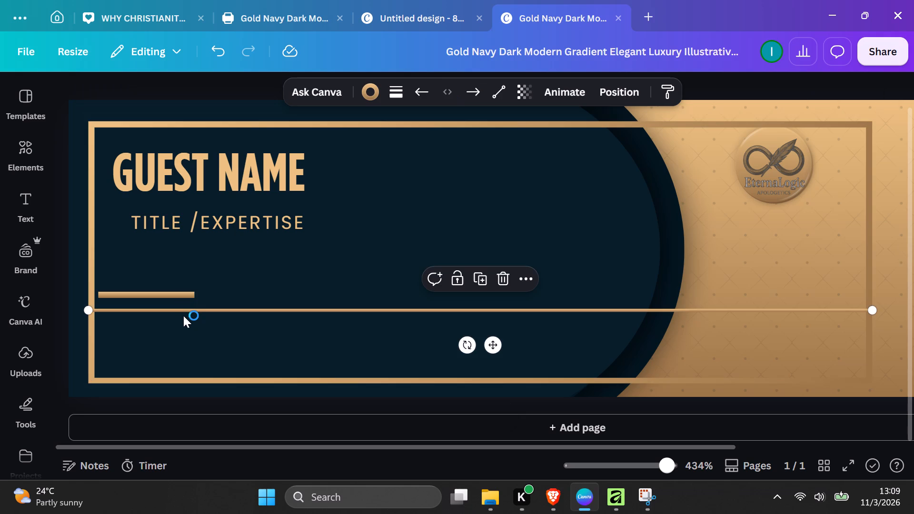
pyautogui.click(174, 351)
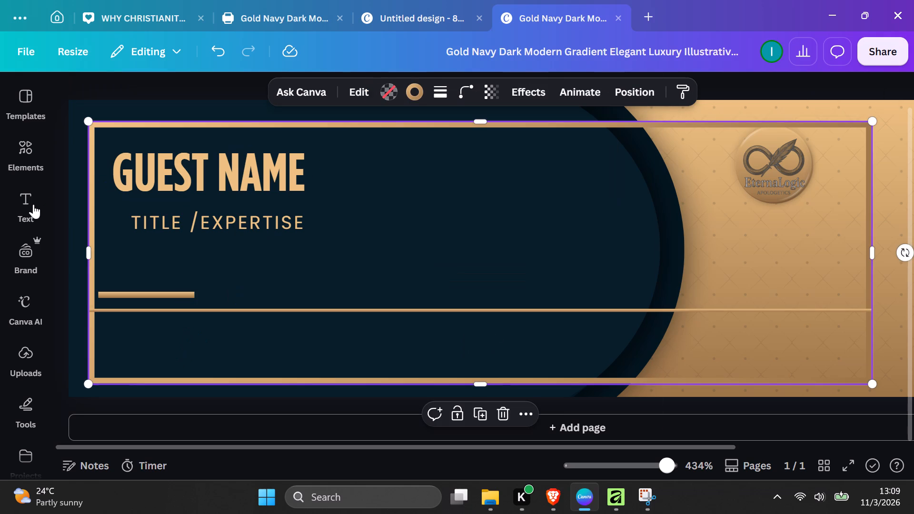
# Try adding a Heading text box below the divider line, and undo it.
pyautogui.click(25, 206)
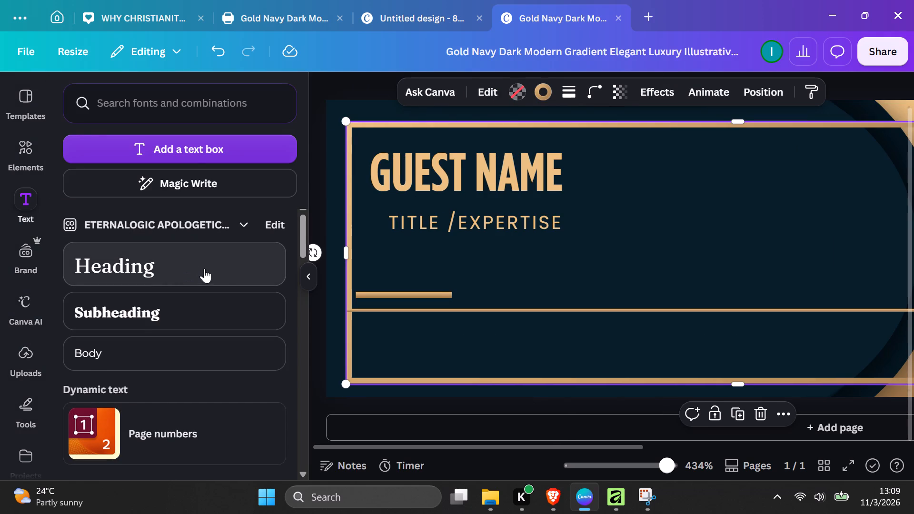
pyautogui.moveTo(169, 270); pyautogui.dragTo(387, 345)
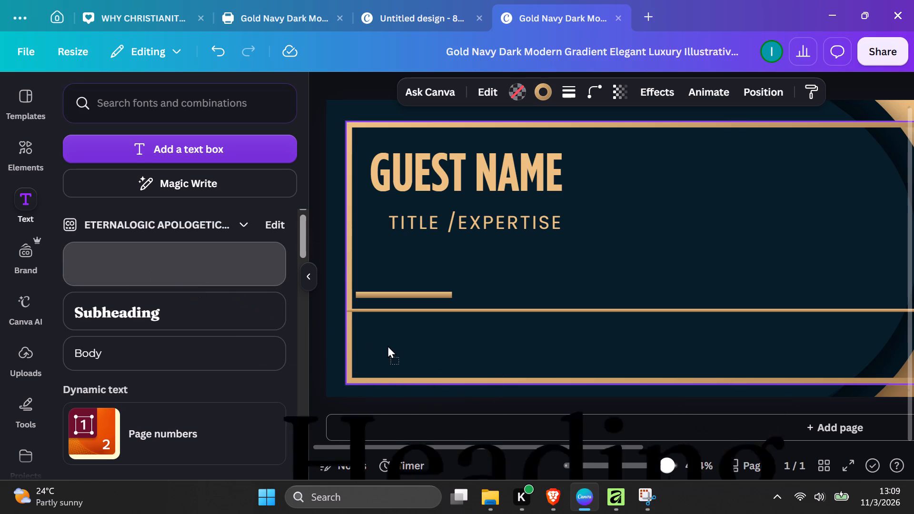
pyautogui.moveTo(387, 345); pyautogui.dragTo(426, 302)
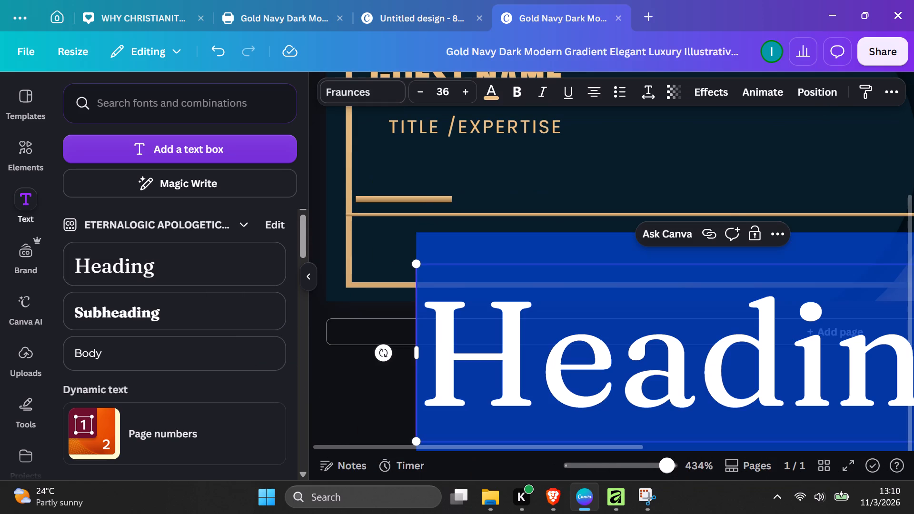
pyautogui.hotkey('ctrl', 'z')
# Add a Subheading text box to the card and scale it down to font size 8.7.
pyautogui.moveTo(108, 306); pyautogui.dragTo(404, 324)
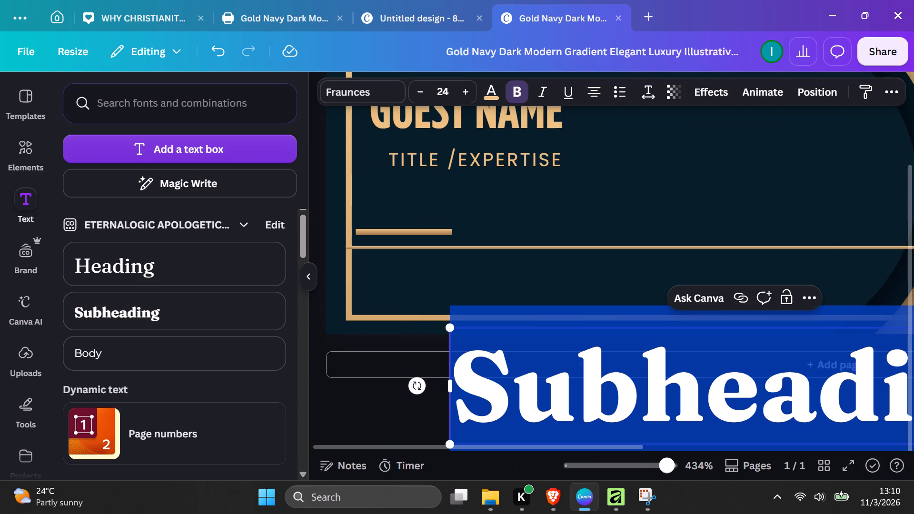
pyautogui.moveTo(579, 387); pyautogui.dragTo(532, 312)
pyautogui.moveTo(450, 328); pyautogui.dragTo(612, 394)
pyautogui.moveTo(764, 419); pyautogui.dragTo(628, 345)
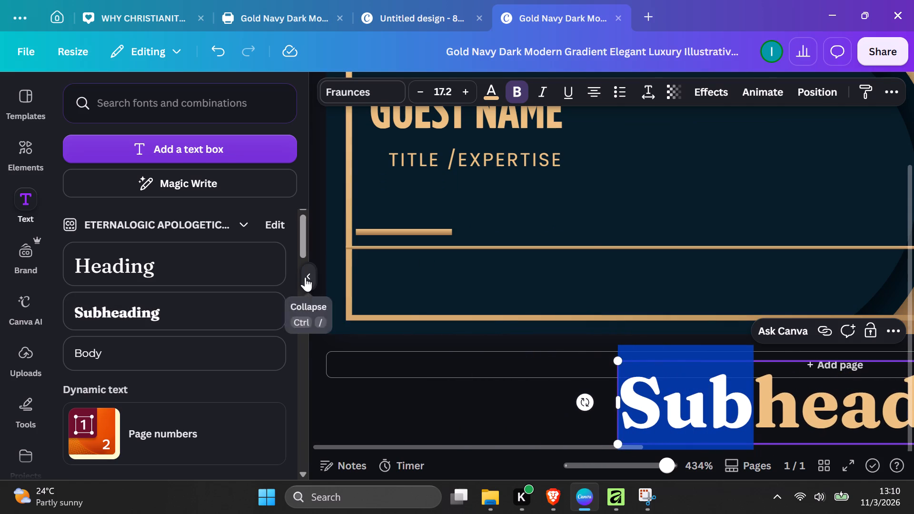
pyautogui.click(305, 277)
pyautogui.moveTo(644, 401); pyautogui.dragTo(549, 344)
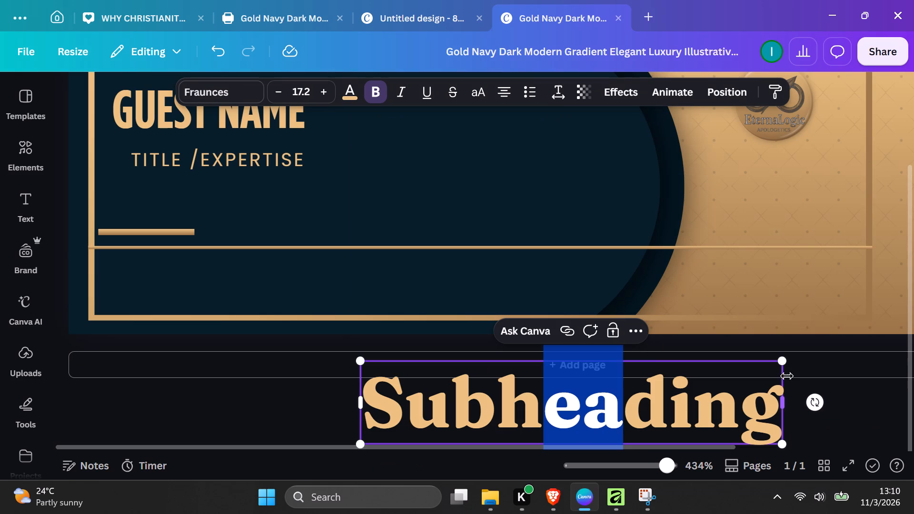
pyautogui.moveTo(782, 357); pyautogui.dragTo(579, 428)
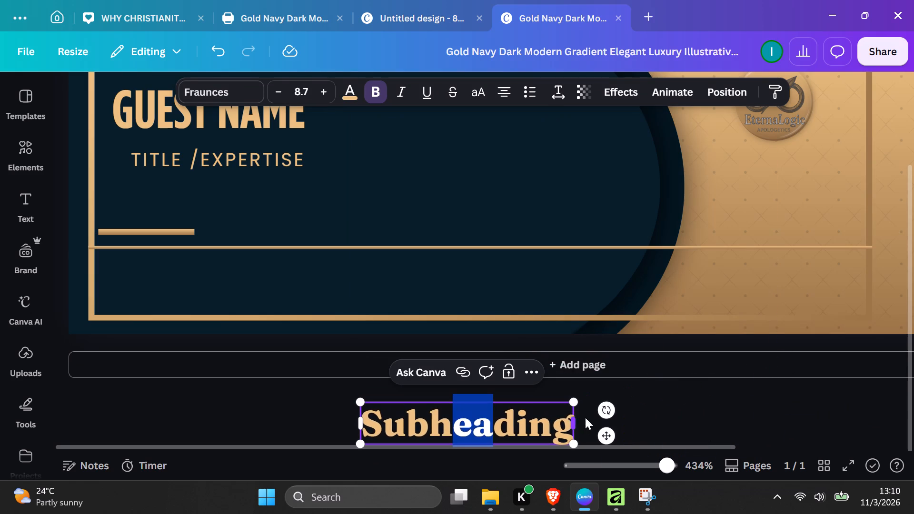
pyautogui.click(695, 404)
pyautogui.click(676, 412)
# Move the Subheading text into the strip below the divider line, near the left end inside the gold frame.
pyautogui.moveTo(605, 437); pyautogui.dragTo(554, 384)
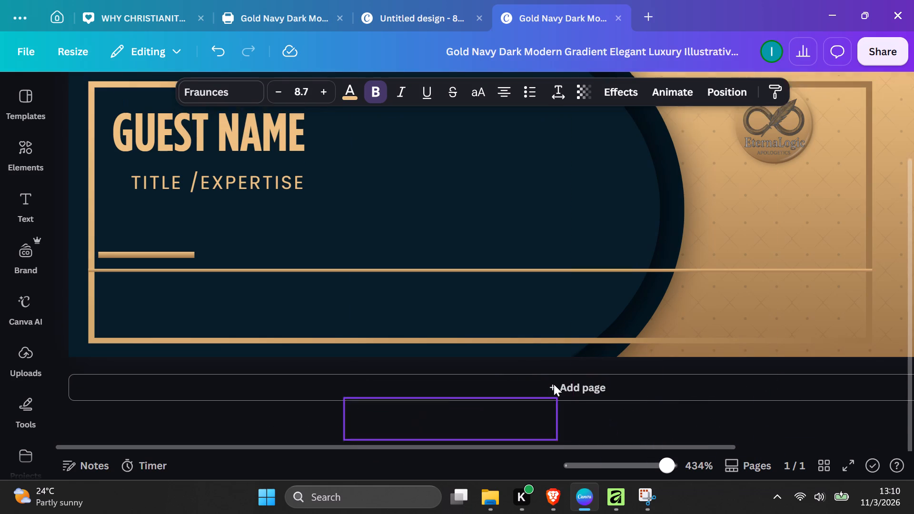
pyautogui.moveTo(554, 384); pyautogui.dragTo(367, 361)
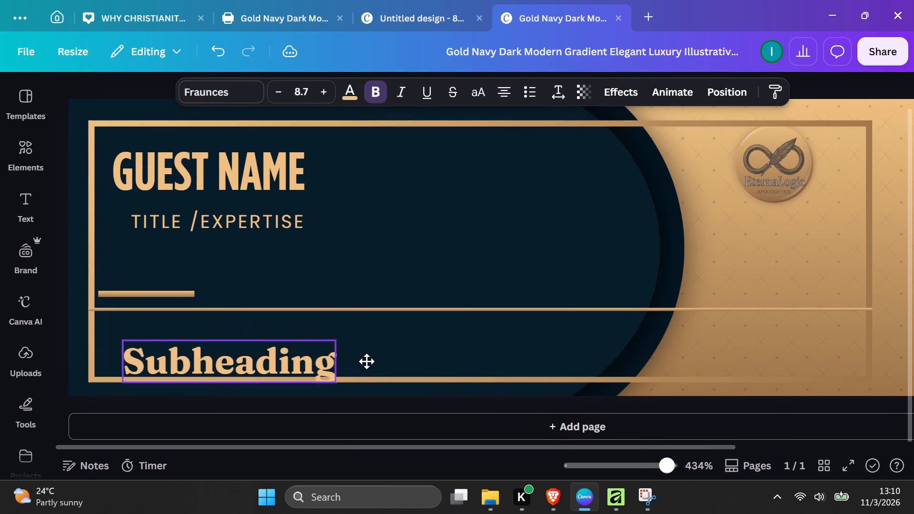
pyautogui.moveTo(367, 361); pyautogui.dragTo(362, 360)
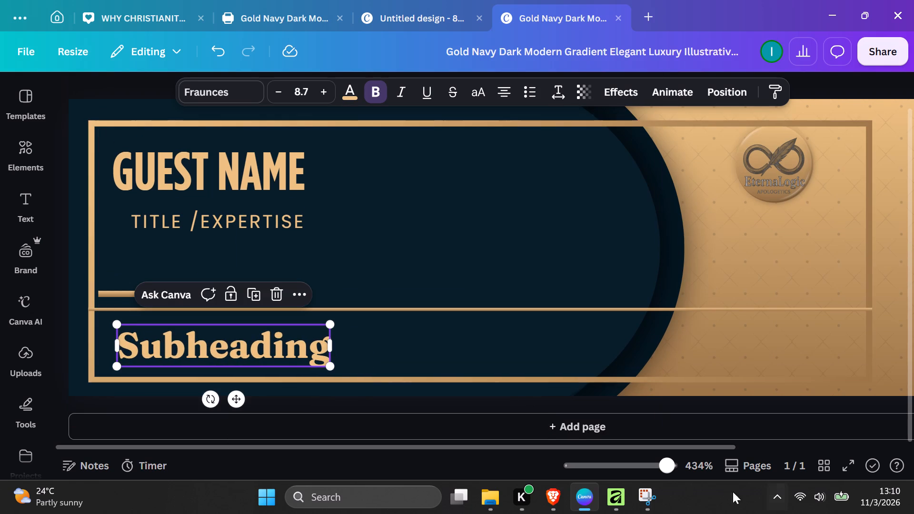
# Delete the long horizontal divider line above the Subheading text.
pyautogui.moveTo(666, 468); pyautogui.dragTo(660, 468)
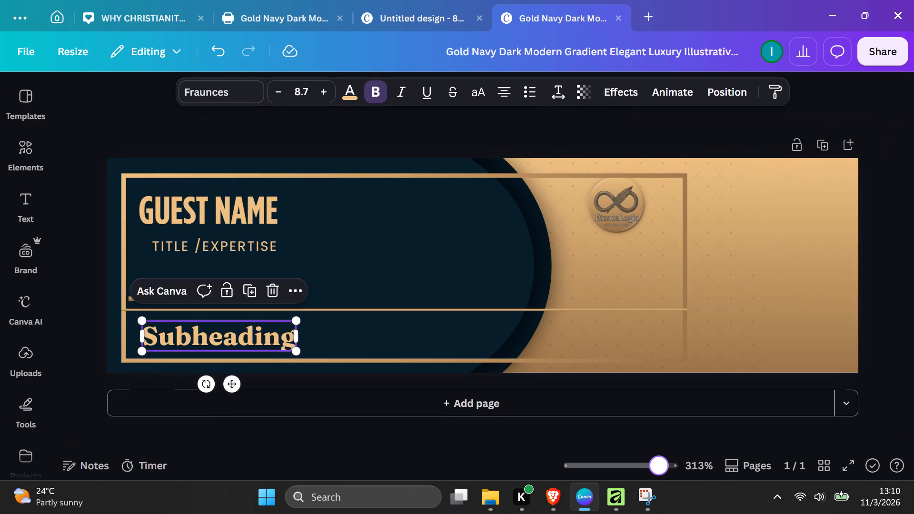
pyautogui.moveTo(660, 468); pyautogui.dragTo(655, 468)
pyautogui.click(883, 377)
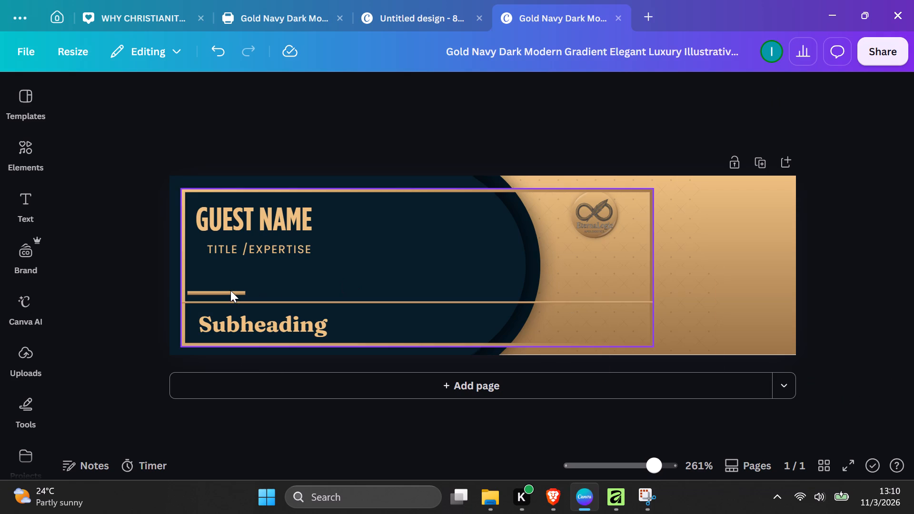
pyautogui.click(274, 299)
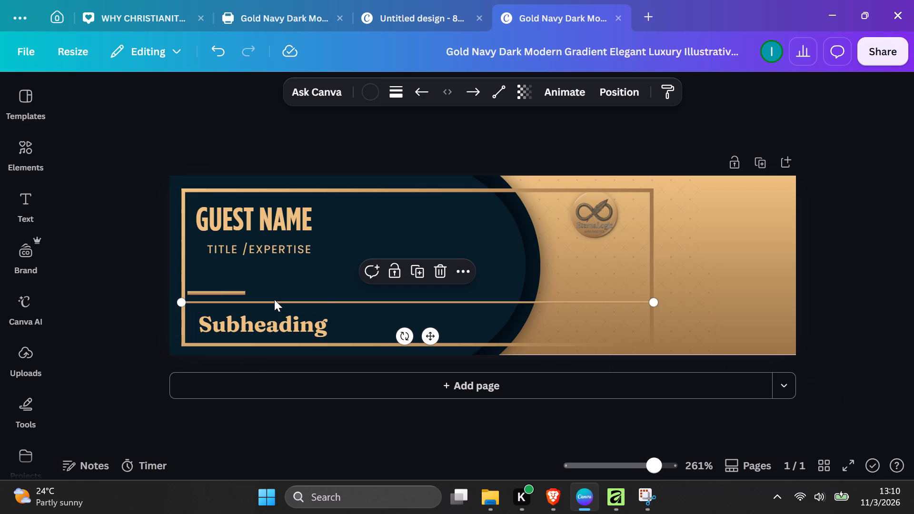
pyautogui.click(446, 272)
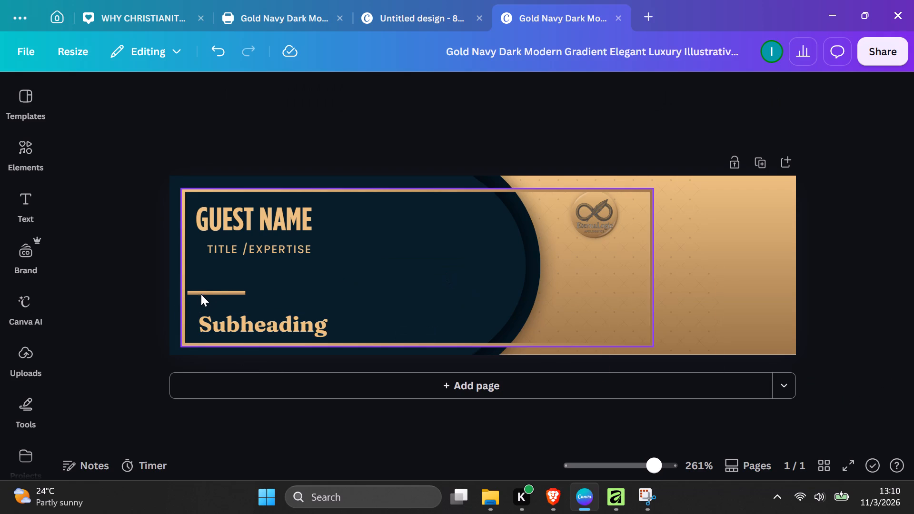
# Shift the gold frame out of the way and delete the short accent line above the Subheading text.
pyautogui.click(208, 292)
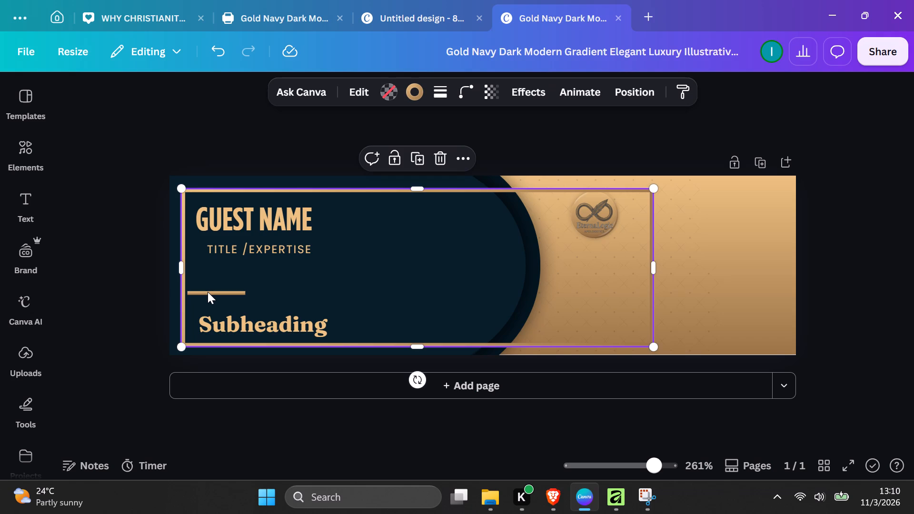
pyautogui.moveTo(208, 289); pyautogui.dragTo(214, 272)
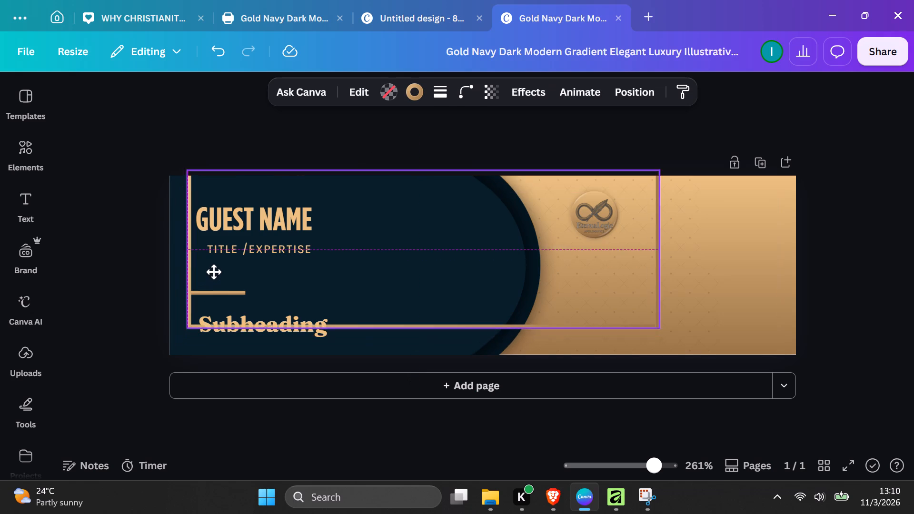
pyautogui.moveTo(214, 272); pyautogui.dragTo(264, 247)
pyautogui.click(211, 294)
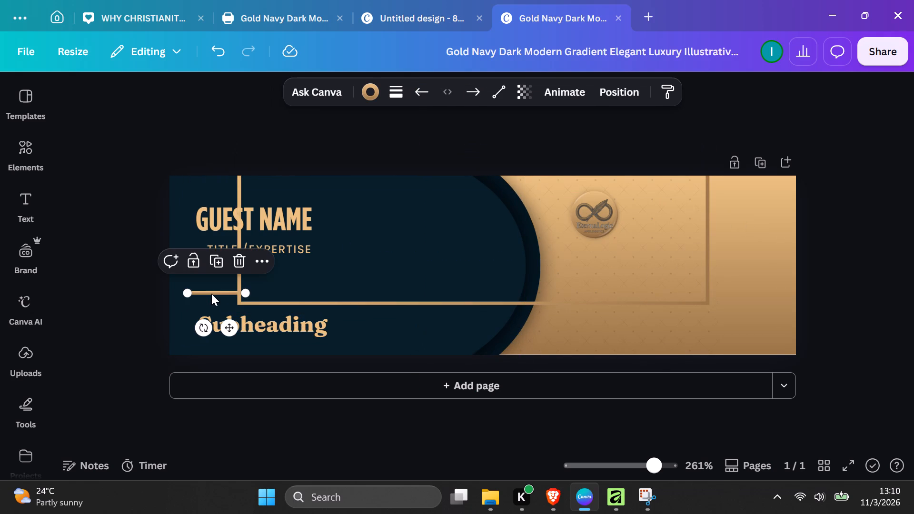
pyautogui.click(240, 267)
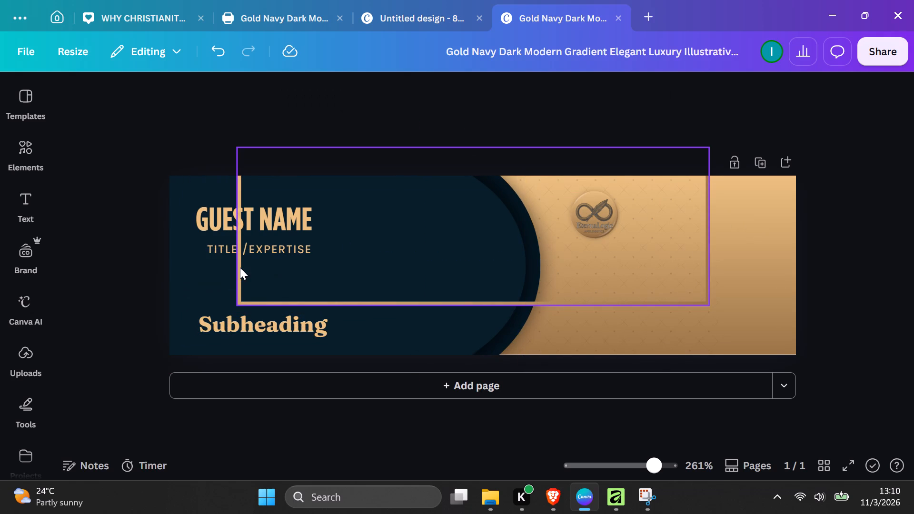
# Move the gold frame back so it encloses the guest name, title and Subheading text.
pyautogui.moveTo(361, 288); pyautogui.dragTo(309, 323)
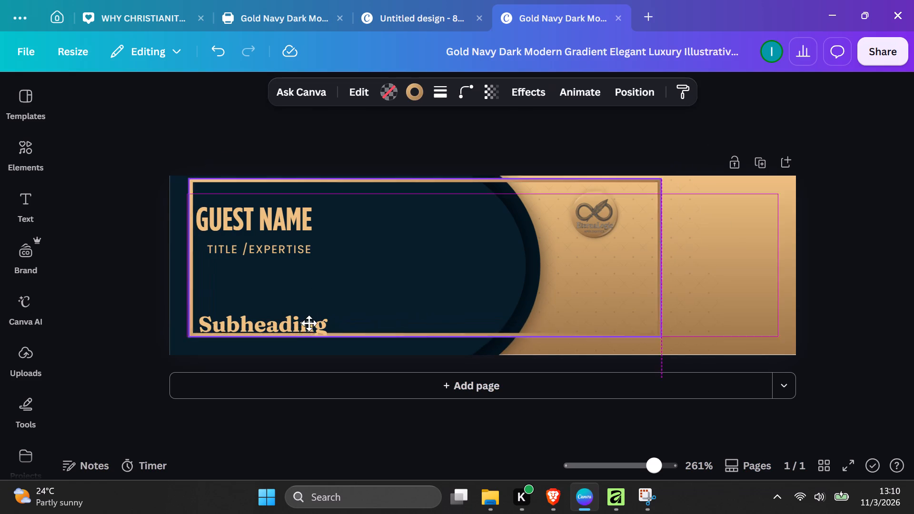
pyautogui.moveTo(309, 323); pyautogui.dragTo(304, 326)
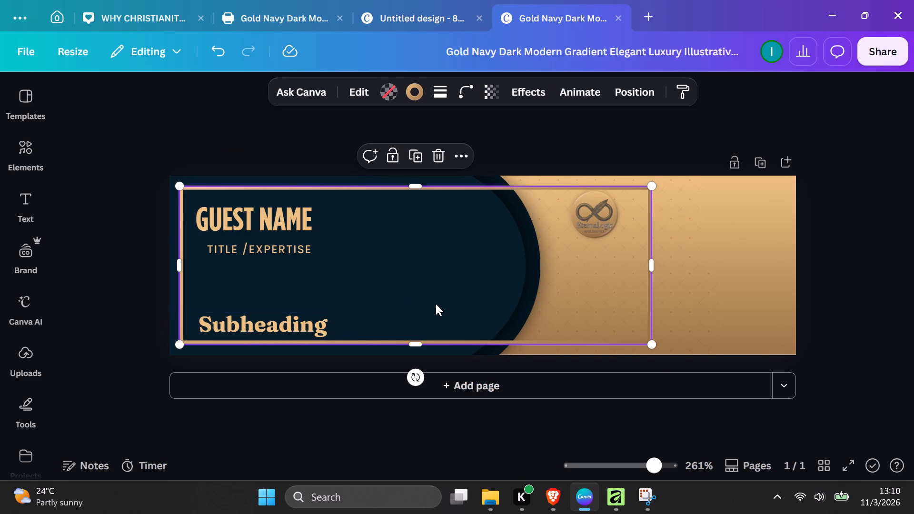
pyautogui.click(541, 492)
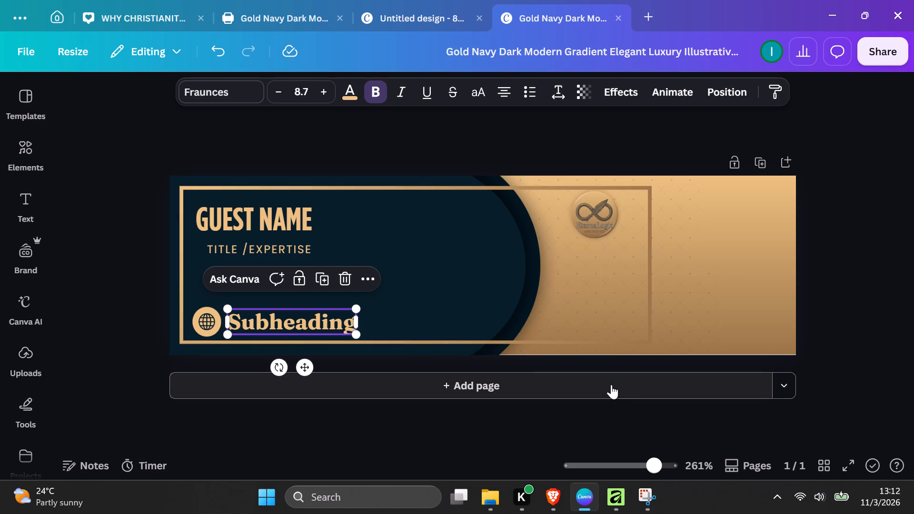
pyautogui.click(608, 504)
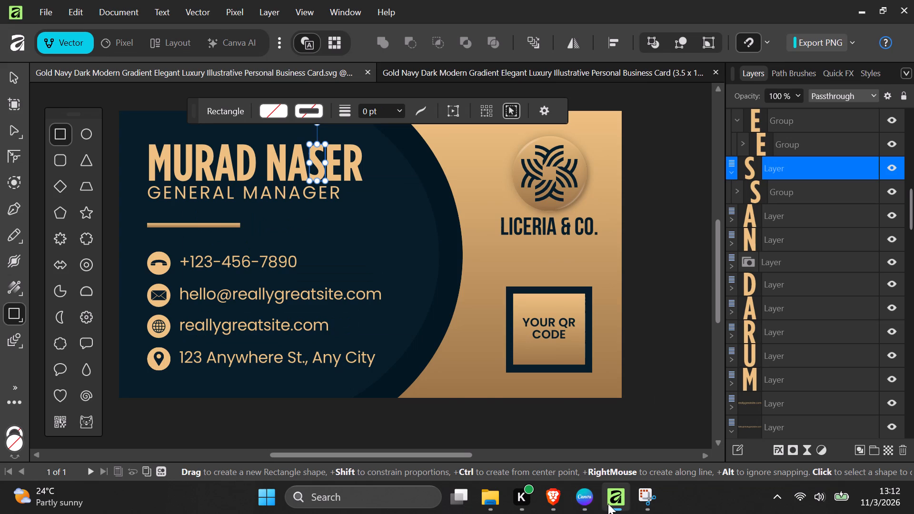
pyautogui.click(608, 504)
pyautogui.click(349, 326)
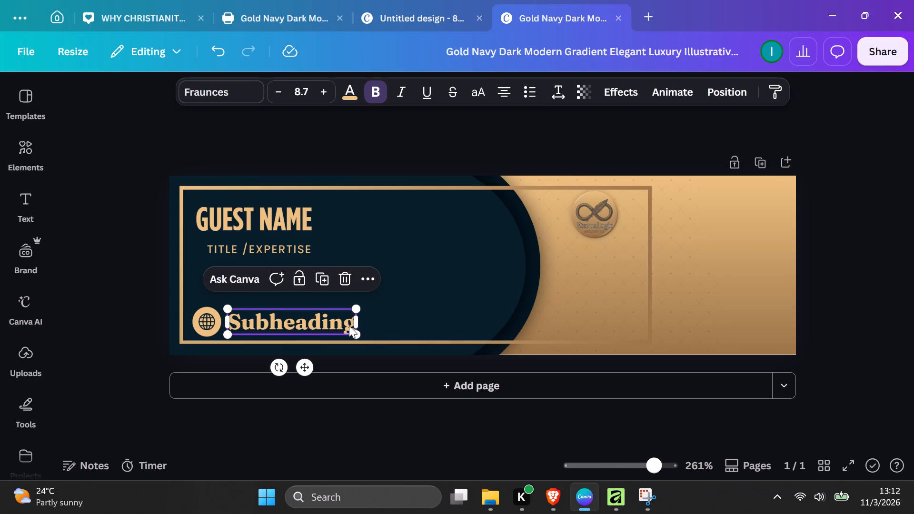
pyautogui.press('Right')
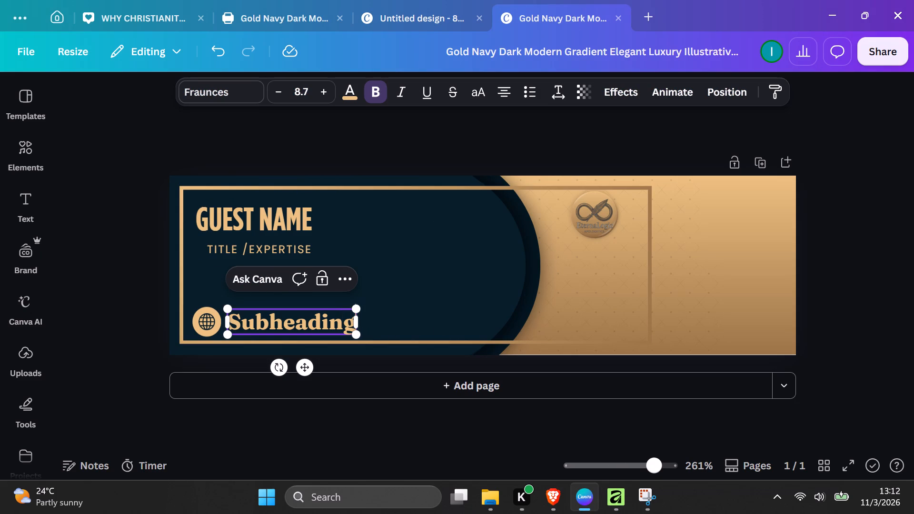
pyautogui.press('BackSpace')
pyautogui.press('BackSpace')
pyautogui.press('BackSpace')
pyautogui.press('BackSpace')
pyautogui.press('BackSpace')
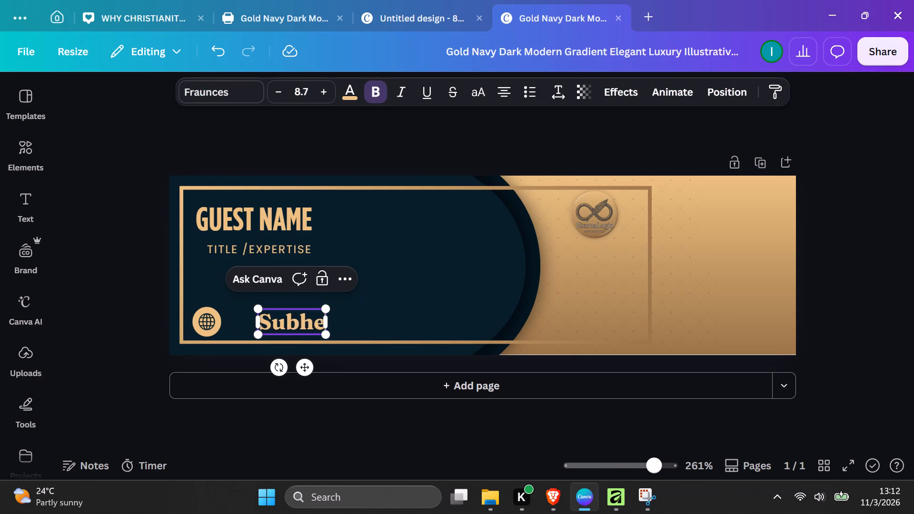
pyautogui.press('BackSpace')
pyautogui.press('BackSpace')
pyautogui.press('BackSpace')
pyautogui.press('BackSpace')
pyautogui.press('BackSpace')
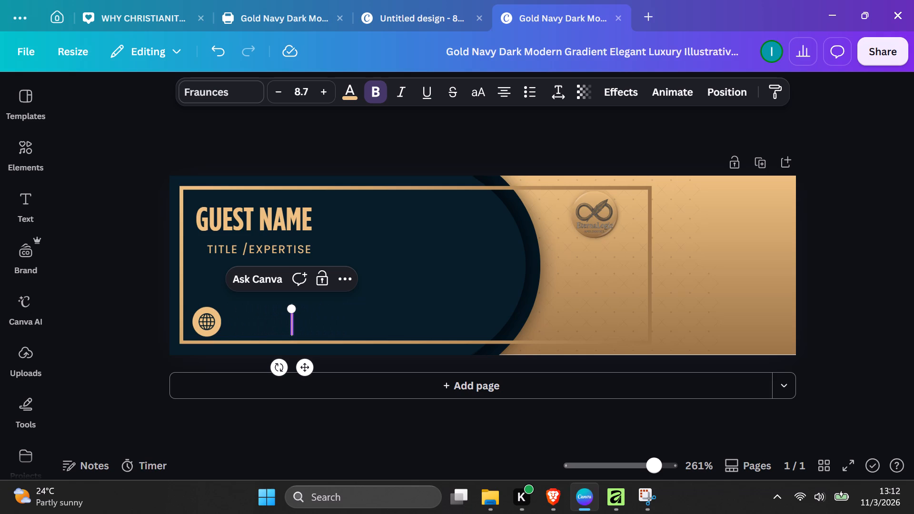
pyautogui.write('ete')
pyautogui.write('rnalogic')
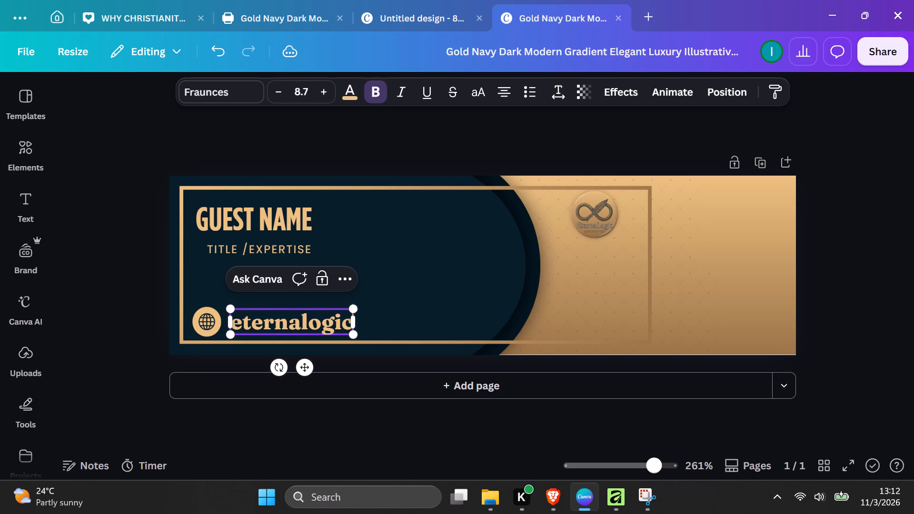
pyautogui.write('.org')
pyautogui.click(821, 294)
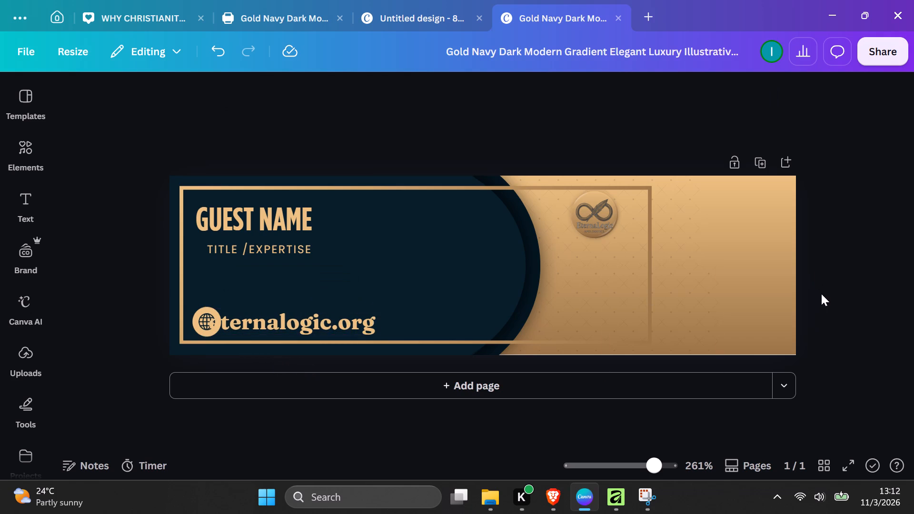
# Reduce the eternalogic.org text to font size 5.7 and place it just beside the globe icon, vertically centred on it.
pyautogui.moveTo(333, 319); pyautogui.dragTo(338, 320)
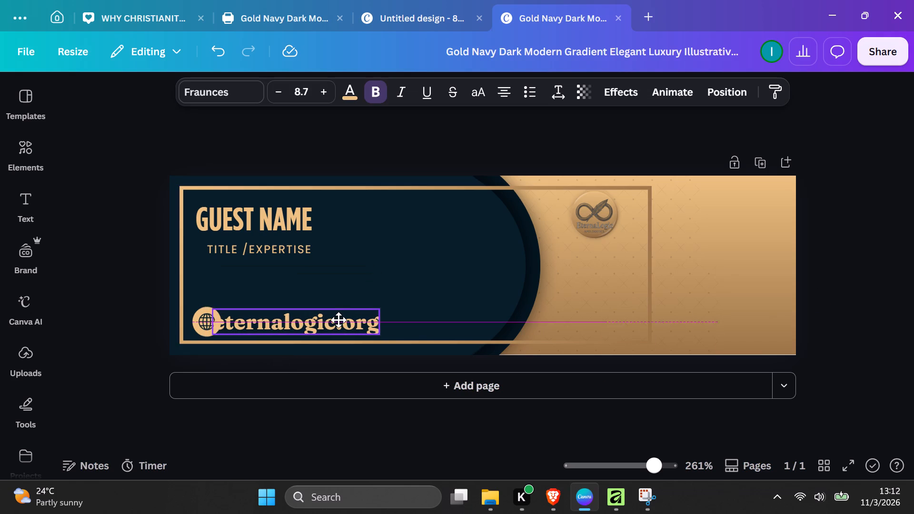
pyautogui.moveTo(338, 320); pyautogui.dragTo(351, 316)
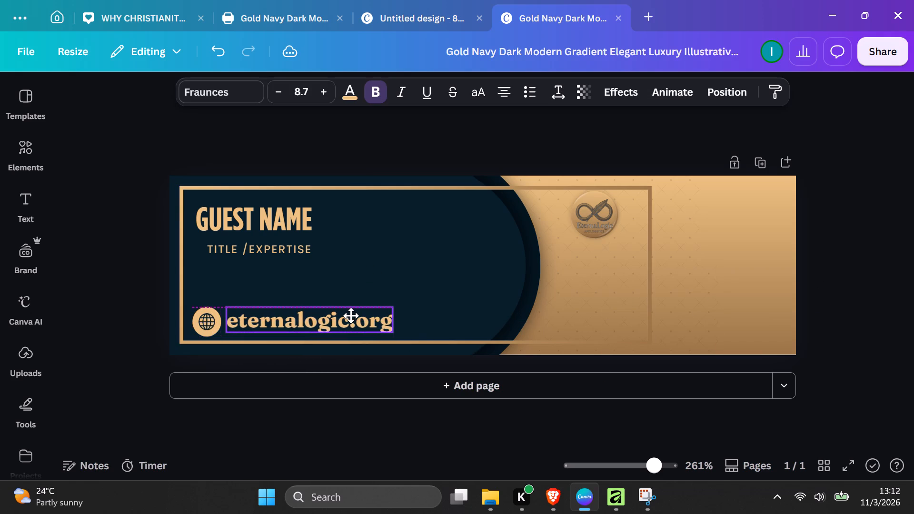
pyautogui.moveTo(351, 316); pyautogui.dragTo(349, 316)
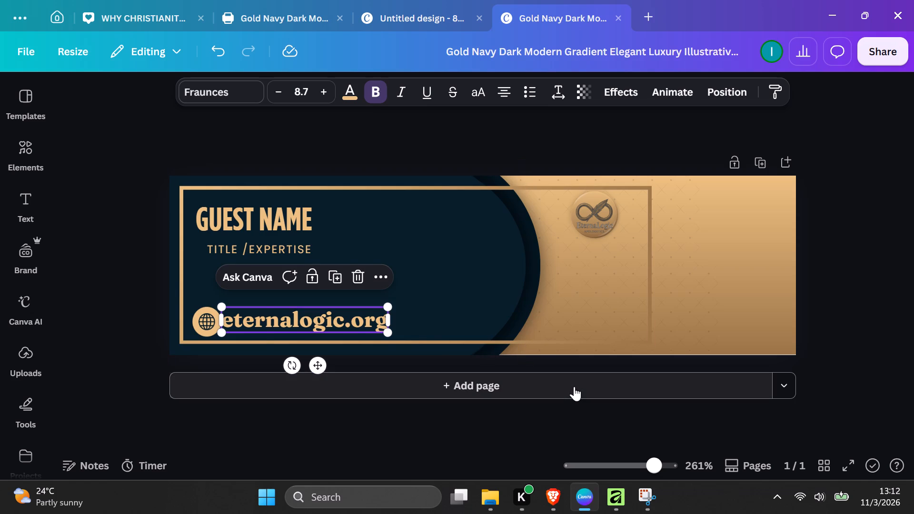
pyautogui.click(464, 316)
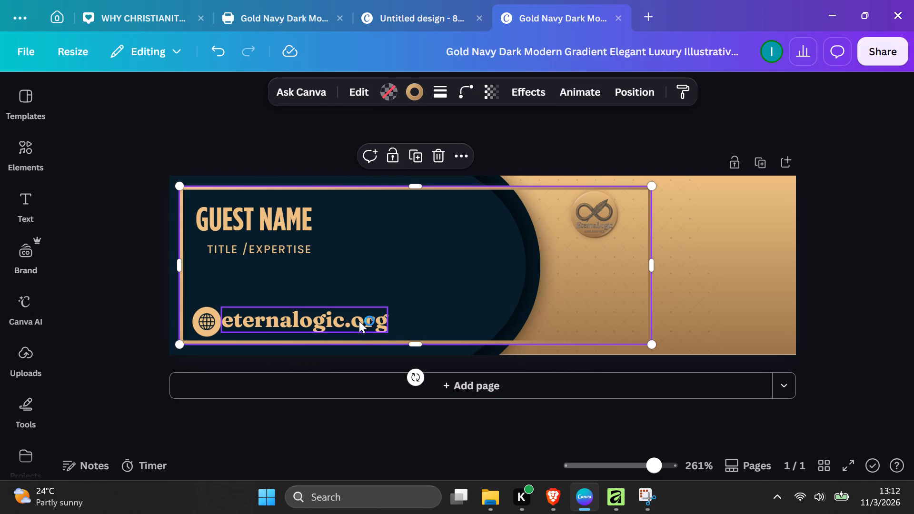
pyautogui.click(360, 319)
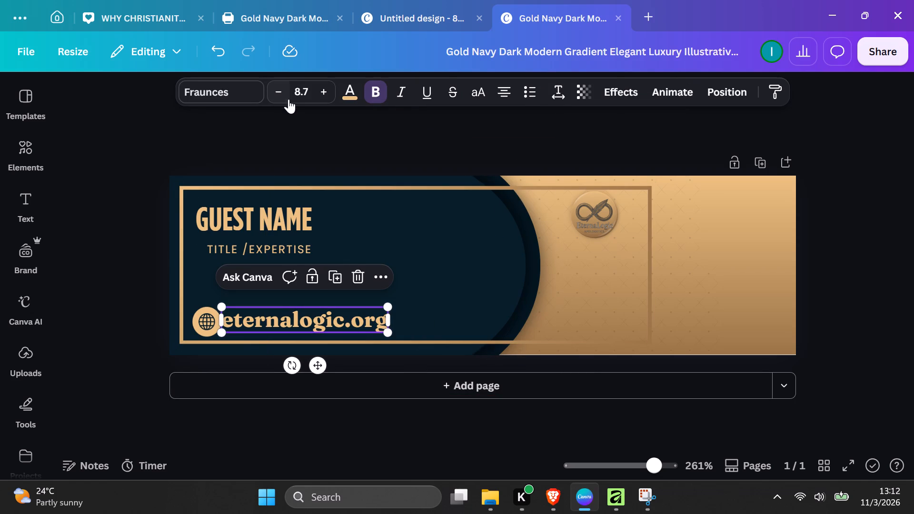
pyautogui.tripleClick(284, 95)
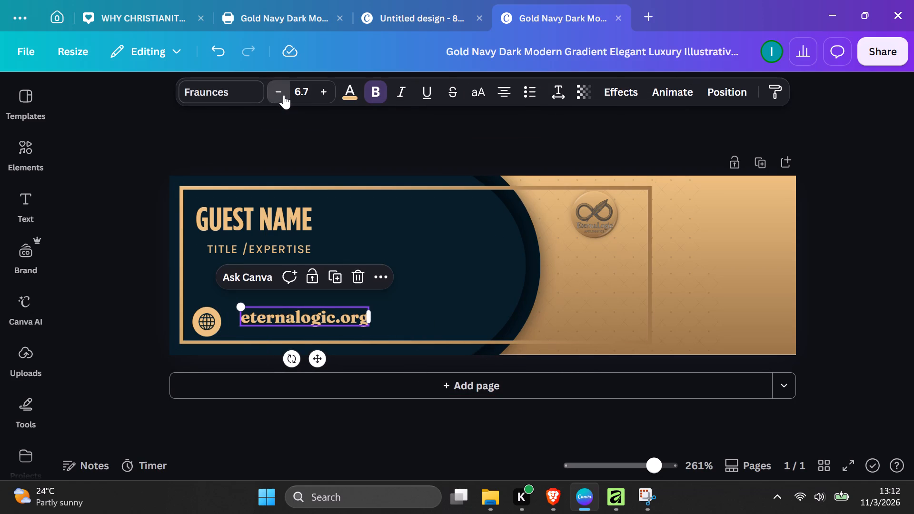
pyautogui.click(419, 257)
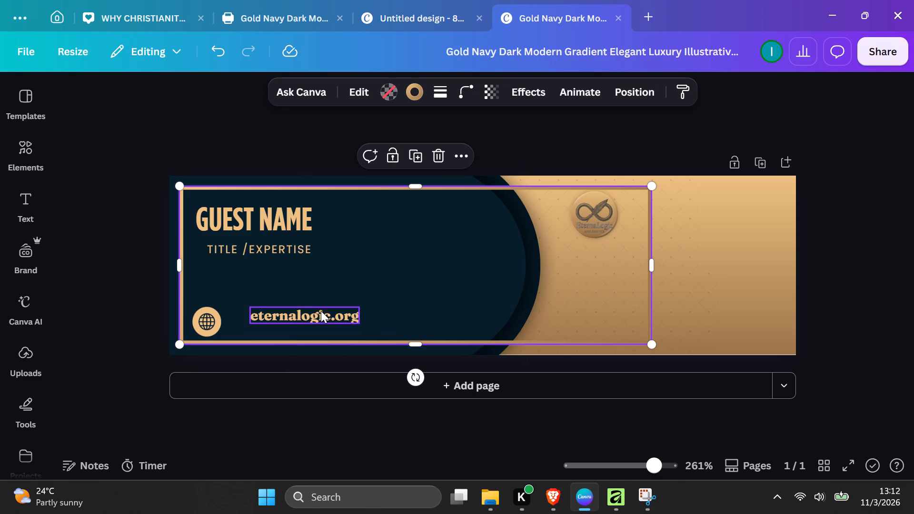
pyautogui.moveTo(319, 312); pyautogui.dragTo(295, 317)
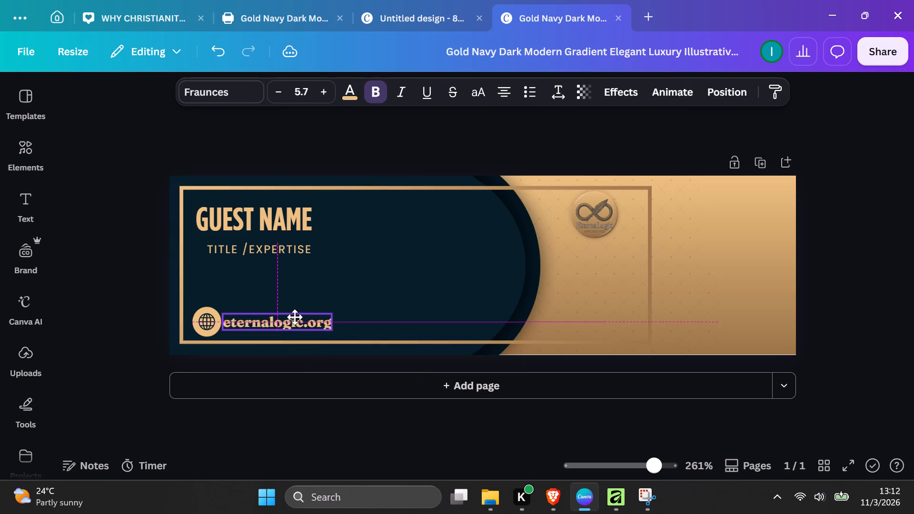
pyautogui.moveTo(295, 317); pyautogui.dragTo(298, 317)
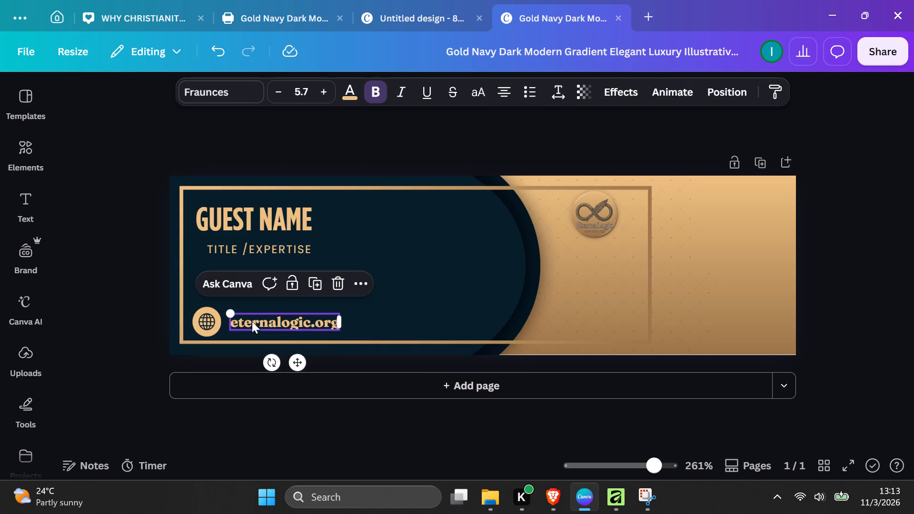
# Change the footer text beside the globe icon to "eternalogic apologetics".
pyautogui.click(332, 322)
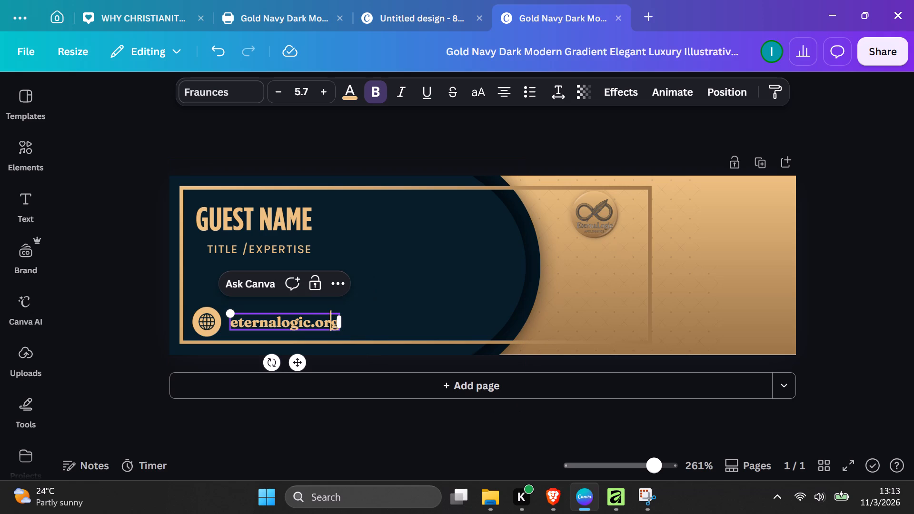
pyautogui.press('Right')
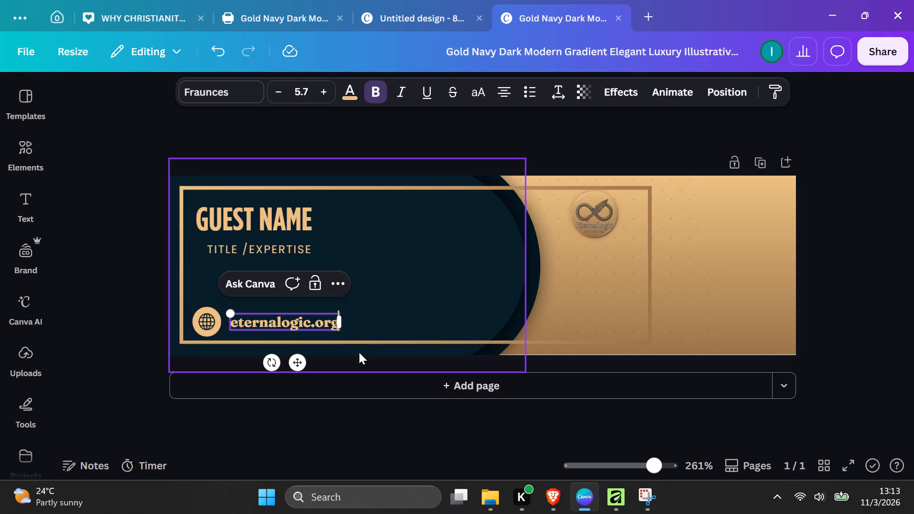
pyautogui.press('BackSpace')
pyautogui.press('BackSpace')
pyautogui.press('BackSpace')
pyautogui.press('BackSpace')
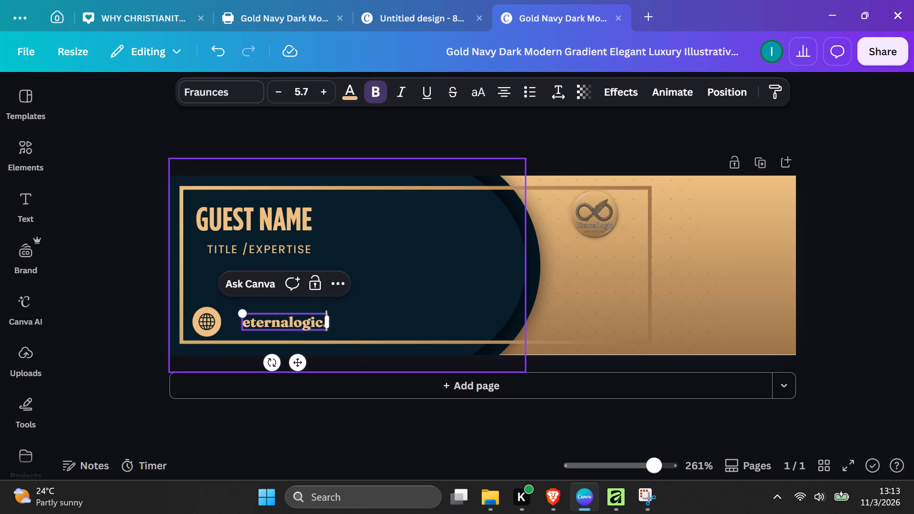
pyautogui.press('space')
pyautogui.write('apologetics')
pyautogui.click(475, 300)
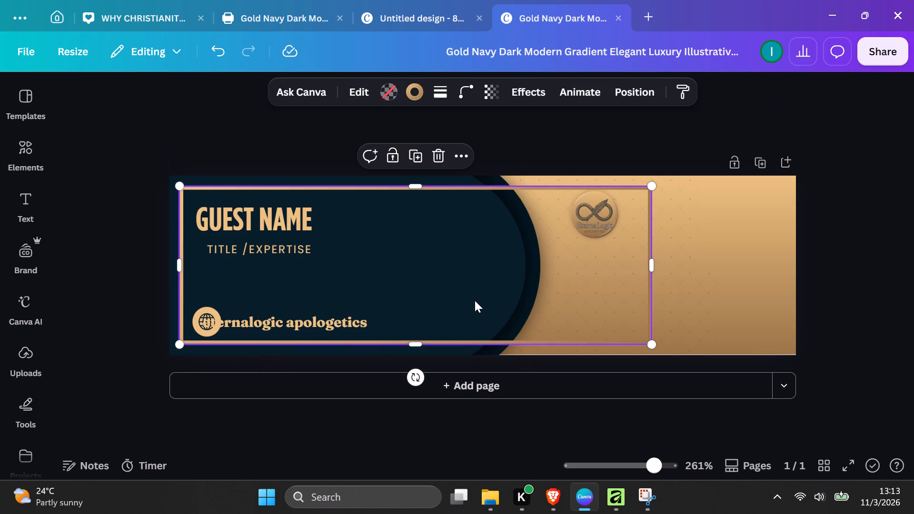
pyautogui.moveTo(338, 324); pyautogui.dragTo(358, 325)
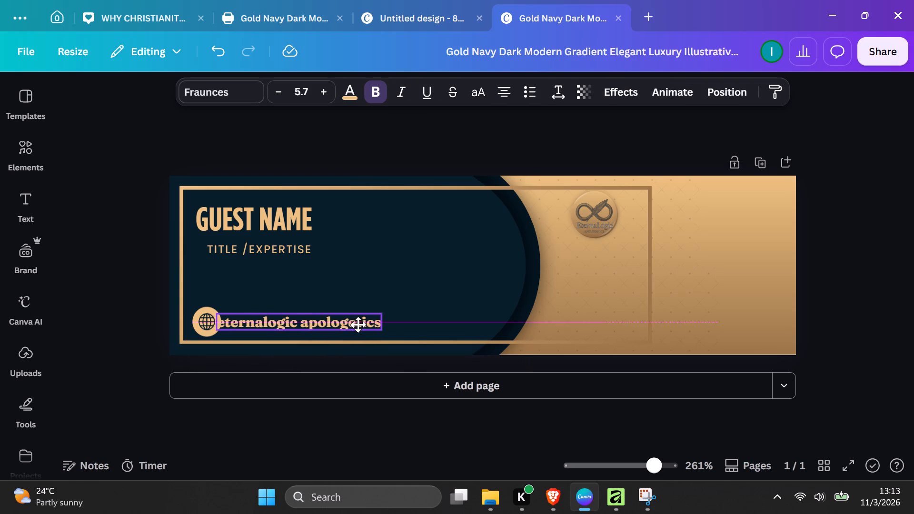
pyautogui.moveTo(358, 325); pyautogui.dragTo(359, 325)
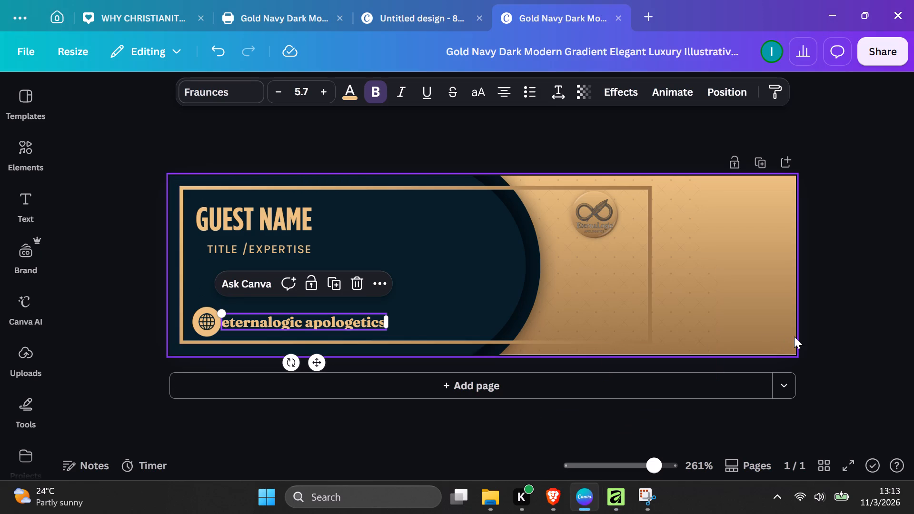
pyautogui.click(844, 328)
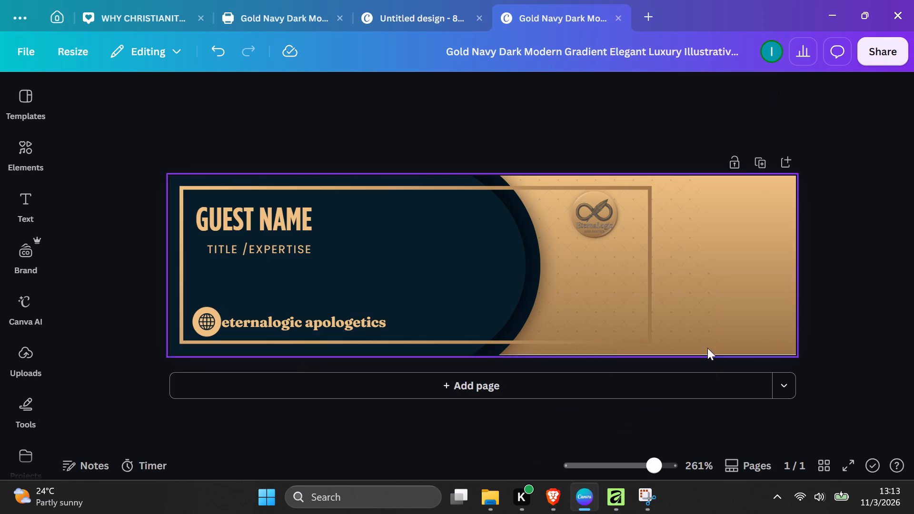
pyautogui.moveTo(368, 322); pyautogui.dragTo(373, 322)
pyautogui.click(816, 294)
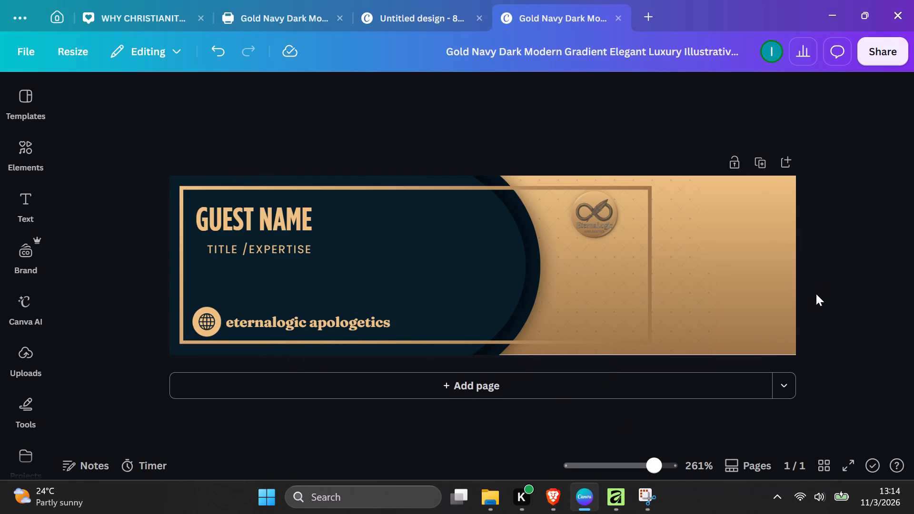
pyautogui.click(875, 292)
# Recolour the whole "eternalogic apologetics" footer text with the light grey from the design's colours.
pyautogui.doubleClick(359, 320)
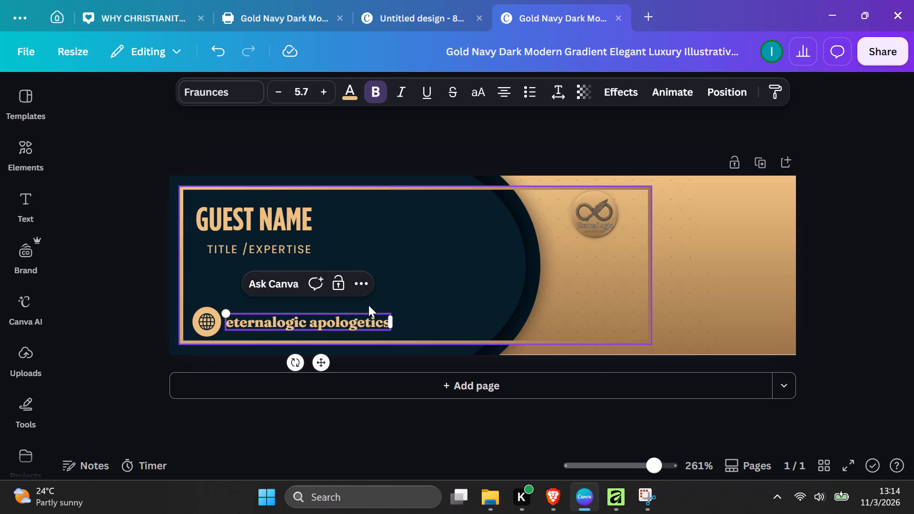
pyautogui.hotkey('ctrl', 'a')
pyautogui.click(351, 94)
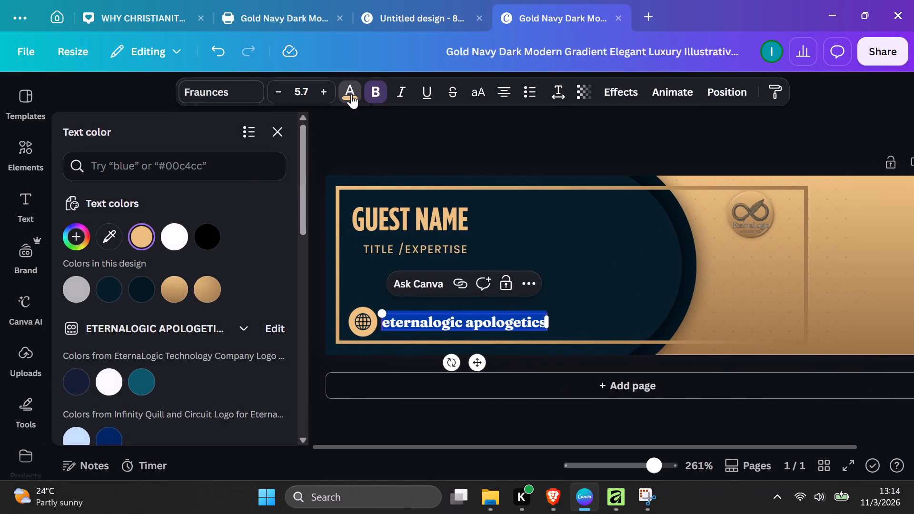
pyautogui.click(76, 289)
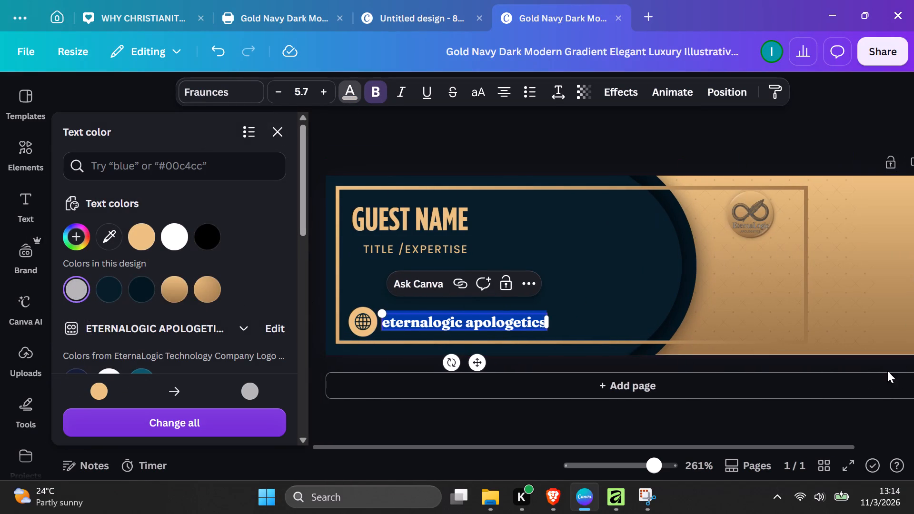
pyautogui.click(775, 133)
pyautogui.click(775, 133)
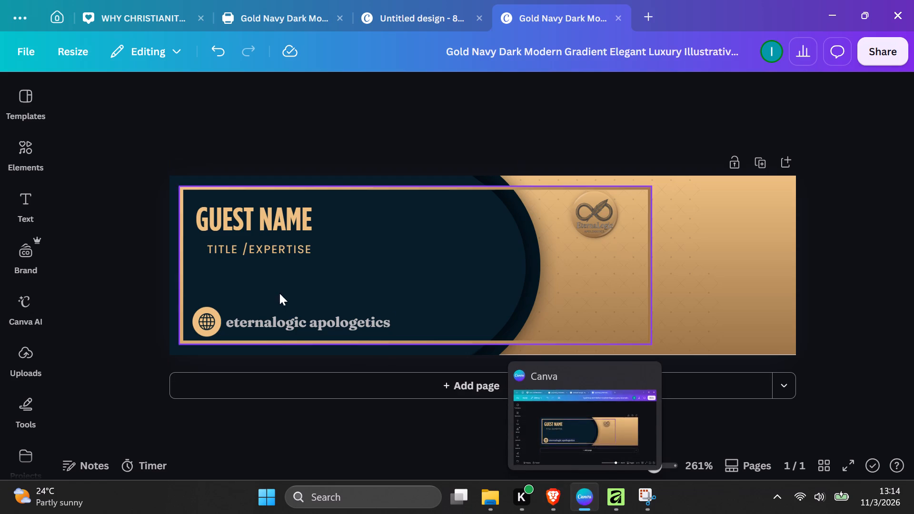
# Move the TITLE /EXPERTISE and GUEST NAME texts lower on the card, stacked just above the footer with their starts roughly aligned.
pyautogui.click(261, 247)
pyautogui.moveTo(262, 250); pyautogui.dragTo(270, 266)
pyautogui.click(241, 269)
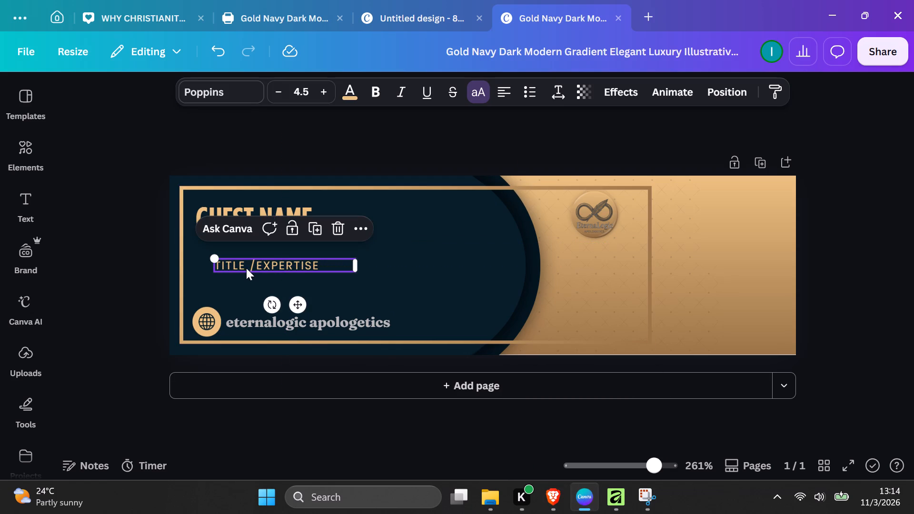
pyautogui.moveTo(245, 266); pyautogui.dragTo(228, 277)
pyautogui.moveTo(250, 212); pyautogui.dragTo(252, 237)
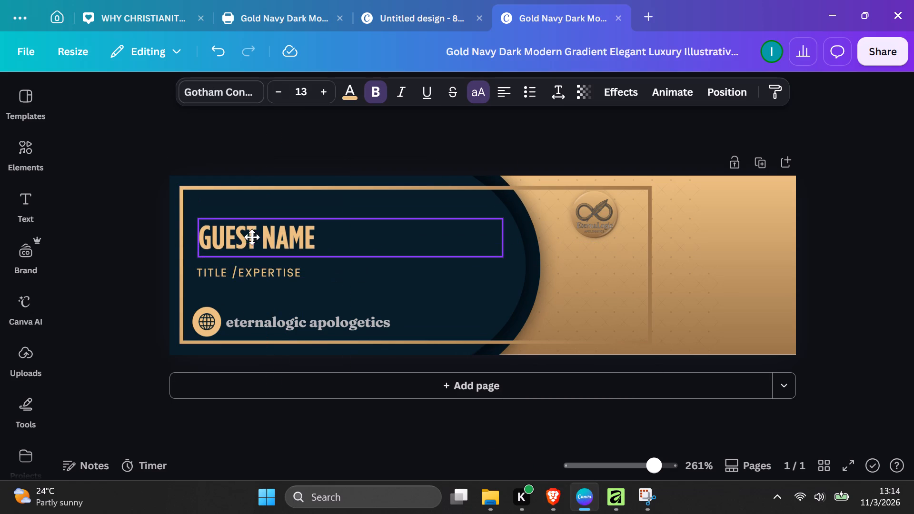
pyautogui.moveTo(252, 237); pyautogui.dragTo(248, 238)
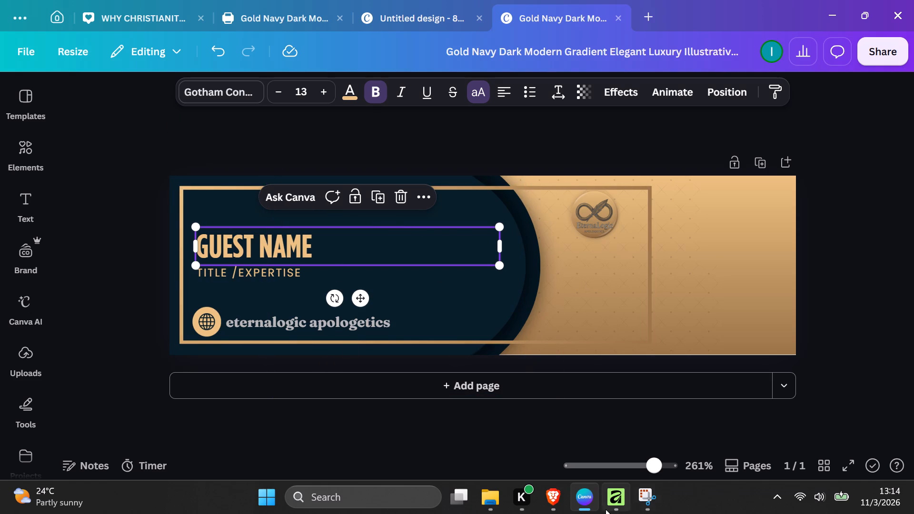
# Look through the Graphics and Grids element categories for a piece suited to the expert card.
pyautogui.click(20, 142)
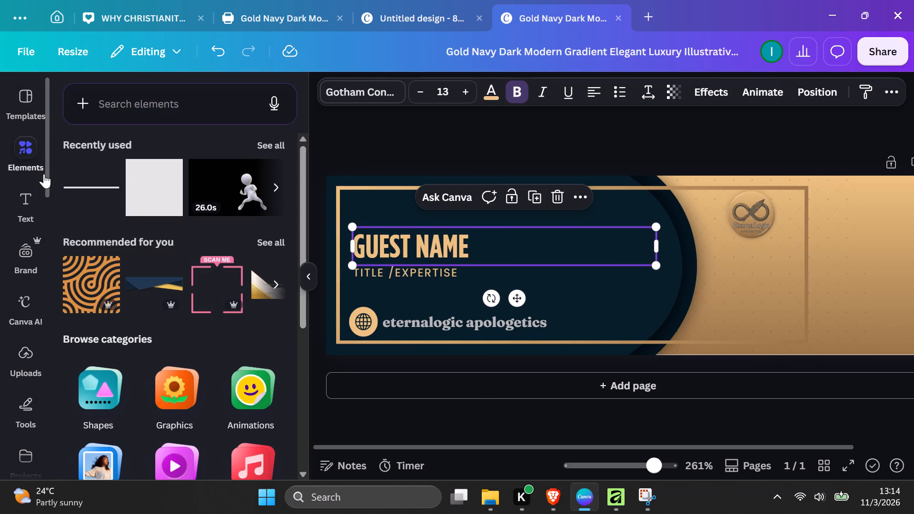
pyautogui.click(188, 394)
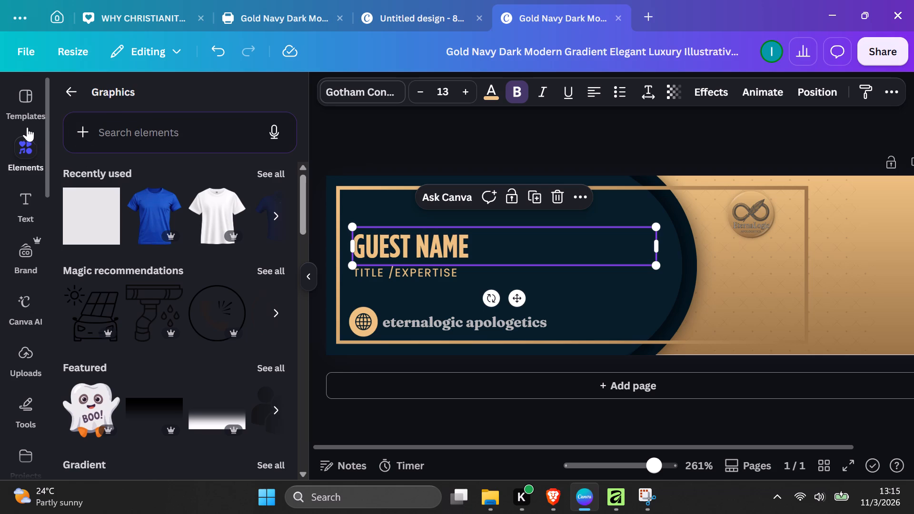
pyautogui.click(67, 99)
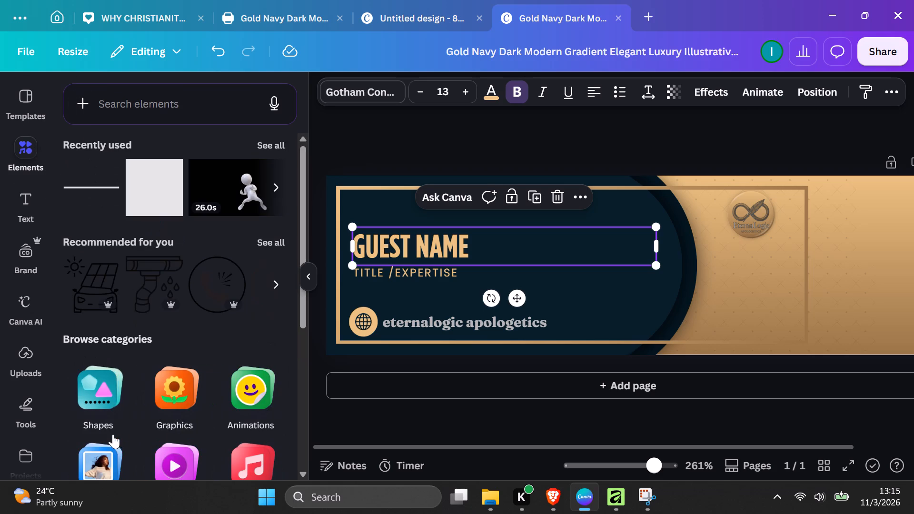
pyautogui.scroll(-6, 202, 410)
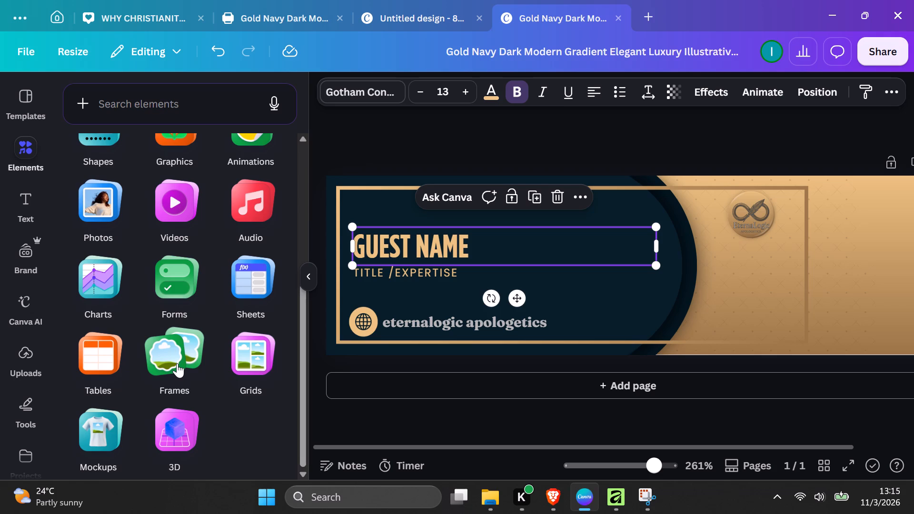
pyautogui.click(235, 363)
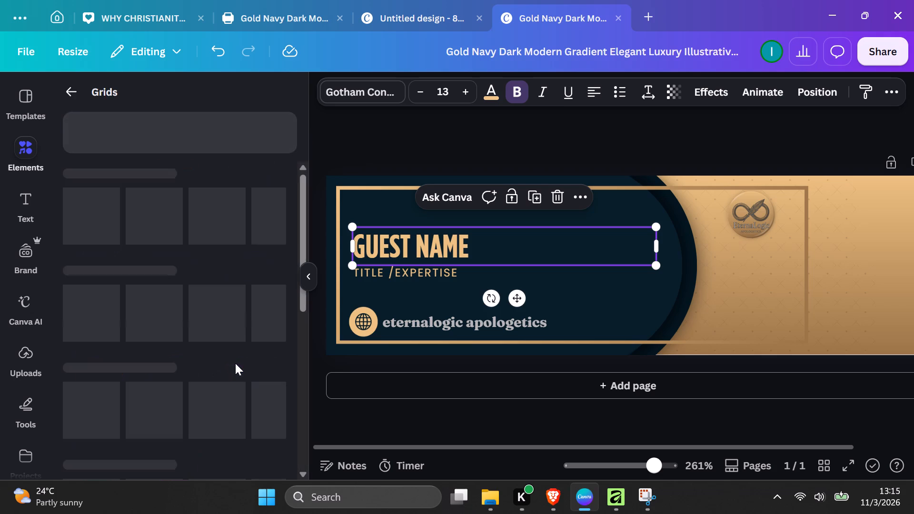
pyautogui.scroll(-1, 196, 340)
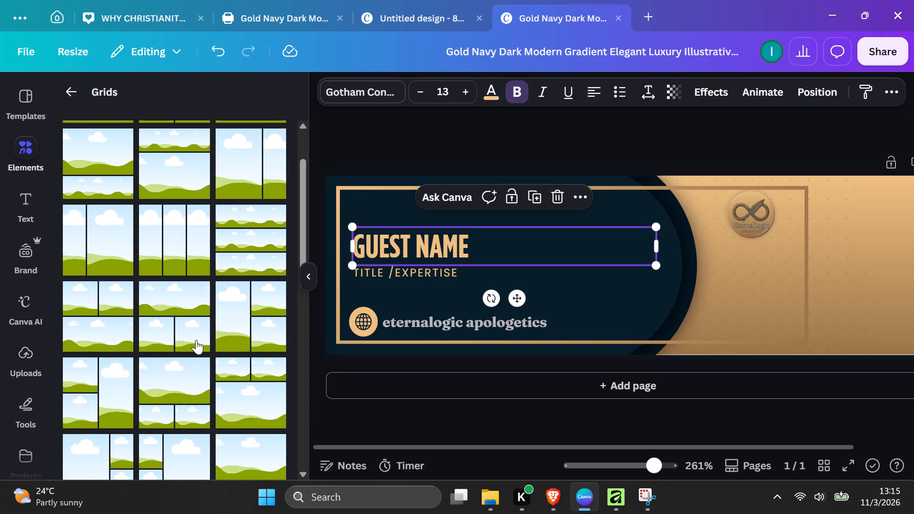
pyautogui.scroll(-7, 196, 340)
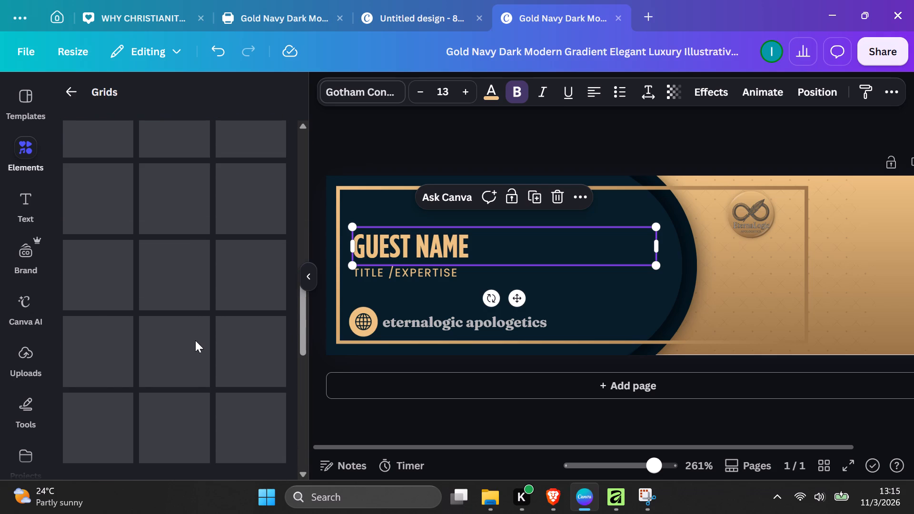
pyautogui.scroll(-4, 195, 340)
pyautogui.scroll(4, 195, 340)
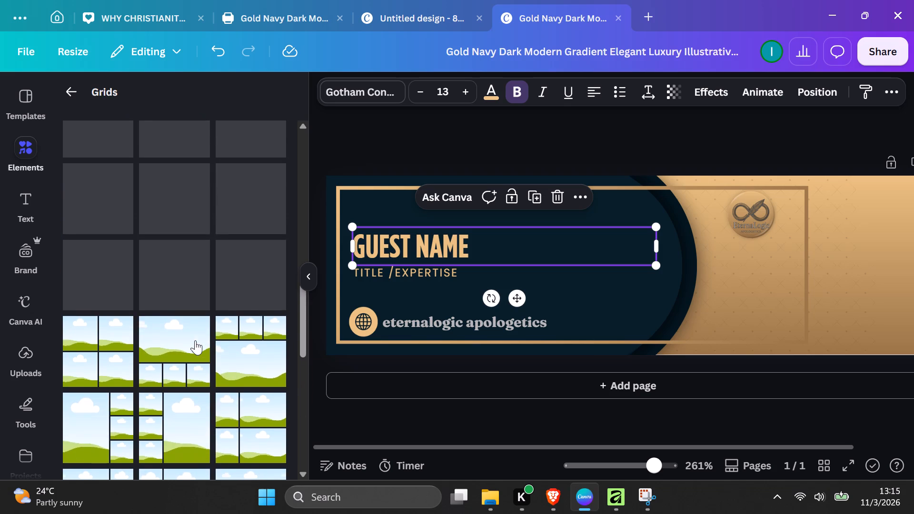
pyautogui.scroll(8, 195, 340)
pyautogui.scroll(-7, 194, 340)
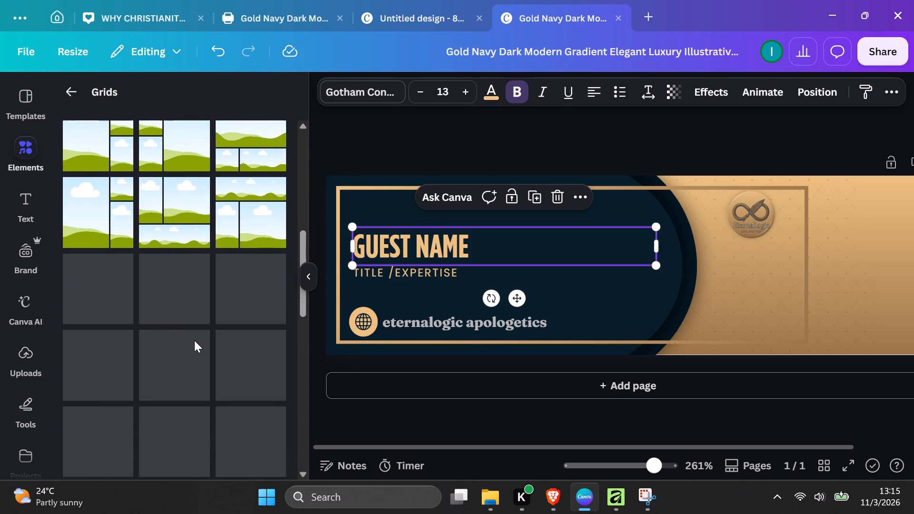
pyautogui.scroll(-9, 194, 340)
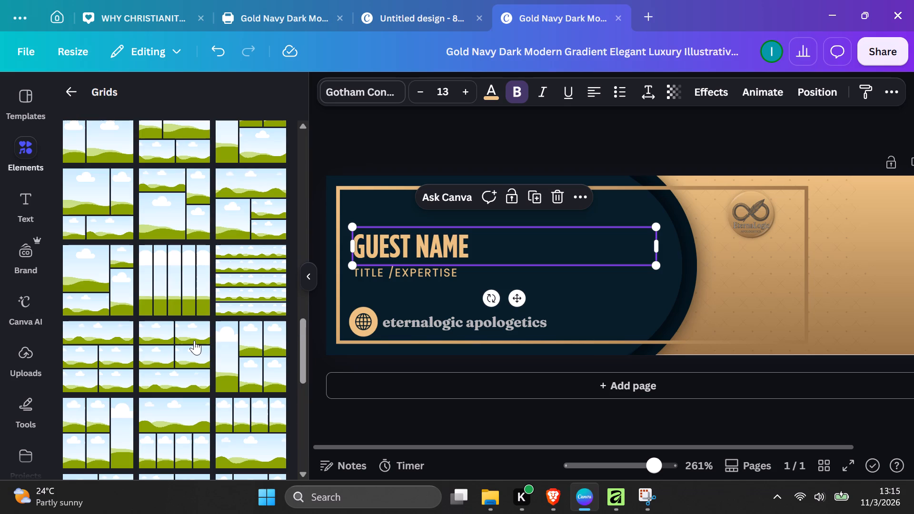
pyautogui.click(76, 97)
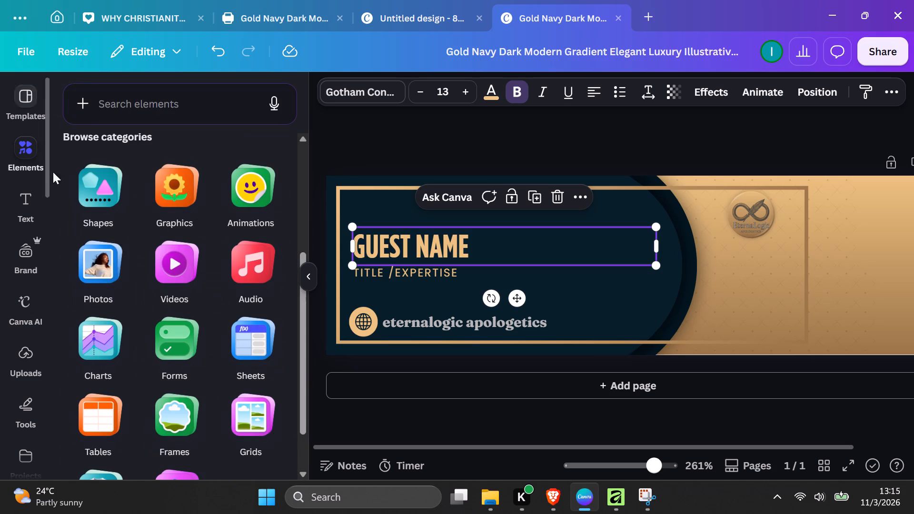
# Look through the Frames elements and compare the available shapes with Gemini's expert card mockup.
pyautogui.scroll(-2, 166, 395)
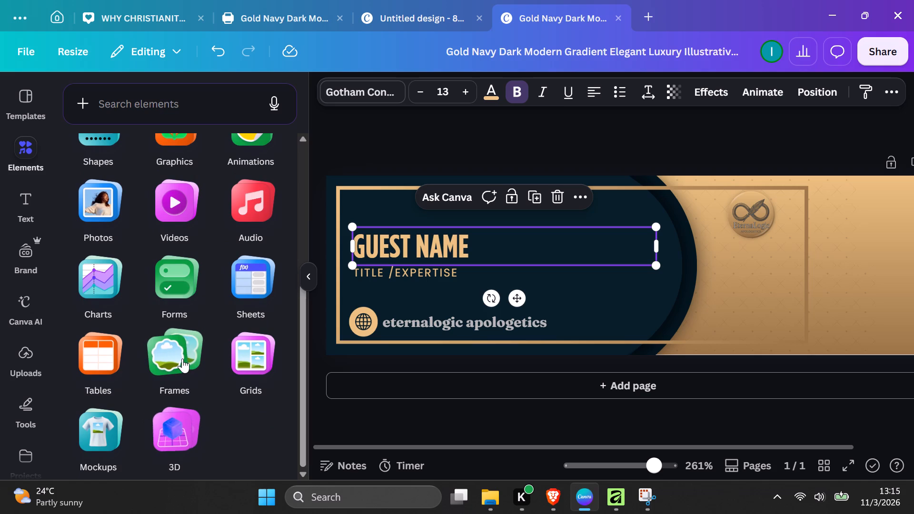
pyautogui.click(182, 348)
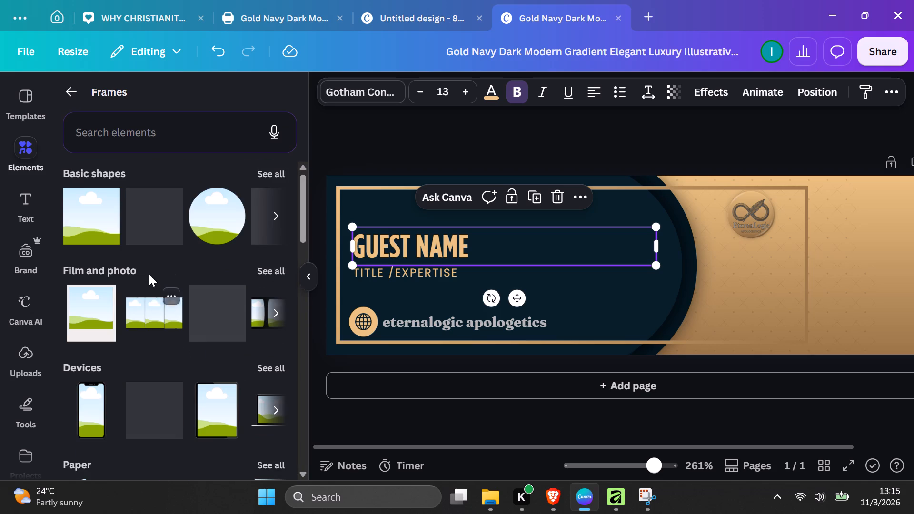
pyautogui.scroll(-3, 159, 340)
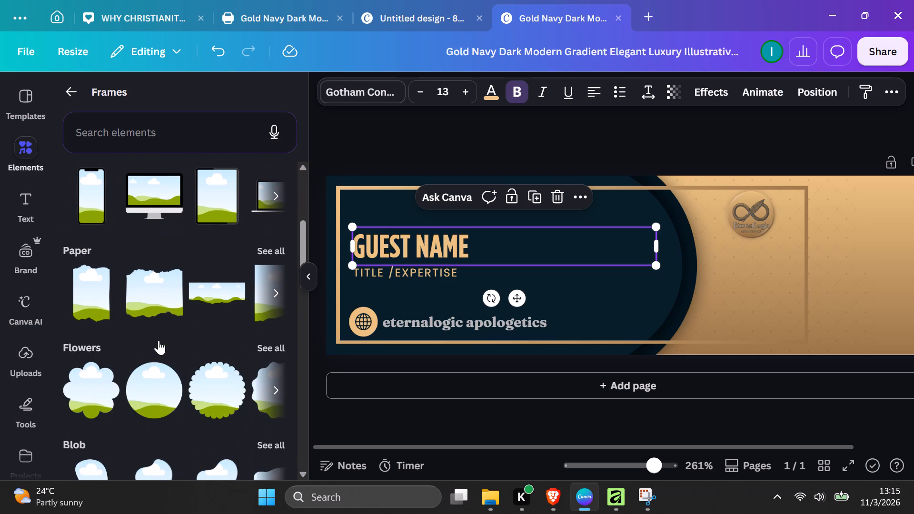
pyautogui.scroll(-2, 159, 340)
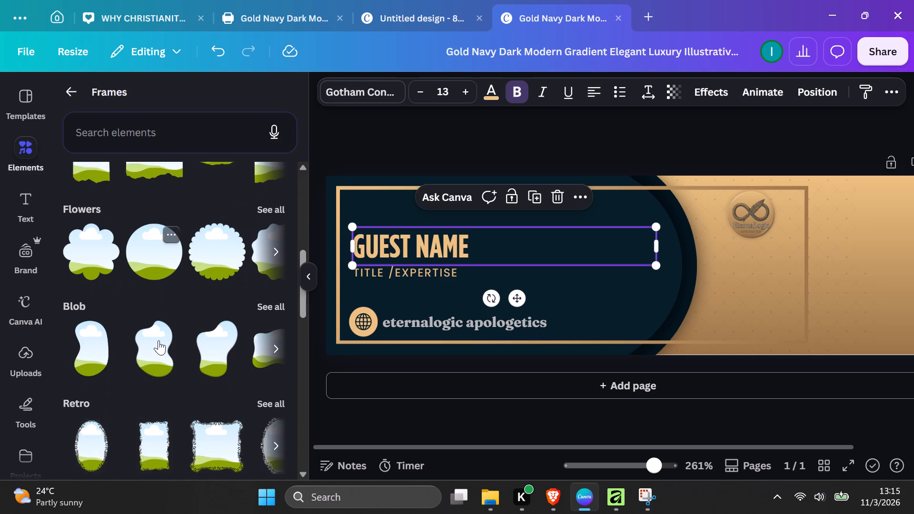
pyautogui.scroll(-9, 159, 340)
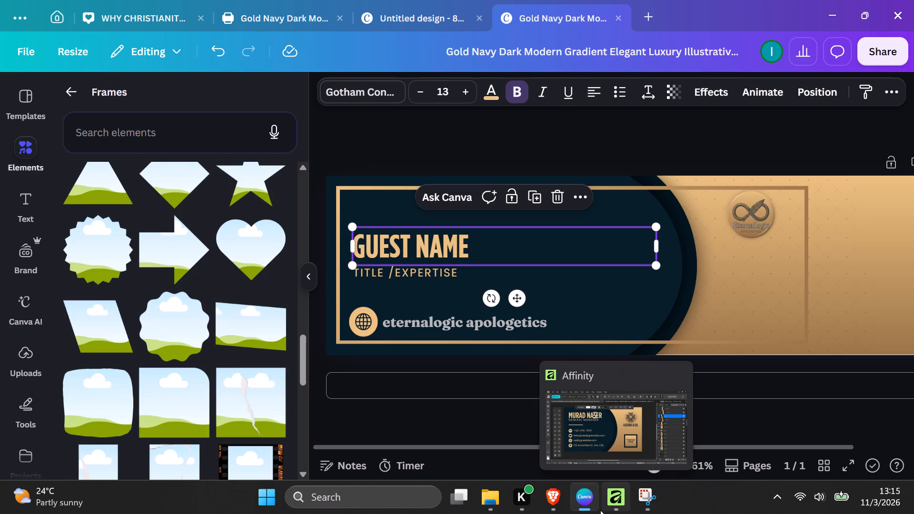
pyautogui.click(559, 502)
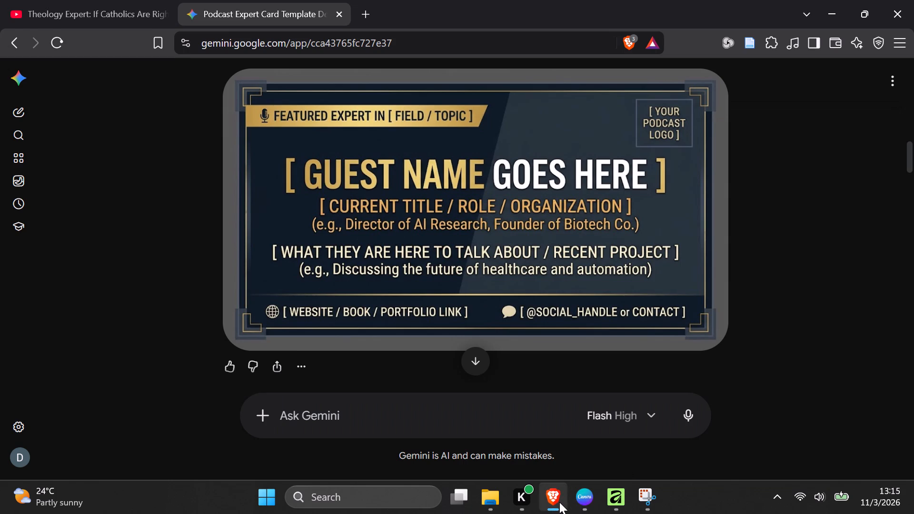
pyautogui.click(559, 502)
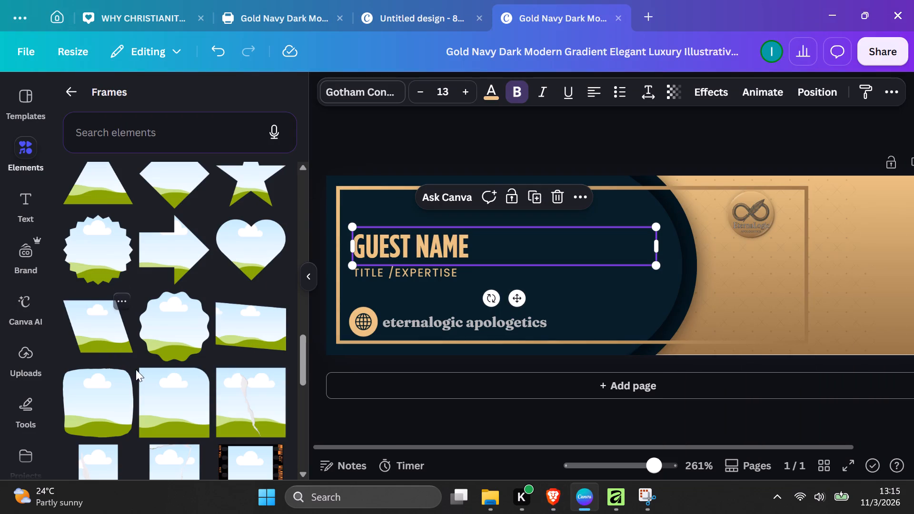
# Find a square frame with a plain white border among the Frames elements and add it to the card.
pyautogui.scroll(-2, 159, 362)
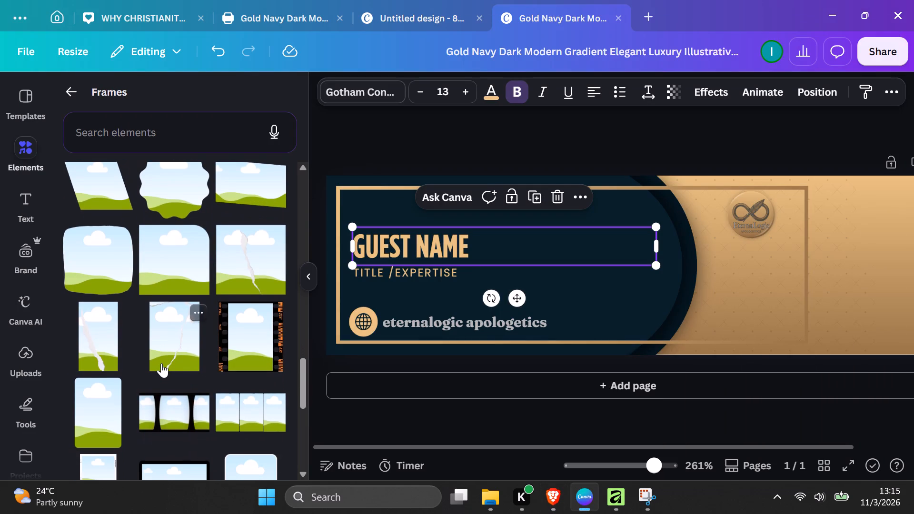
pyautogui.scroll(-4, 163, 367)
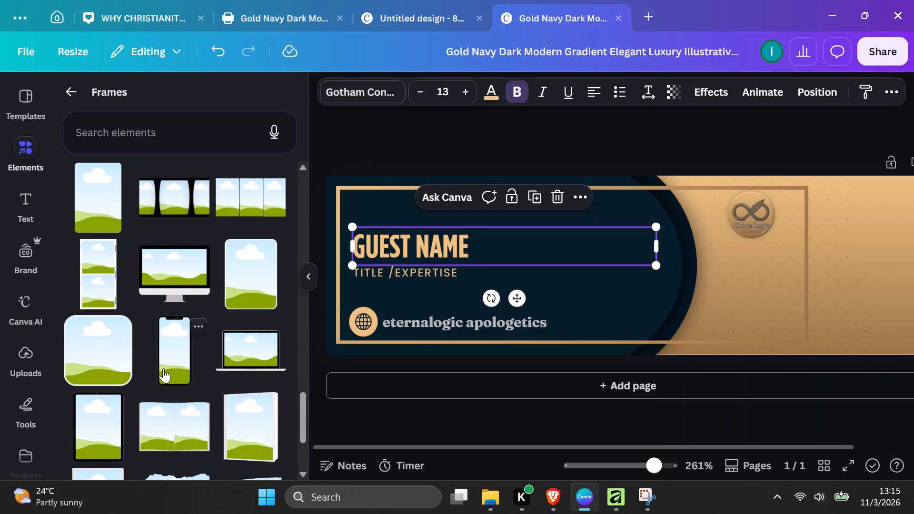
pyautogui.scroll(-4, 163, 368)
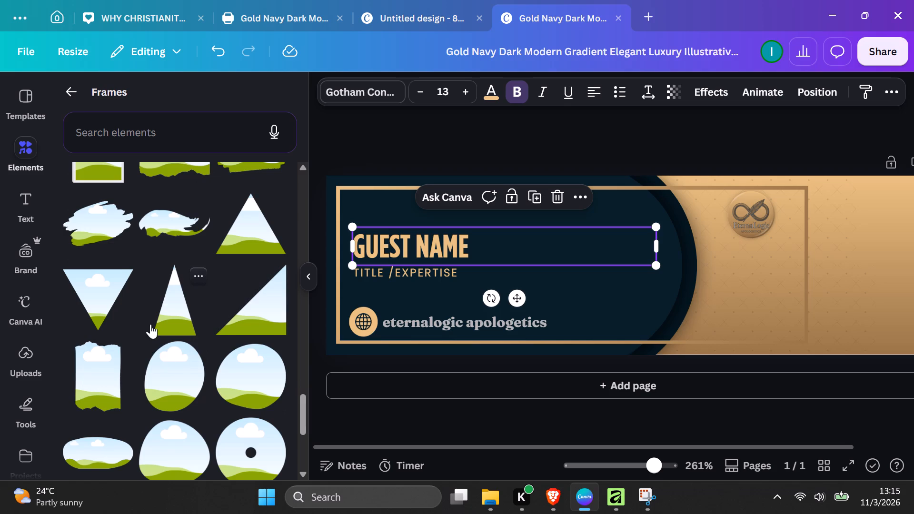
pyautogui.scroll(-7, 148, 331)
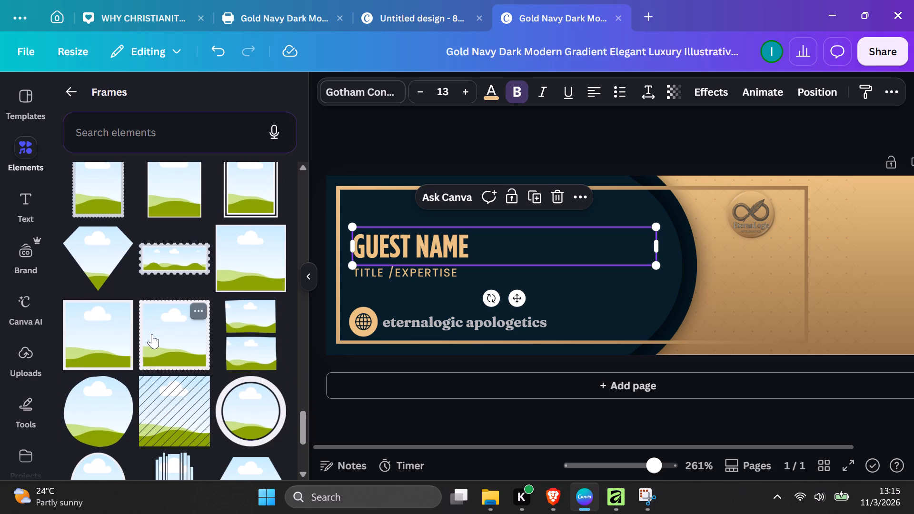
pyautogui.scroll(-2, 149, 345)
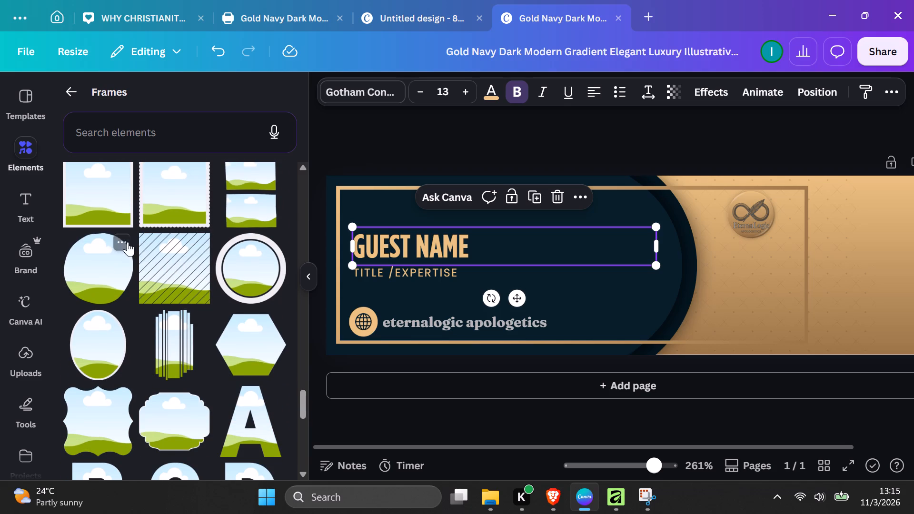
pyautogui.scroll(-1, 125, 337)
pyautogui.scroll(2, 125, 337)
pyautogui.click(89, 257)
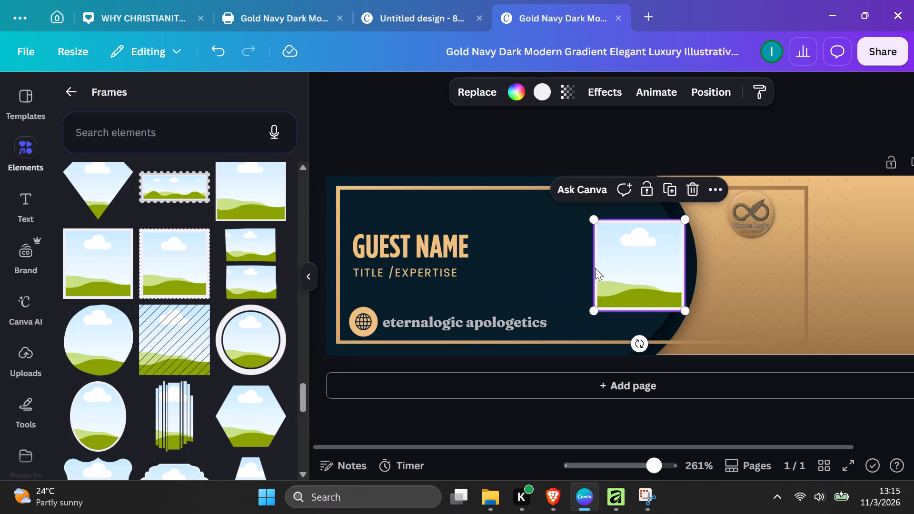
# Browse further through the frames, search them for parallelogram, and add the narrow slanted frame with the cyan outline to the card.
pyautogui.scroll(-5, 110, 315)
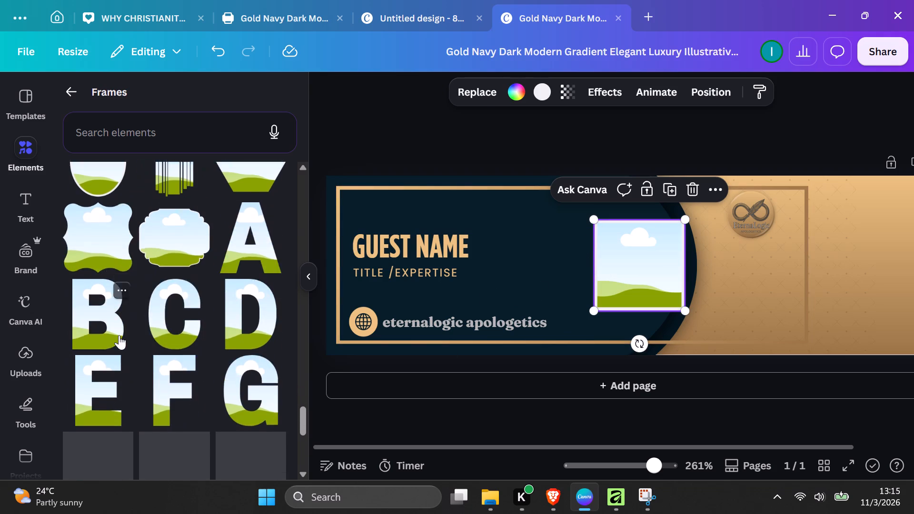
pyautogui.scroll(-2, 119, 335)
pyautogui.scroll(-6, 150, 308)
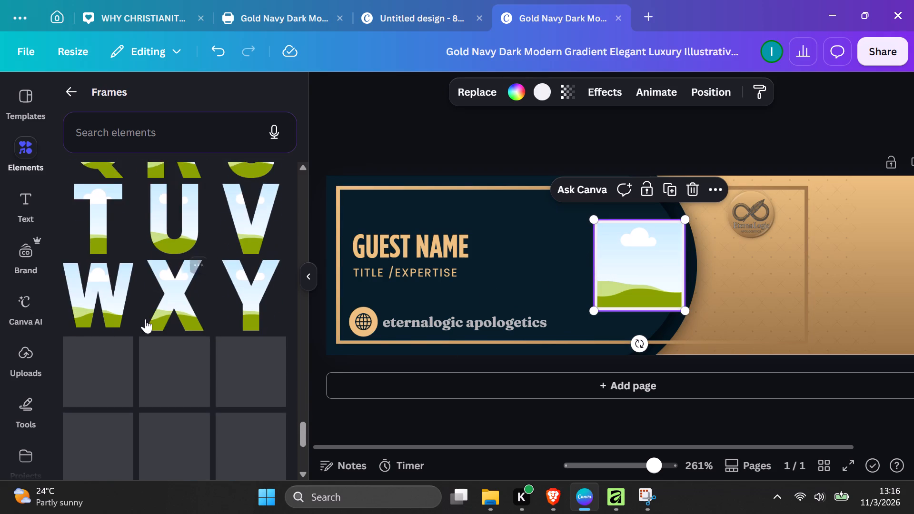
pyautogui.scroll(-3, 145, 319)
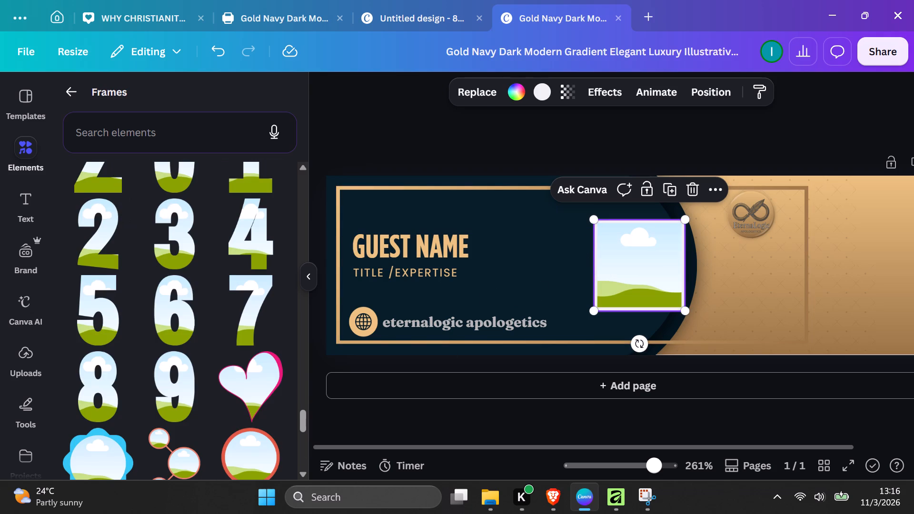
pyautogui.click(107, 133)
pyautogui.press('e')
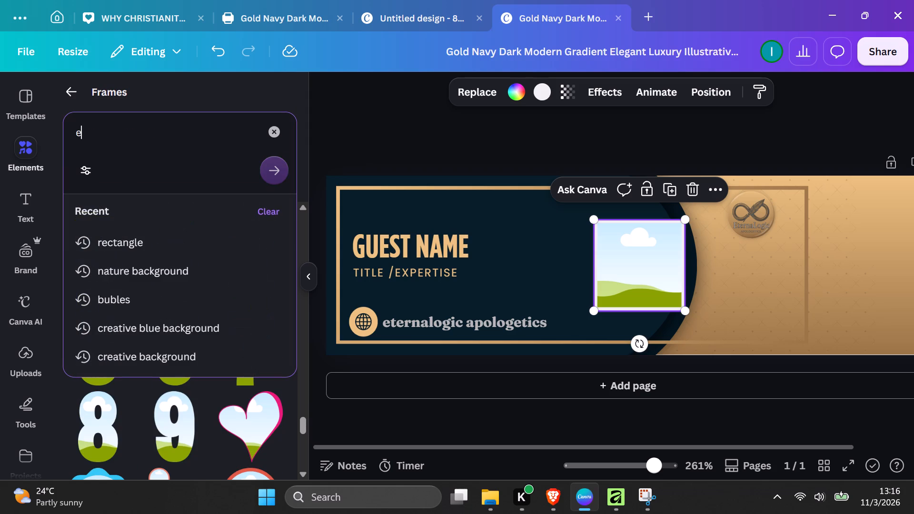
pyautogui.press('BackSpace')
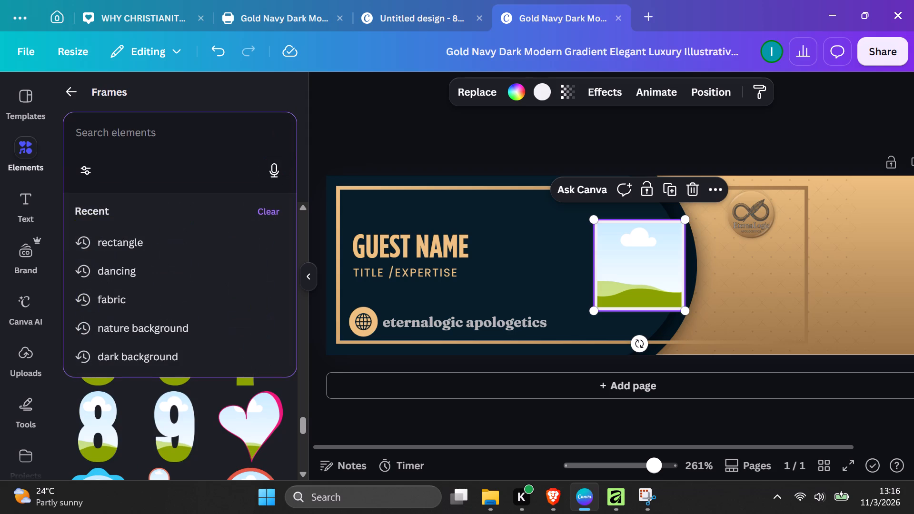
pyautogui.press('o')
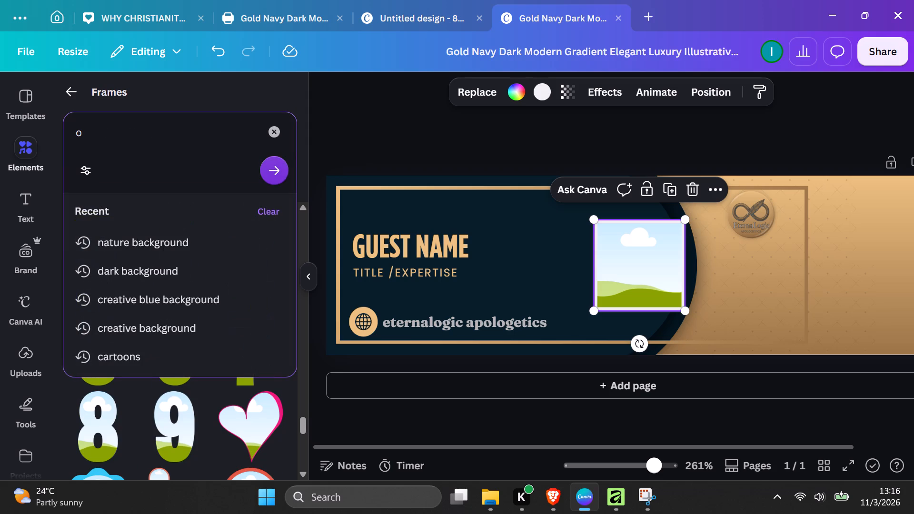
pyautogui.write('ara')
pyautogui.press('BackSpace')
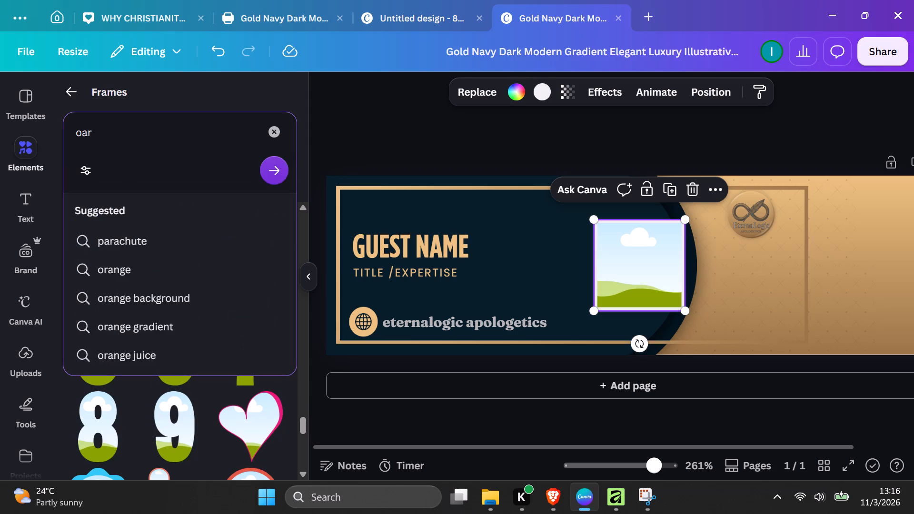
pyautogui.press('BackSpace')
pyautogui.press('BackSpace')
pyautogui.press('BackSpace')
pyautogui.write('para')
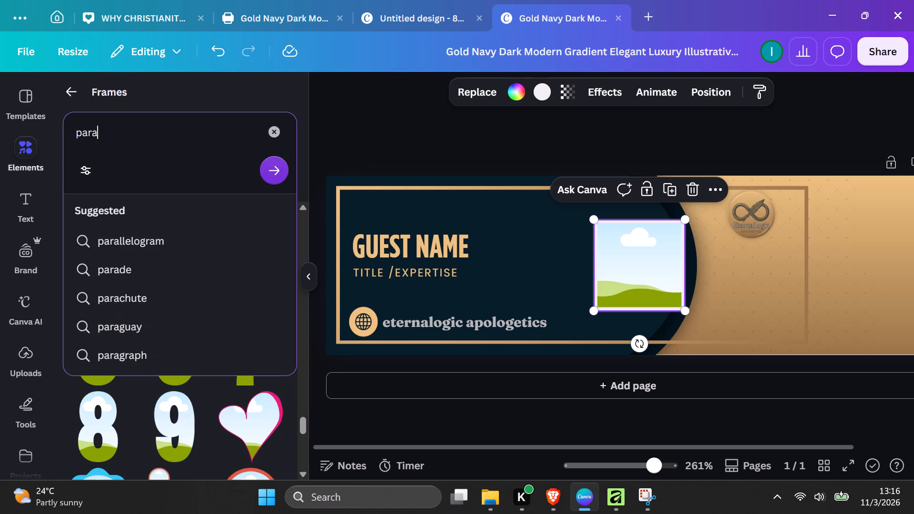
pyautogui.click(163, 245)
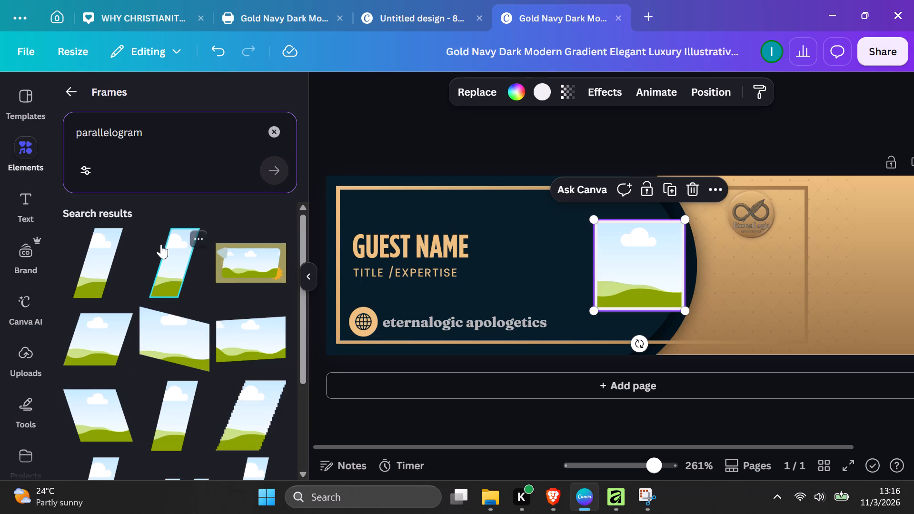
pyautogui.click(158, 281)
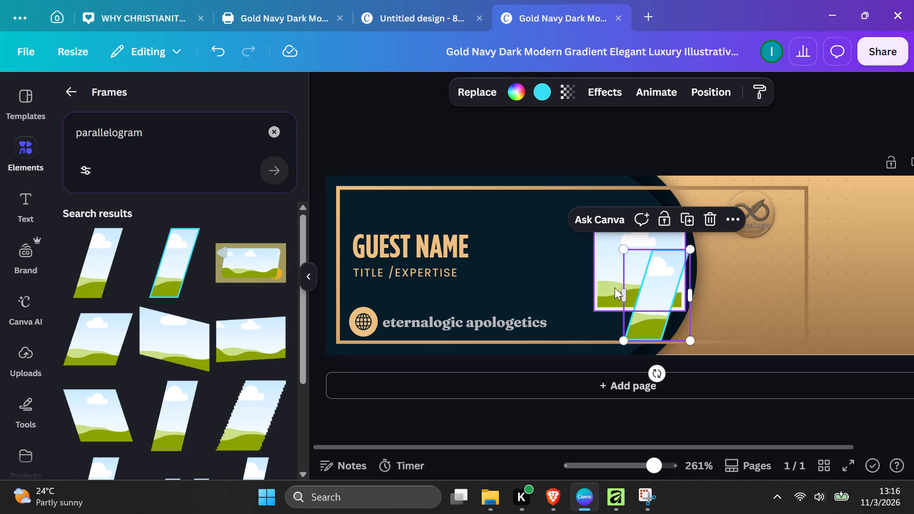
# Delete the white-bordered square frame from the card.
pyautogui.click(604, 285)
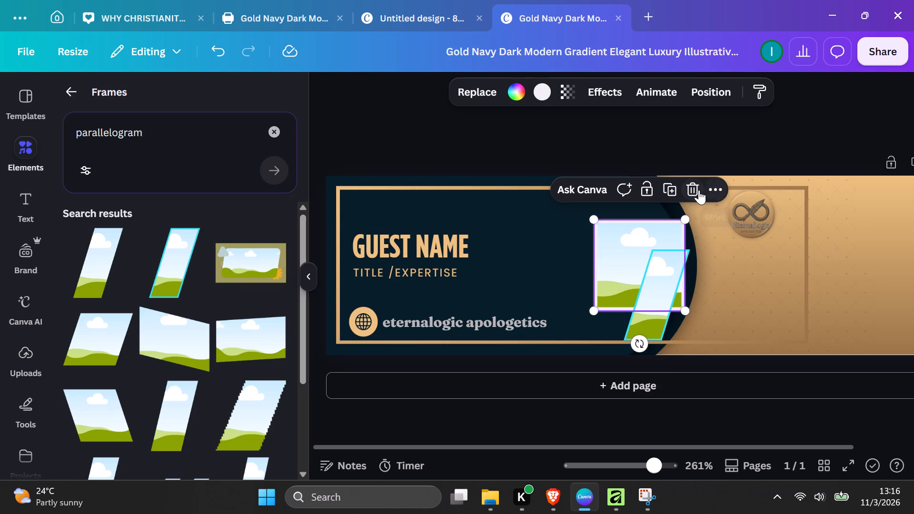
pyautogui.click(695, 191)
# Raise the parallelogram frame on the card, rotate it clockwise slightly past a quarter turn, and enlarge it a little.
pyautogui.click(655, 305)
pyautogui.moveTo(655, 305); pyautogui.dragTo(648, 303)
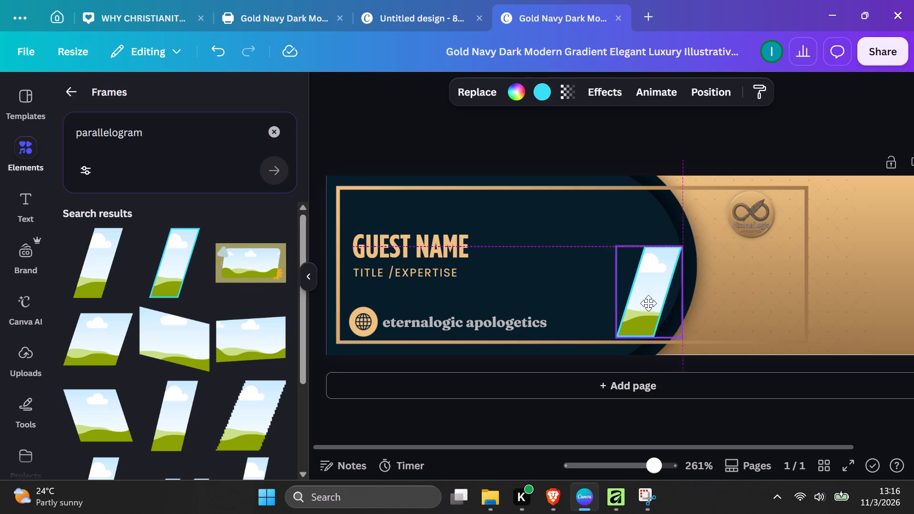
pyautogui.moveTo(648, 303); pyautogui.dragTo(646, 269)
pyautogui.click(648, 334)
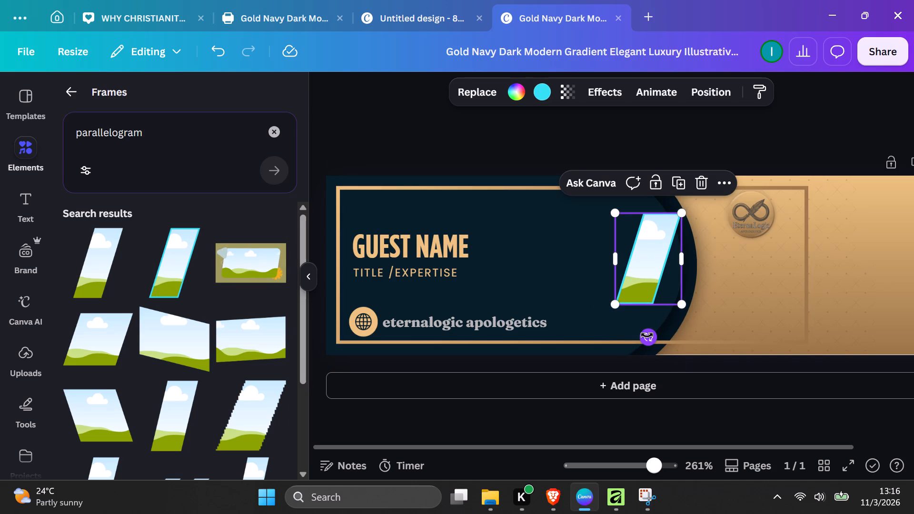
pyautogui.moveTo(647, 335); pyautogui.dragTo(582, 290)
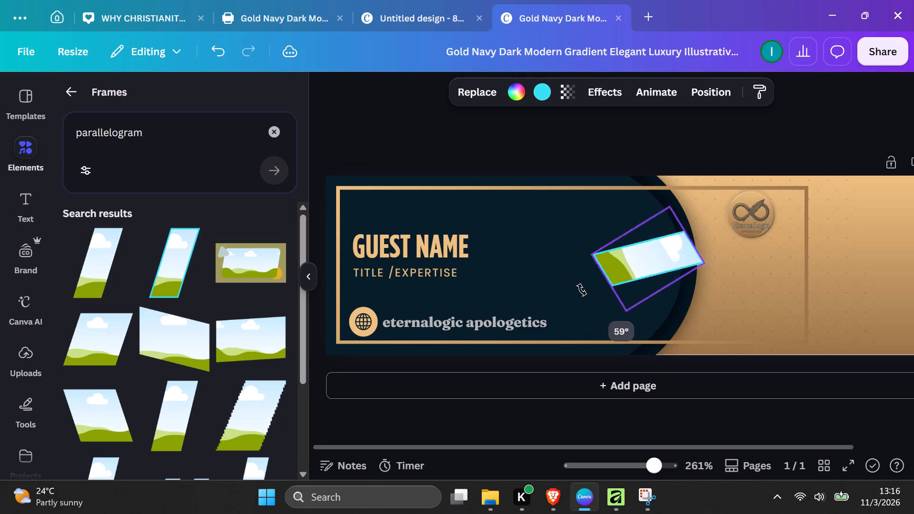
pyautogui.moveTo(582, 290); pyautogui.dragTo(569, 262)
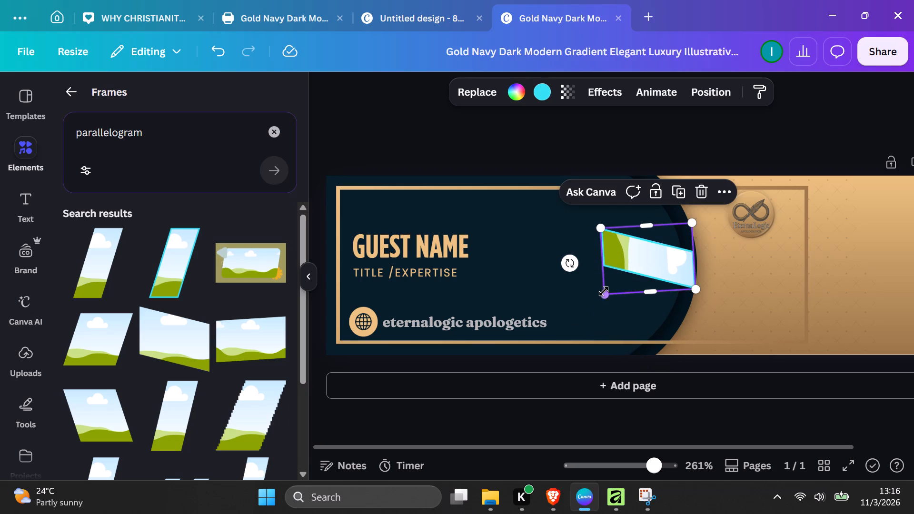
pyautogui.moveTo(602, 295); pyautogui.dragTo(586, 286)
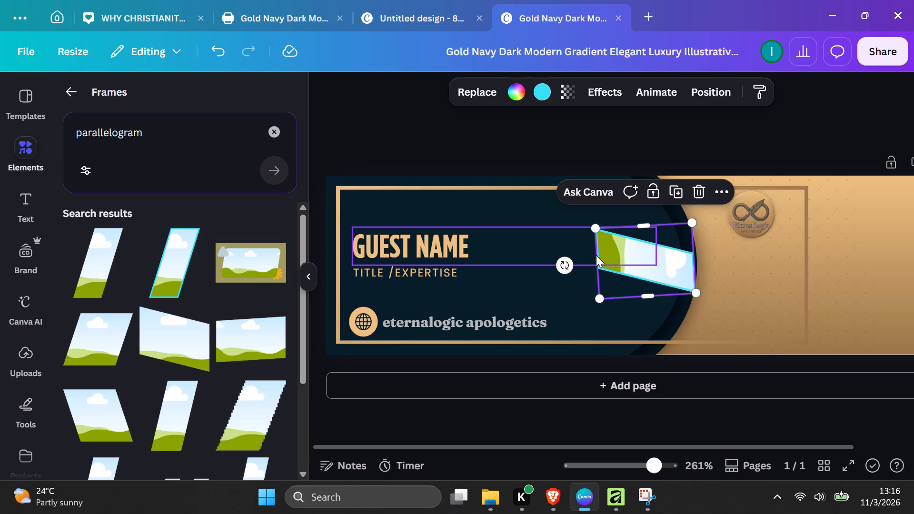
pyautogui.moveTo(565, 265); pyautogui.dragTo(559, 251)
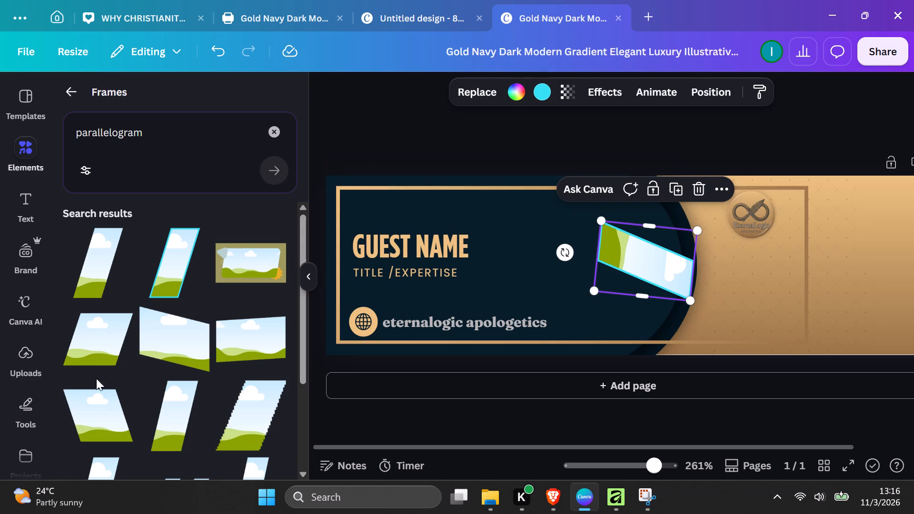
# Look through the remaining parallelogram frames, and search for trapezoid frames to compare their shapes.
pyautogui.scroll(-2, 149, 340)
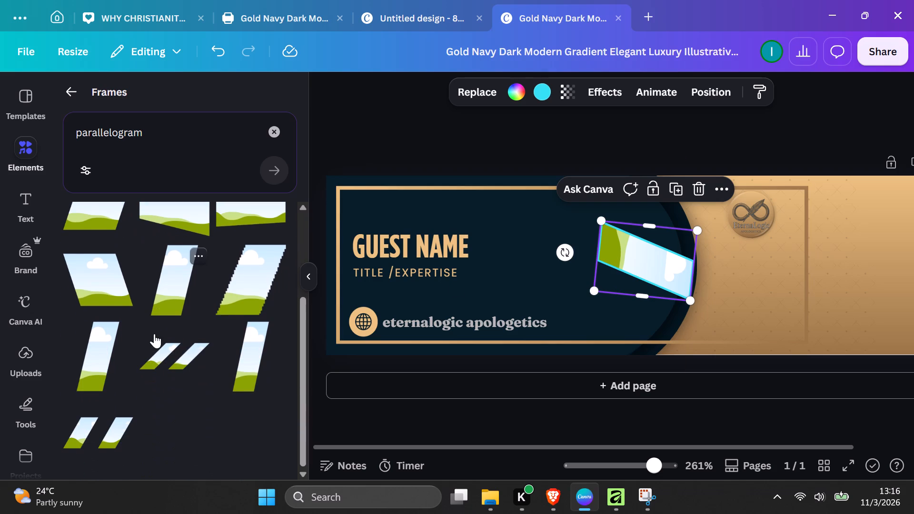
pyautogui.scroll(-2, 153, 335)
pyautogui.scroll(2, 150, 339)
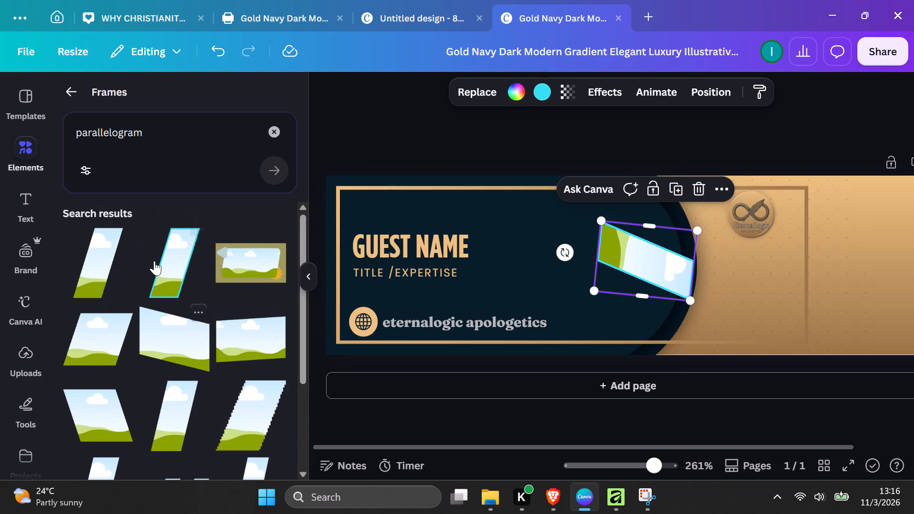
pyautogui.click(274, 134)
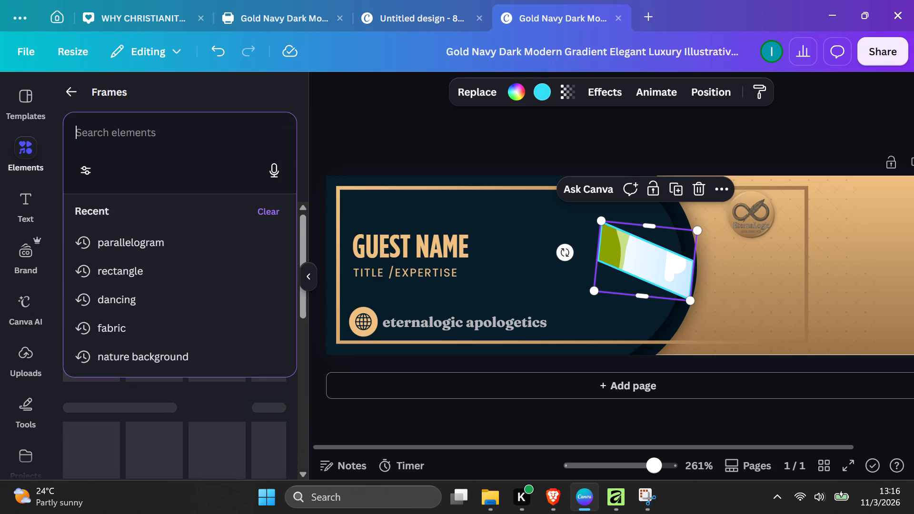
pyautogui.write('tra')
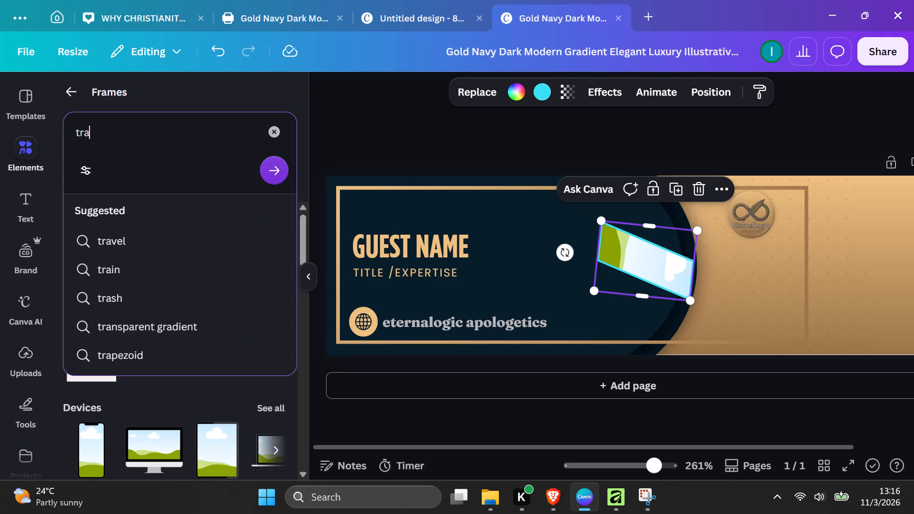
pyautogui.click(125, 356)
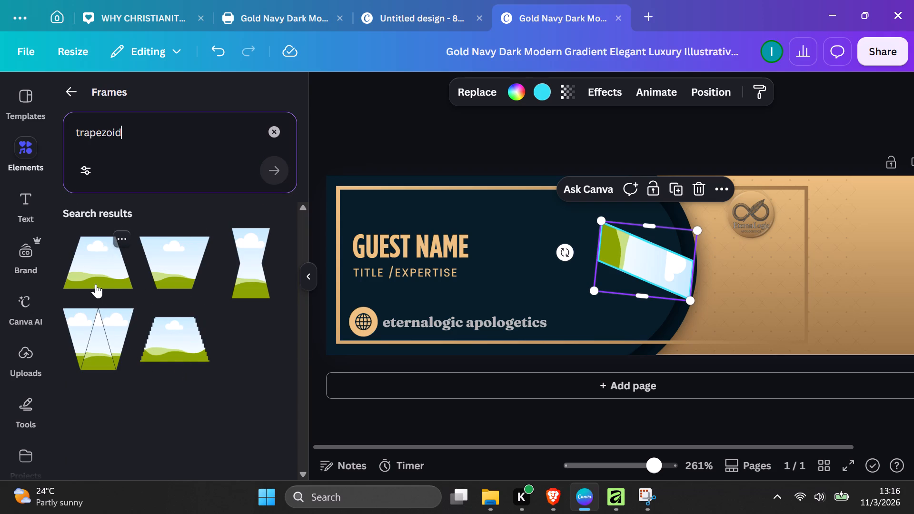
pyautogui.scroll(-3, 154, 300)
pyautogui.scroll(3, 156, 299)
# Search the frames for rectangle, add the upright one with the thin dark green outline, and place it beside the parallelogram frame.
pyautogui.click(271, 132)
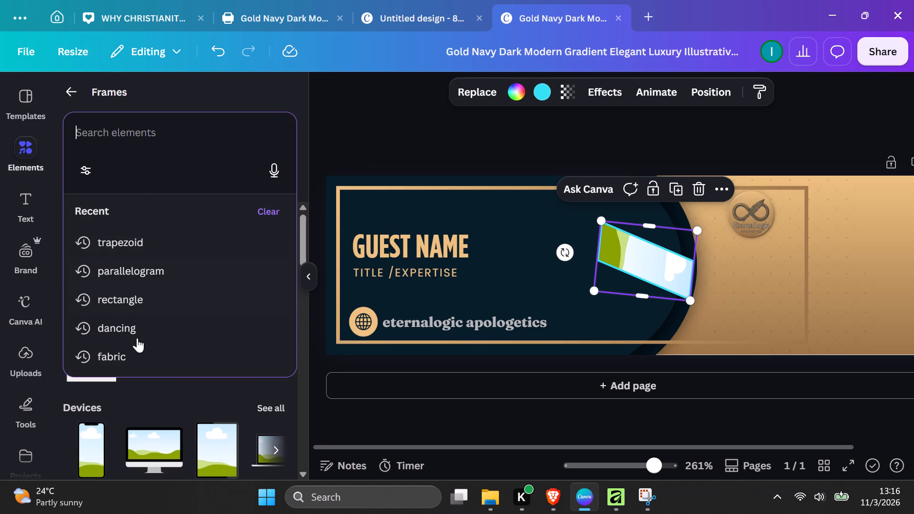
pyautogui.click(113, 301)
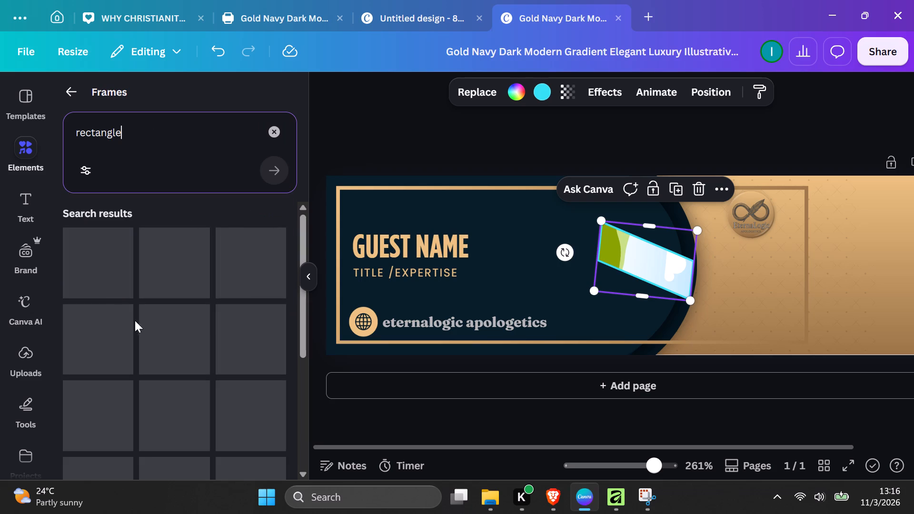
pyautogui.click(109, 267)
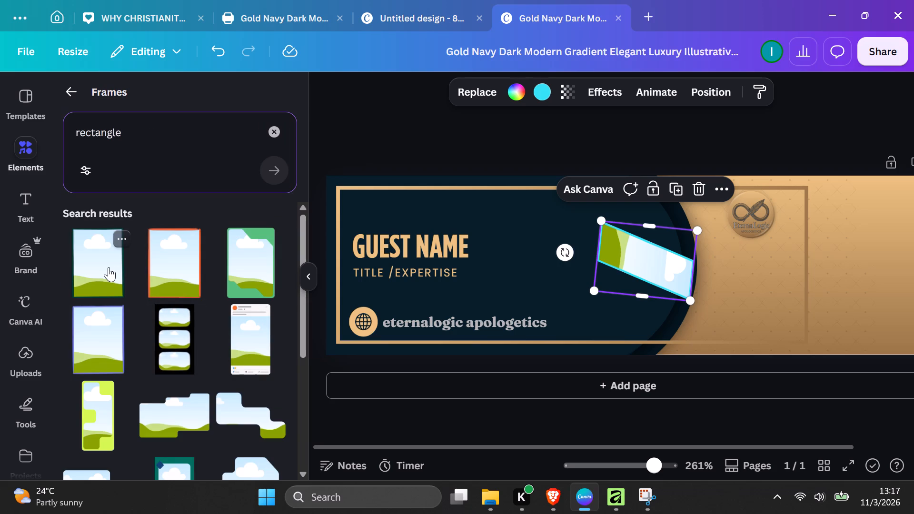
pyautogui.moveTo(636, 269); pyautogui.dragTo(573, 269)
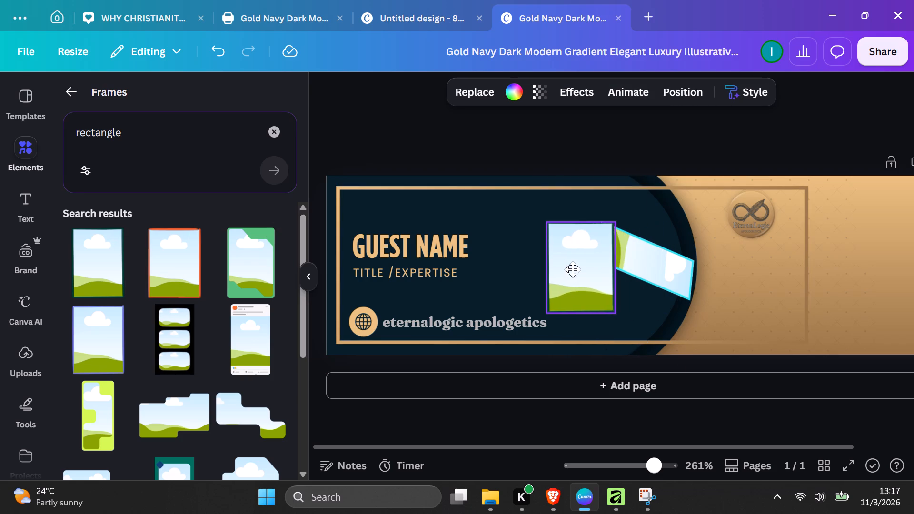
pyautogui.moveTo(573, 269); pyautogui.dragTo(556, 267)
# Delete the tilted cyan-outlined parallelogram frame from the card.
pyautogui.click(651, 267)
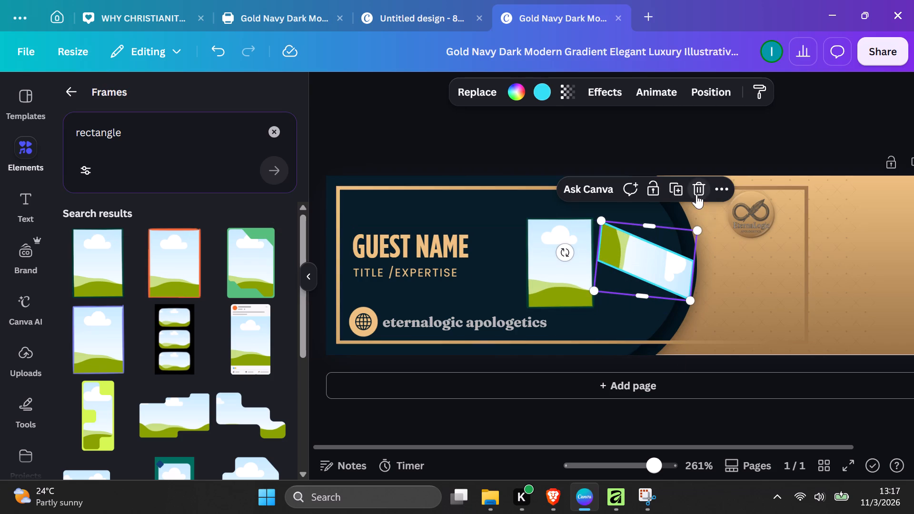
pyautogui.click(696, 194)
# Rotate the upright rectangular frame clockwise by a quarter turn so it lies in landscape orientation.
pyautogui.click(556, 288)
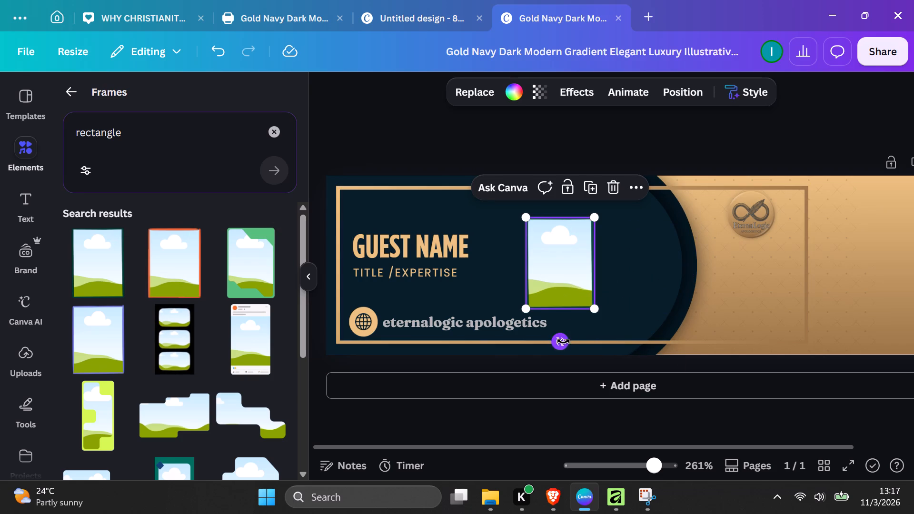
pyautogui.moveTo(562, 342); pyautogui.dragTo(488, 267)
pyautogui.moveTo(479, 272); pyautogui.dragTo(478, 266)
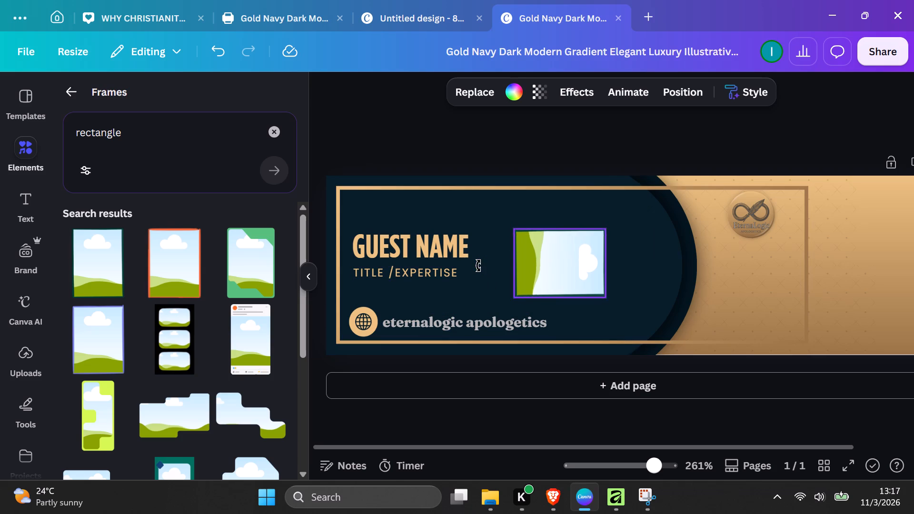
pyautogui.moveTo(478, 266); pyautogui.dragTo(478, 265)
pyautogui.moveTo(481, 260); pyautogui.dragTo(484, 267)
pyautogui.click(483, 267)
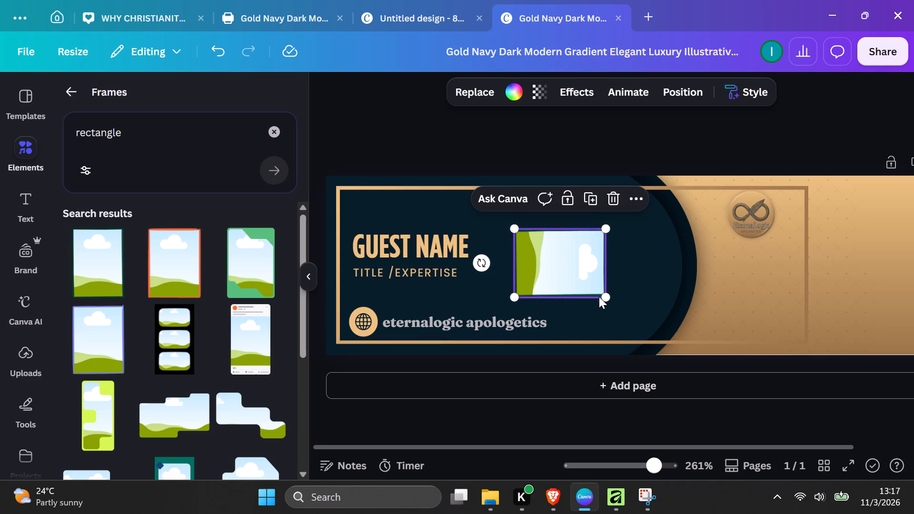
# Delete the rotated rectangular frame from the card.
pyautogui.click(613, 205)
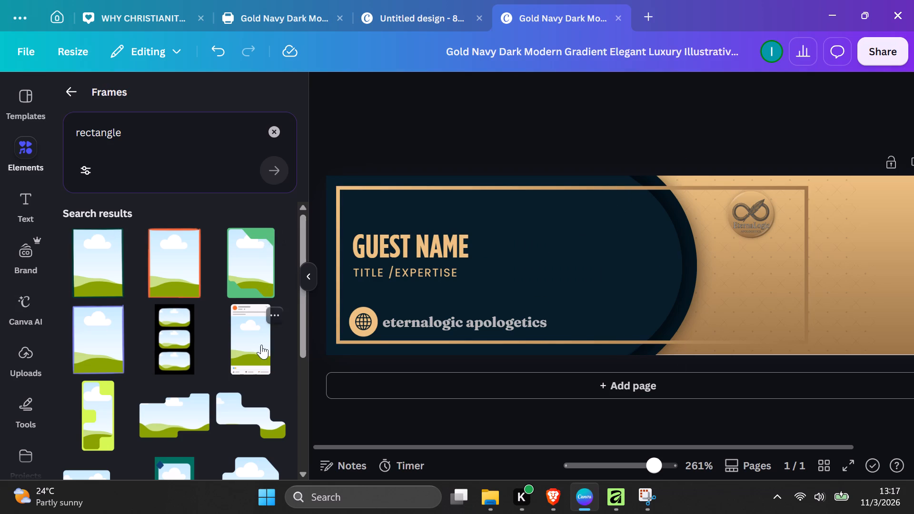
pyautogui.scroll(-3, 251, 354)
pyautogui.scroll(-2, 135, 375)
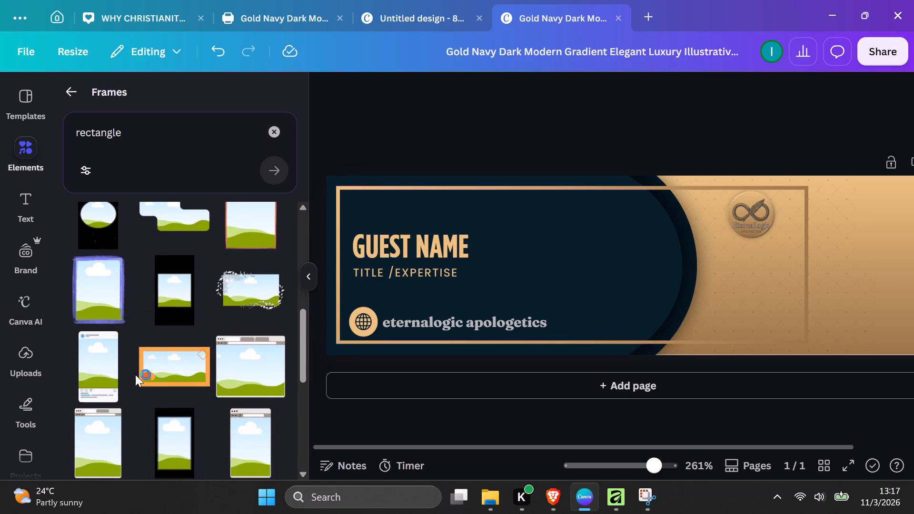
pyautogui.scroll(-2, 135, 375)
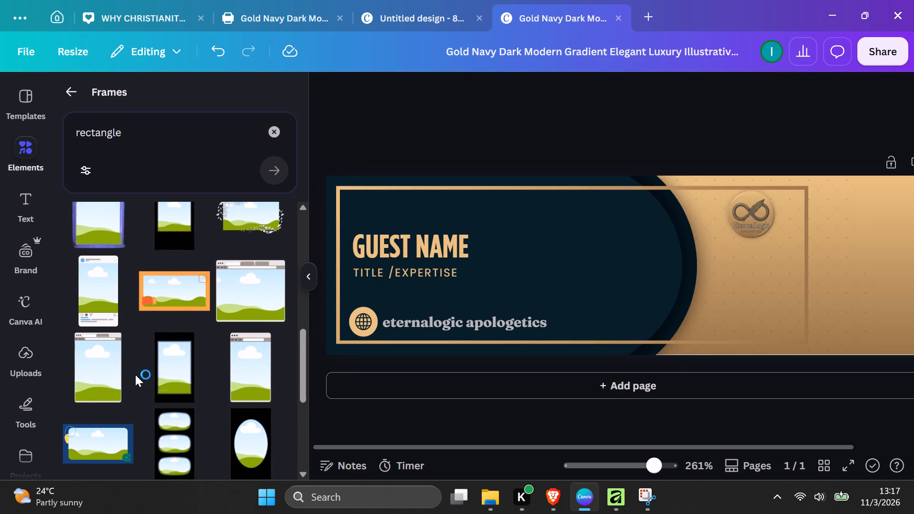
pyautogui.scroll(-3, 135, 375)
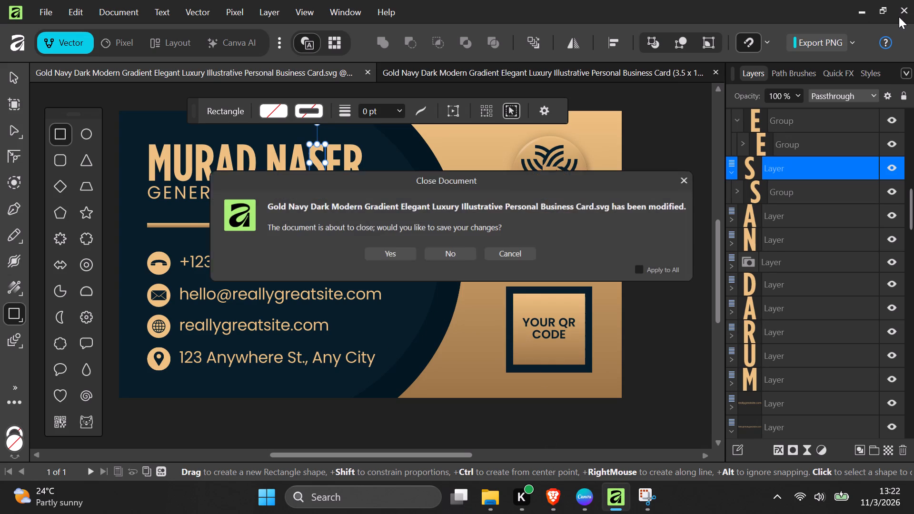
pyautogui.click(450, 261)
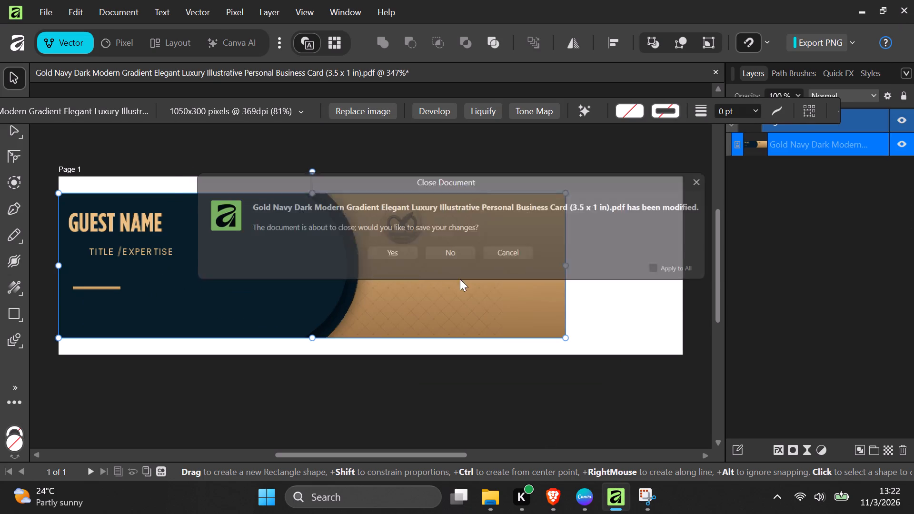
pyautogui.click(438, 253)
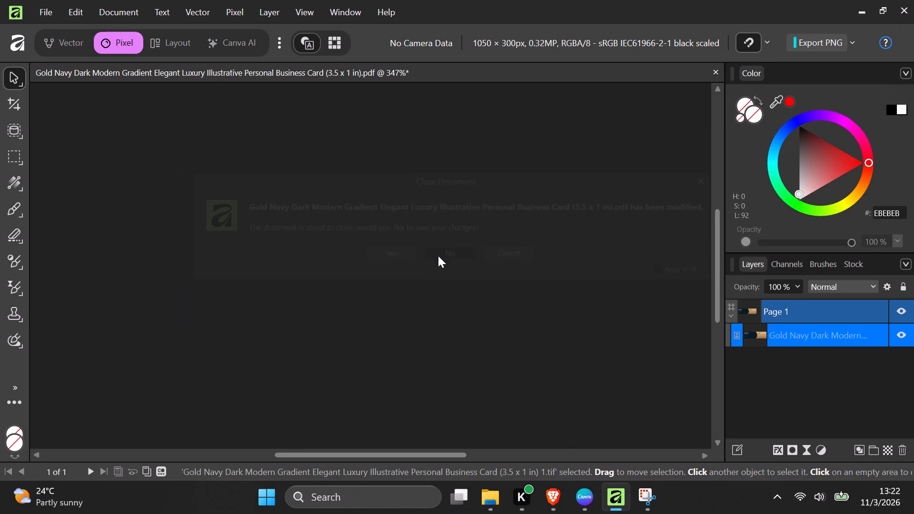
# Switch to Canva and add the square-topped banner shape with a downward-pointing bottom from the Banners shapes to the card.
pyautogui.click(608, 491)
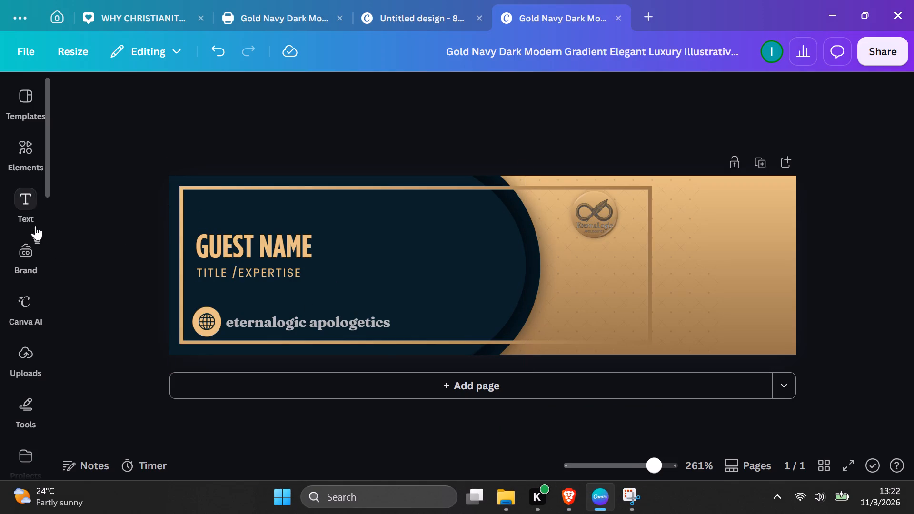
pyautogui.click(26, 159)
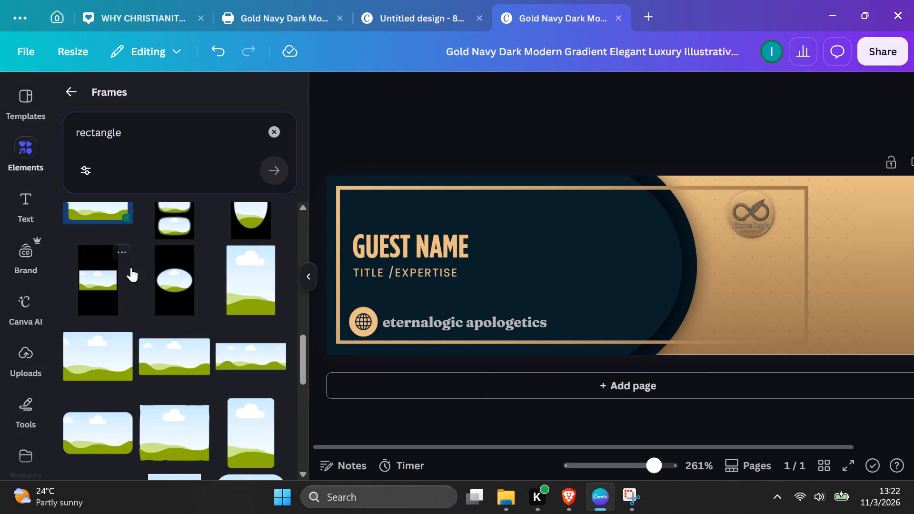
pyautogui.scroll(17, 134, 273)
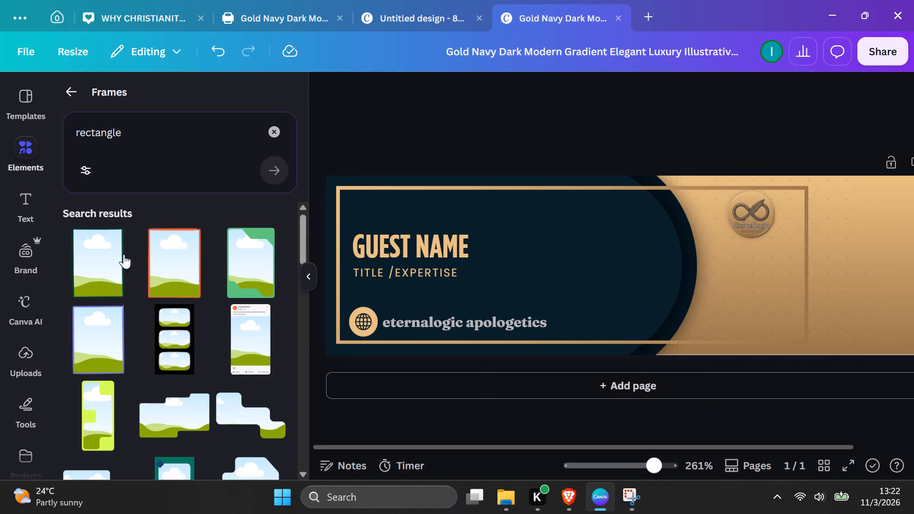
pyautogui.click(76, 91)
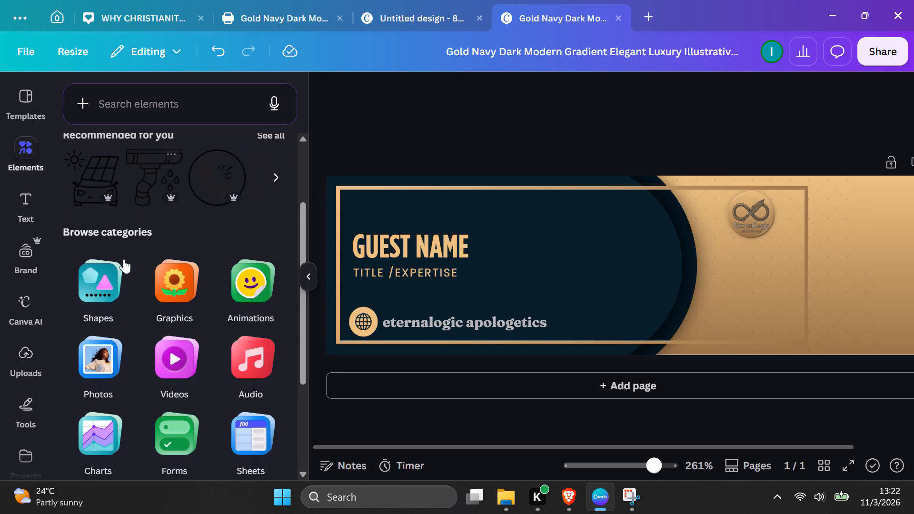
pyautogui.click(106, 292)
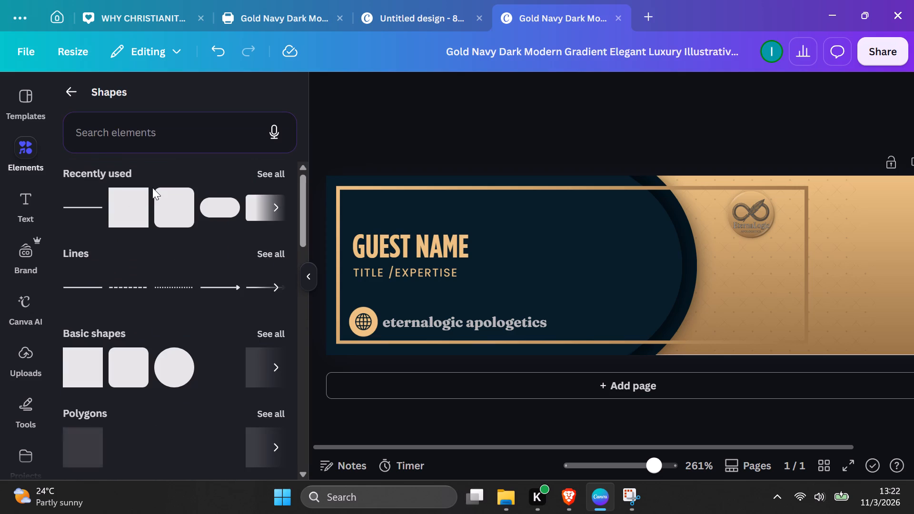
pyautogui.scroll(-1, 179, 321)
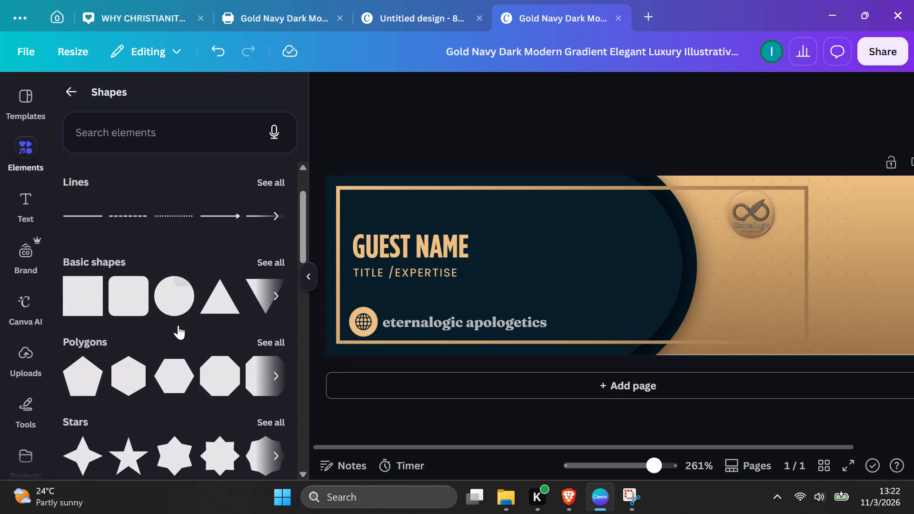
pyautogui.scroll(-2, 177, 331)
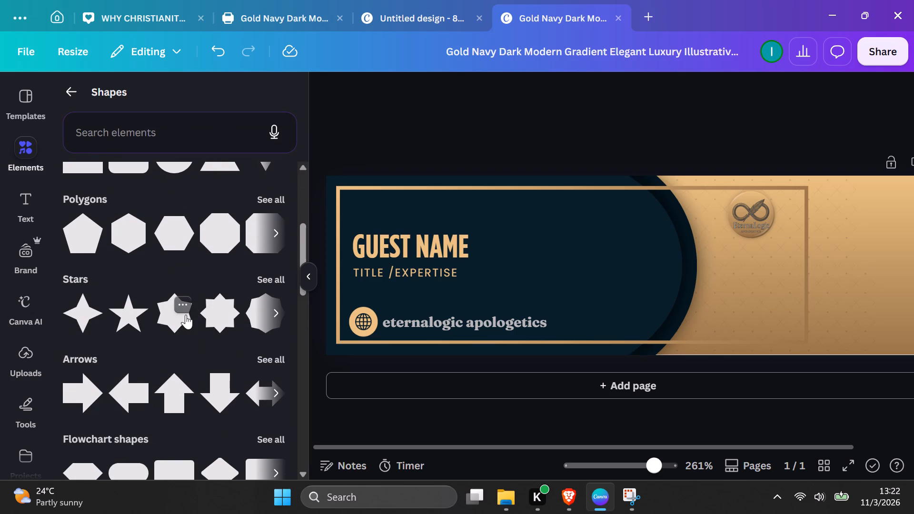
pyautogui.scroll(-1, 186, 315)
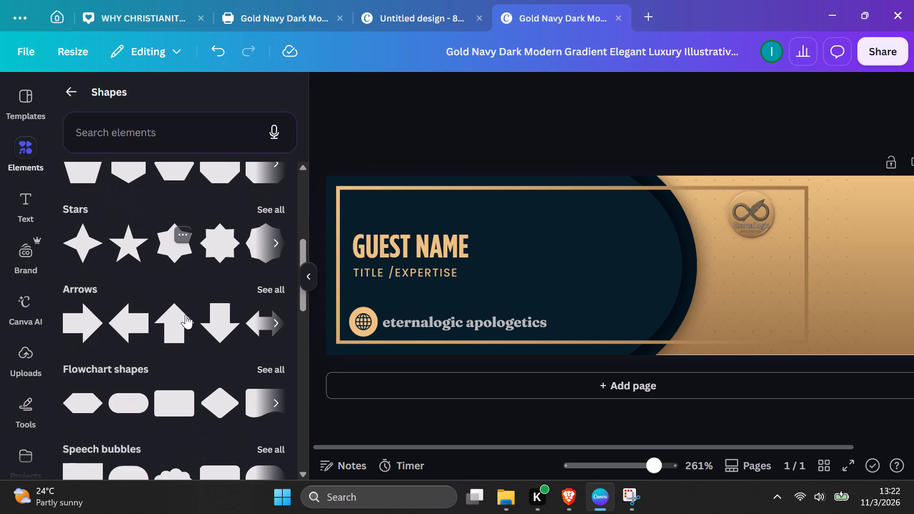
pyautogui.scroll(-3, 186, 315)
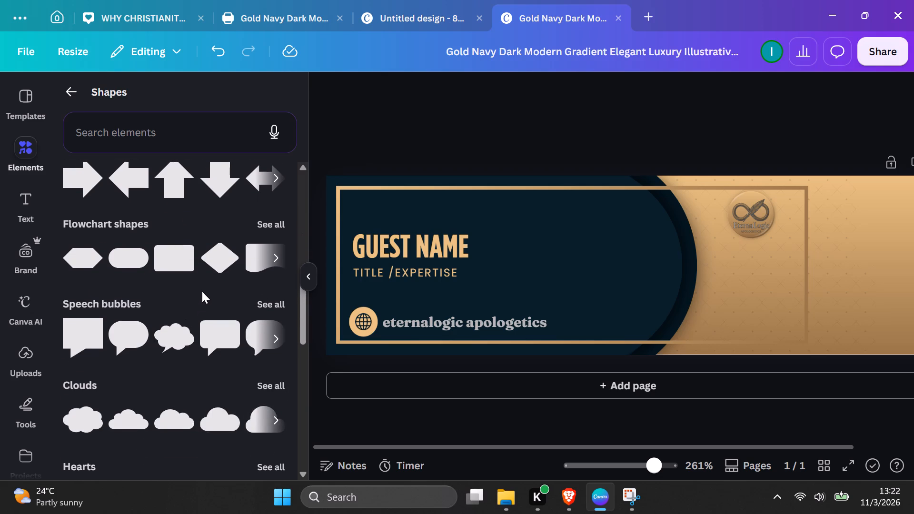
pyautogui.scroll(-3, 202, 291)
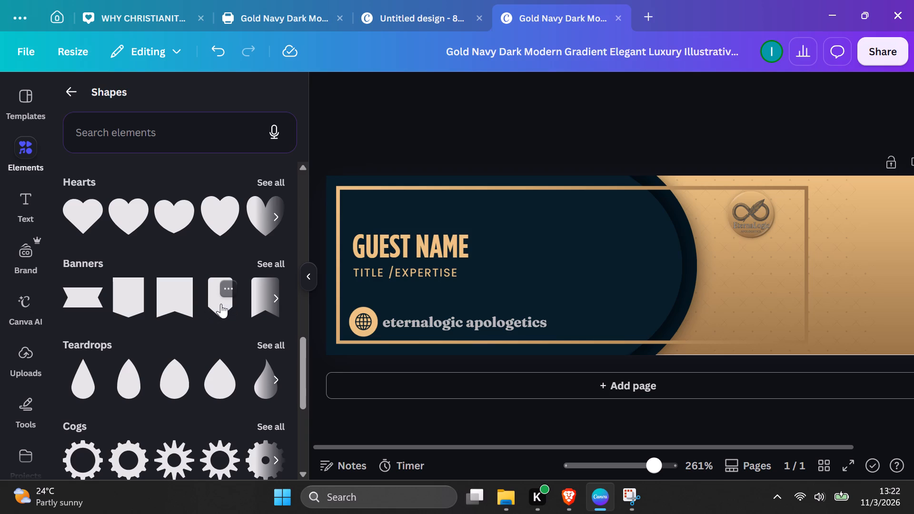
pyautogui.click(265, 258)
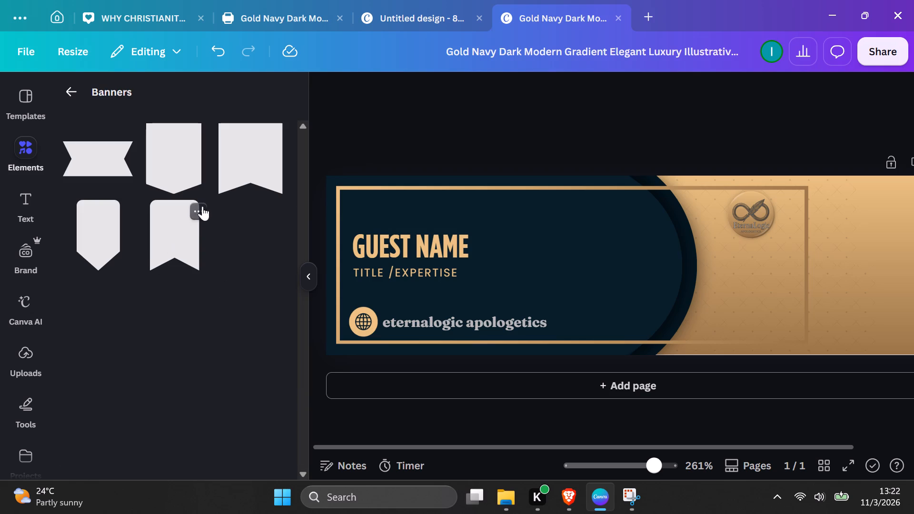
pyautogui.click(175, 172)
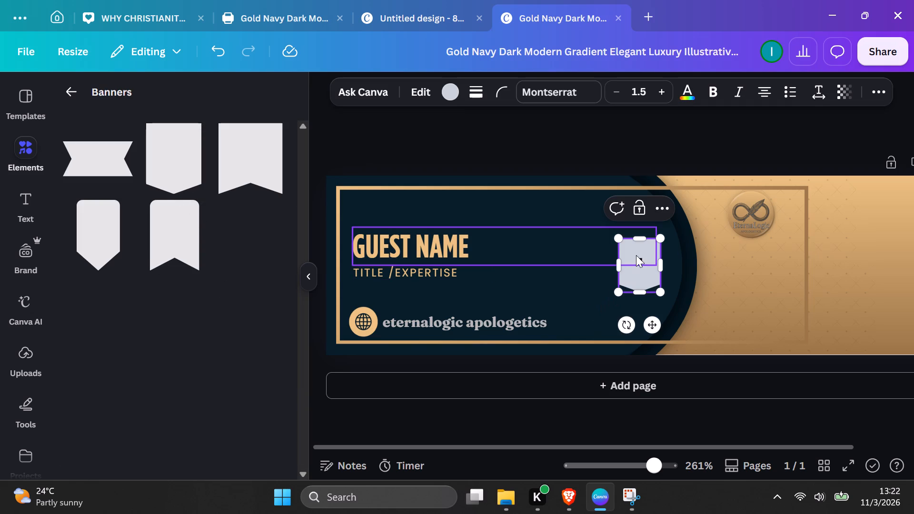
# Rotate the banner shape about -90° so its pointed end faces the gold side of the card.
pyautogui.moveTo(622, 326); pyautogui.dragTo(624, 333)
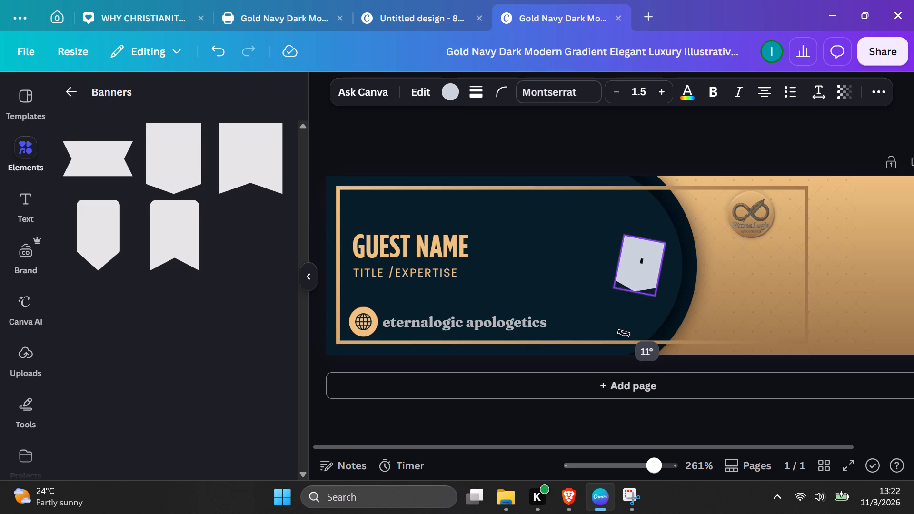
pyautogui.moveTo(624, 333); pyautogui.dragTo(710, 282)
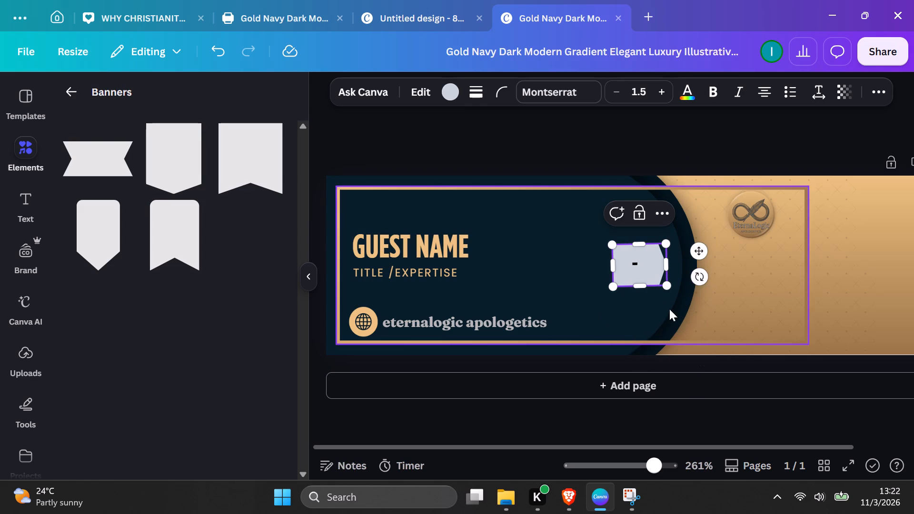
pyautogui.click(696, 276)
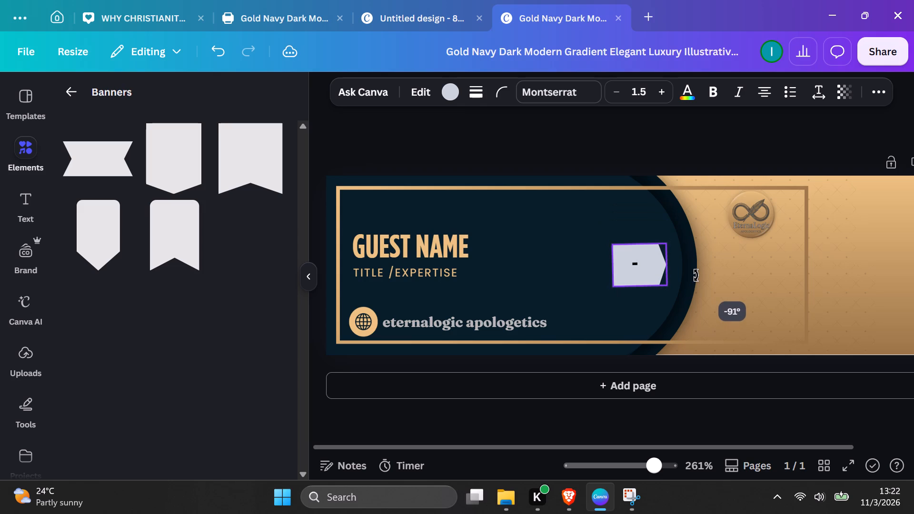
pyautogui.click(645, 328)
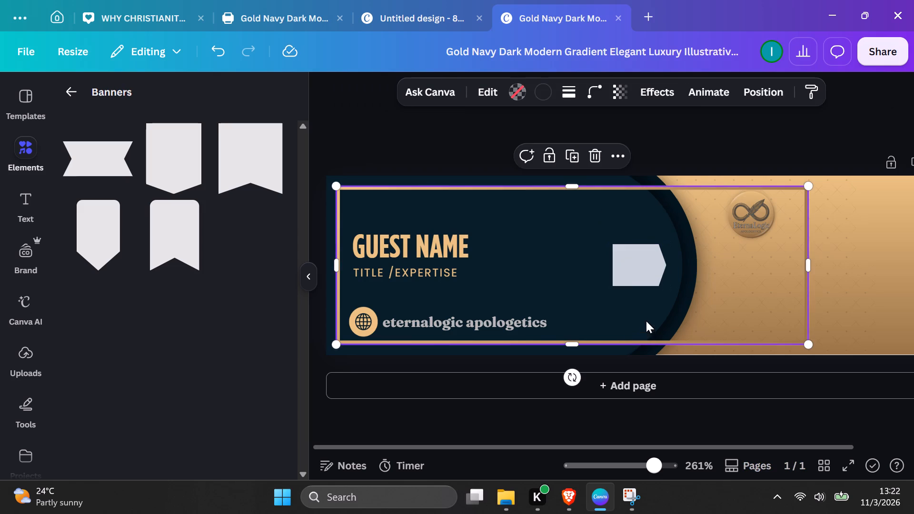
# Move the banner shape above GUEST NAME, inside the upper corner of the gold frame.
pyautogui.moveTo(633, 262); pyautogui.dragTo(609, 253)
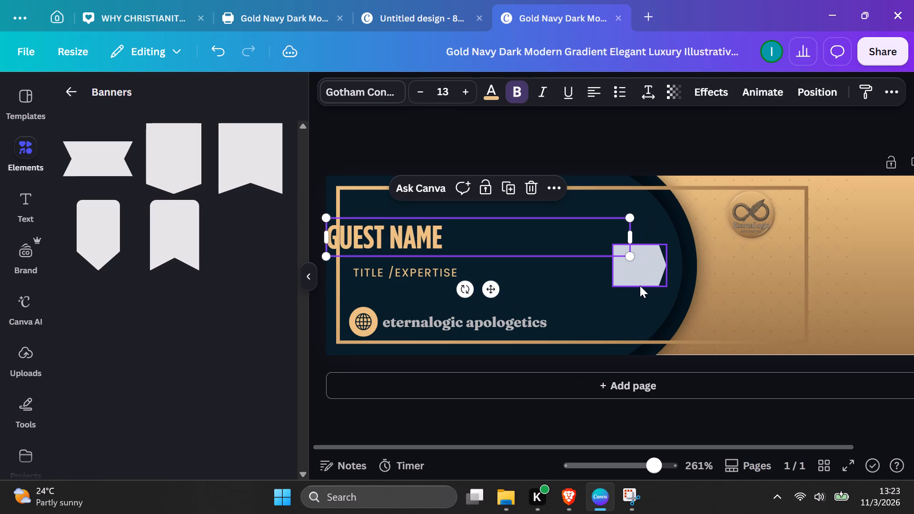
pyautogui.hotkey('ctrl', 'z')
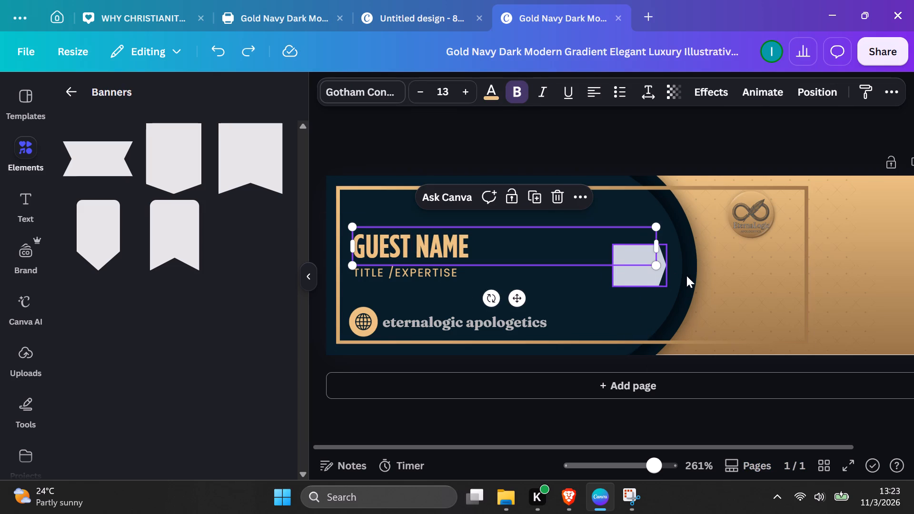
pyautogui.click(645, 276)
pyautogui.moveTo(645, 276); pyautogui.dragTo(382, 224)
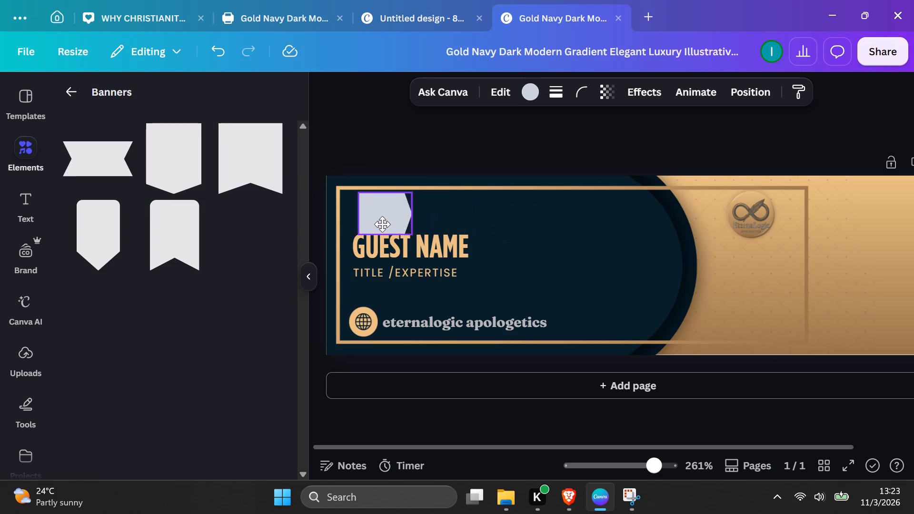
pyautogui.moveTo(382, 224); pyautogui.dragTo(363, 210)
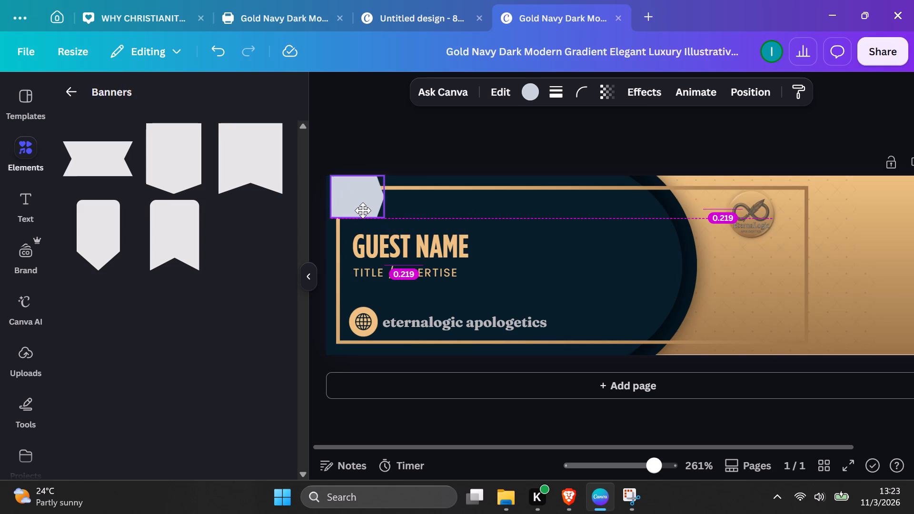
pyautogui.moveTo(363, 210); pyautogui.dragTo(375, 223)
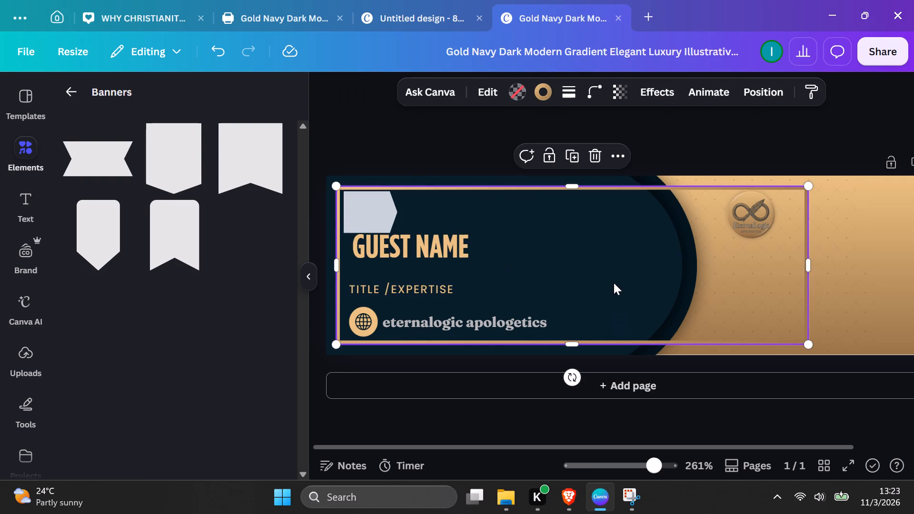
pyautogui.moveTo(423, 250); pyautogui.dragTo(422, 274)
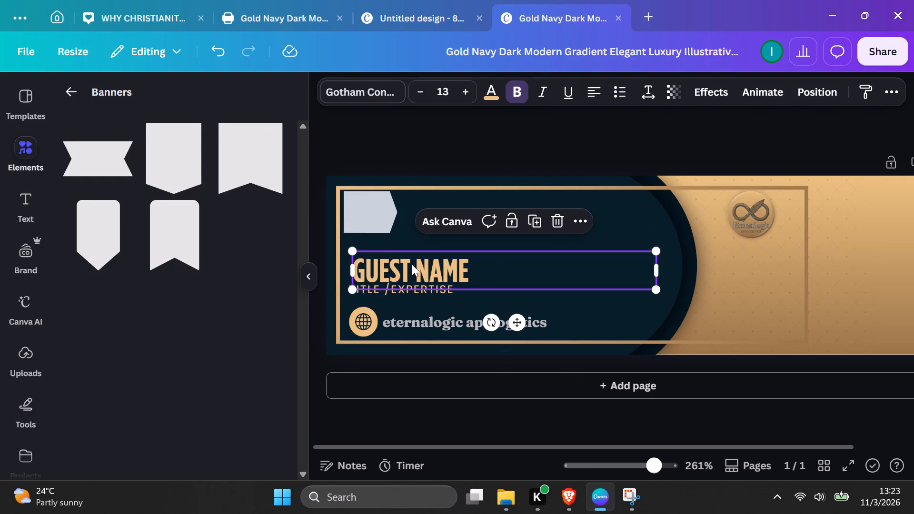
# Shift the banner against the frame's left border and stretch it into a long ribbon extending past the end of GUEST NAME.
pyautogui.moveTo(374, 216); pyautogui.dragTo(367, 225)
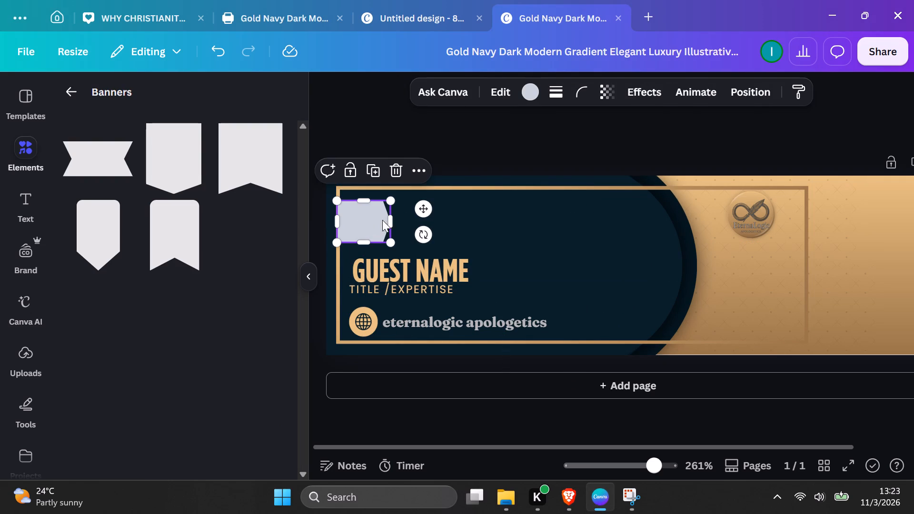
pyautogui.moveTo(392, 218); pyautogui.dragTo(483, 221)
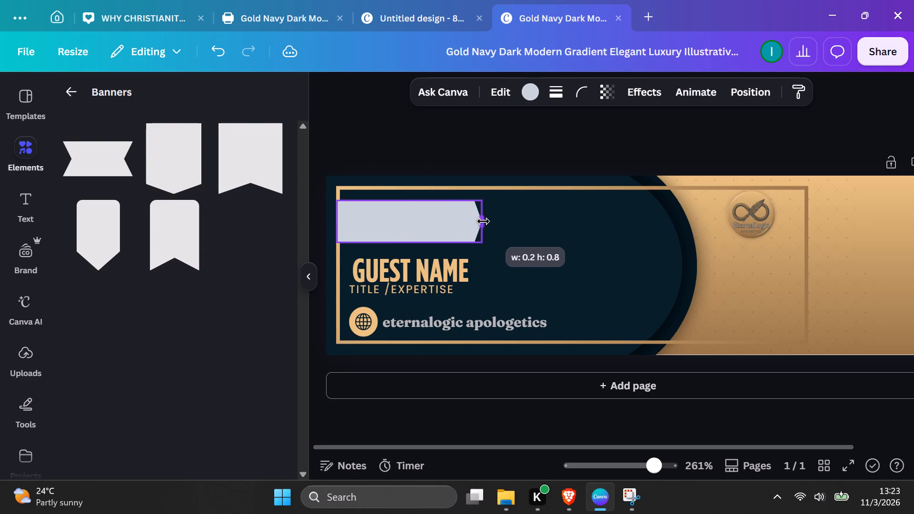
pyautogui.moveTo(483, 221); pyautogui.dragTo(539, 227)
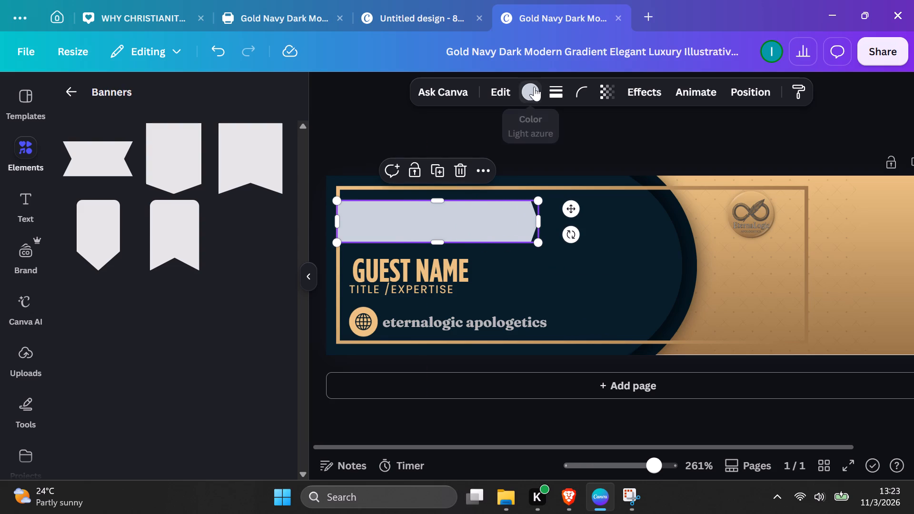
# Fill the ribbon with the card's gold gradient and nudge its flat end flush inside the frame's left border.
pyautogui.click(530, 94)
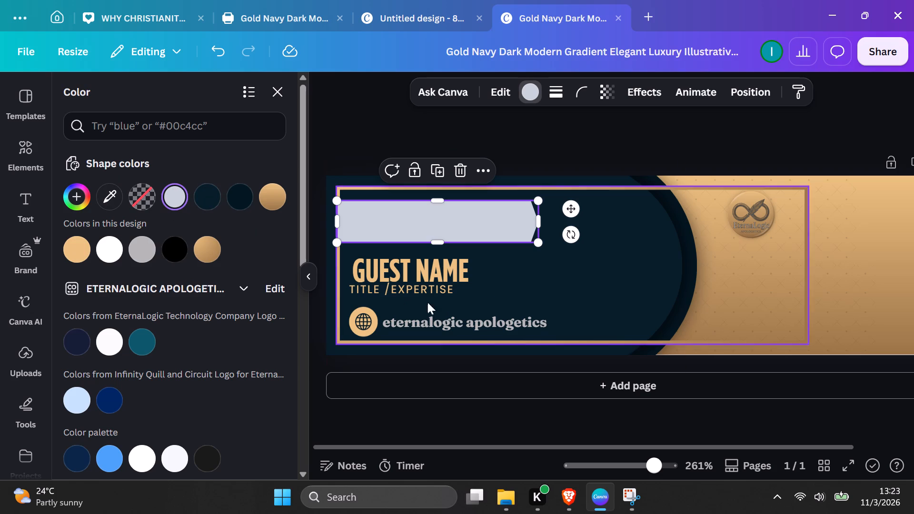
pyautogui.click(270, 204)
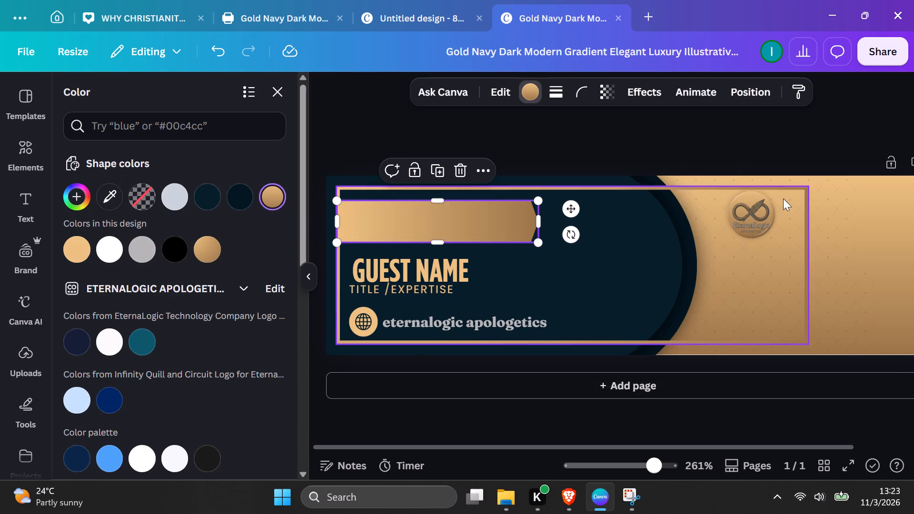
pyautogui.click(760, 146)
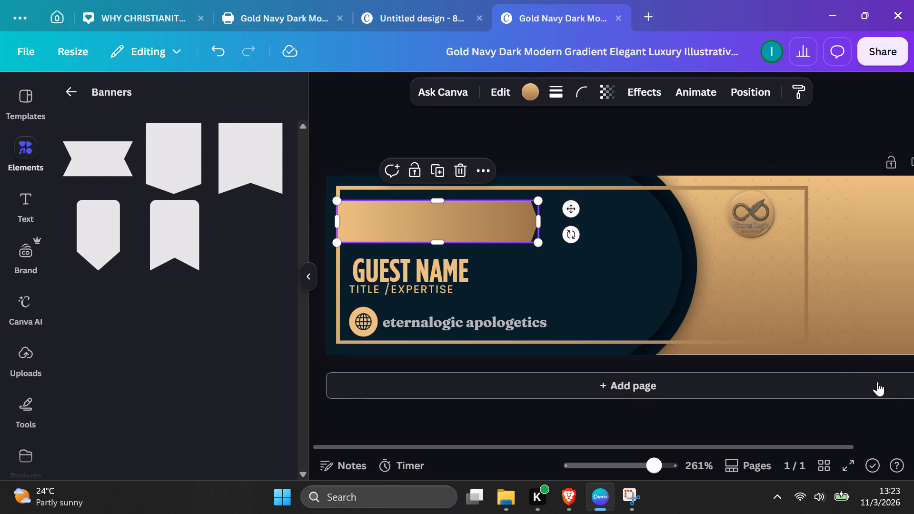
pyautogui.click(560, 126)
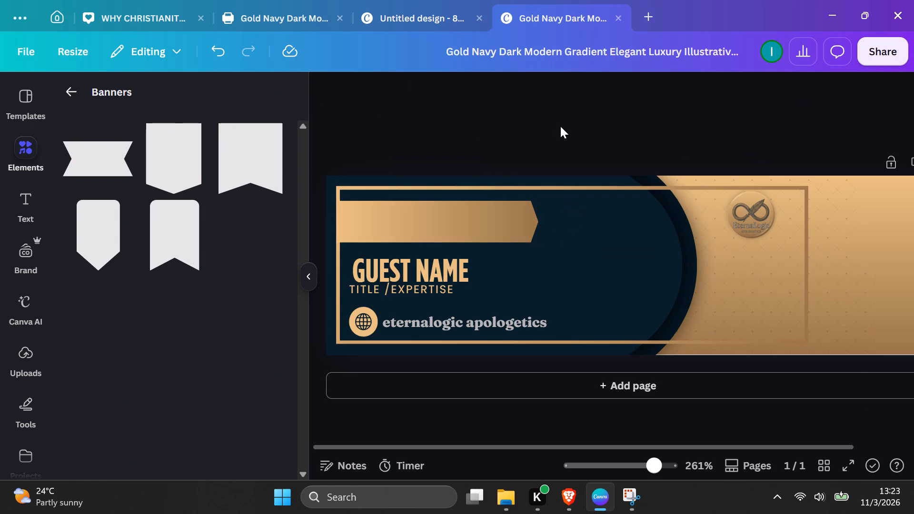
pyautogui.click(475, 228)
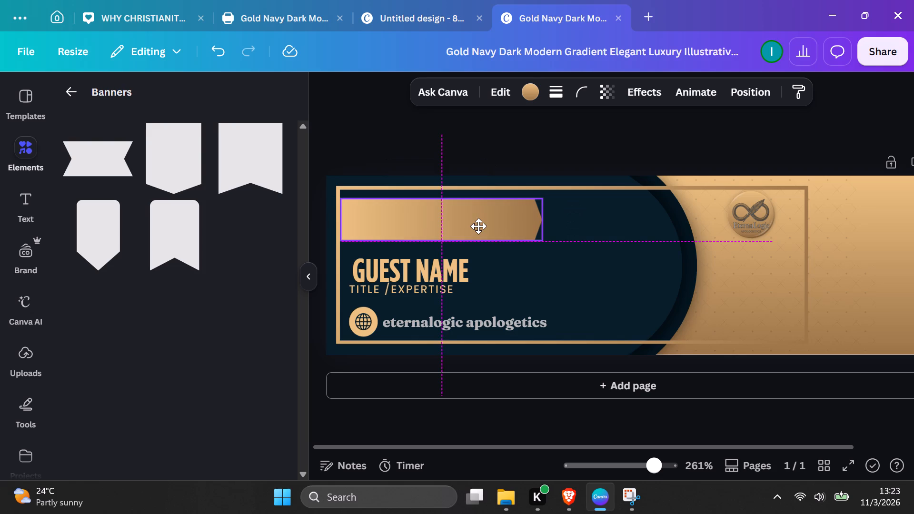
pyautogui.click(806, 423)
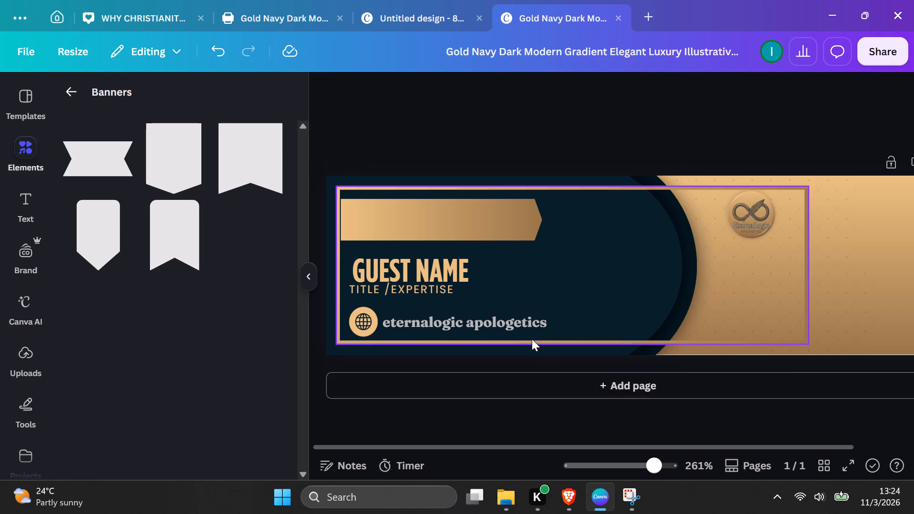
# Copy the "eternalogic apologetics" text and place the duplicate on the gold ribbon.
pyautogui.click(516, 327)
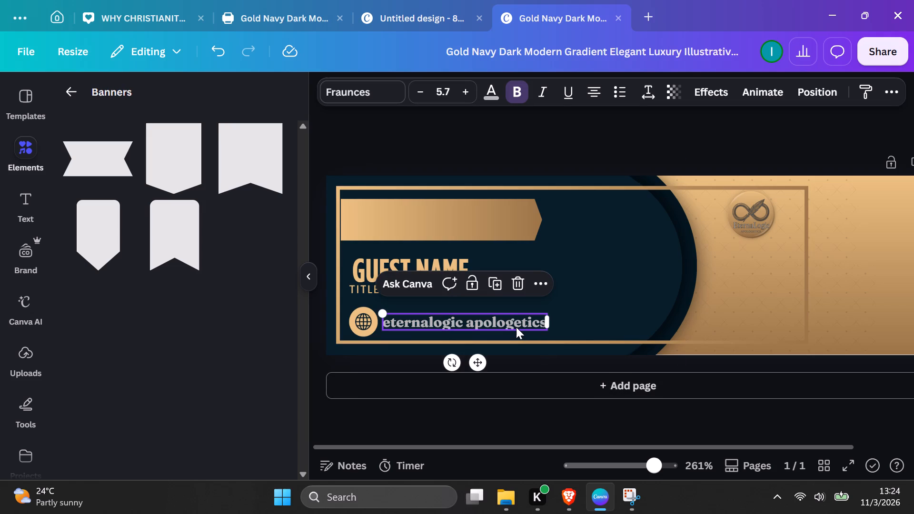
pyautogui.hotkey('ctrl', 'c')
pyautogui.click(410, 218)
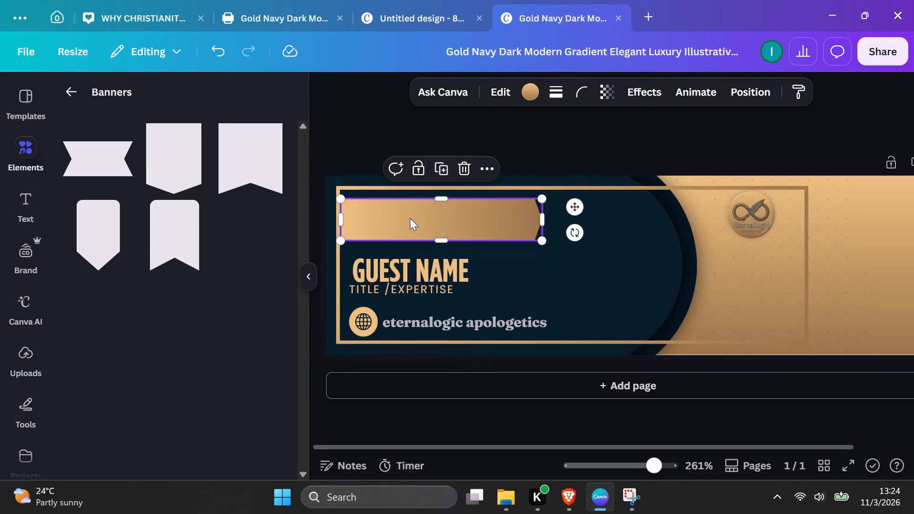
pyautogui.hotkey('ctrl', 'v')
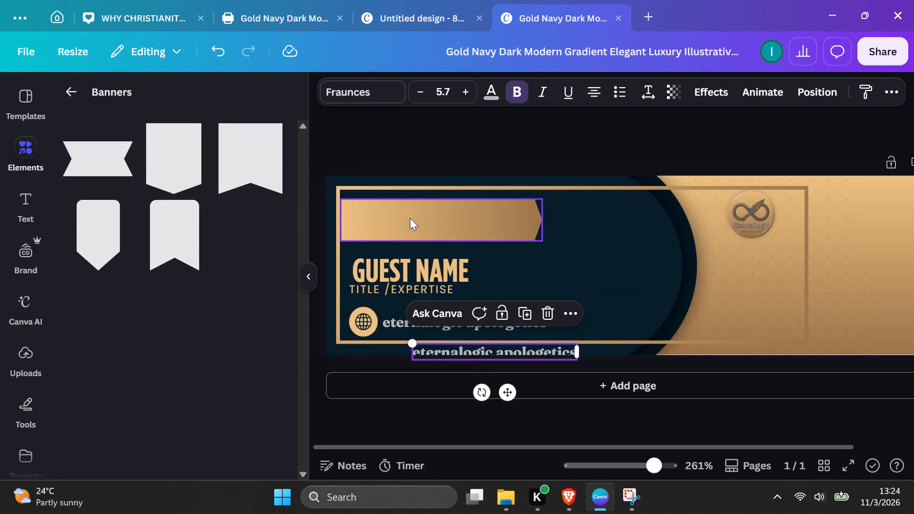
pyautogui.moveTo(504, 347); pyautogui.dragTo(460, 213)
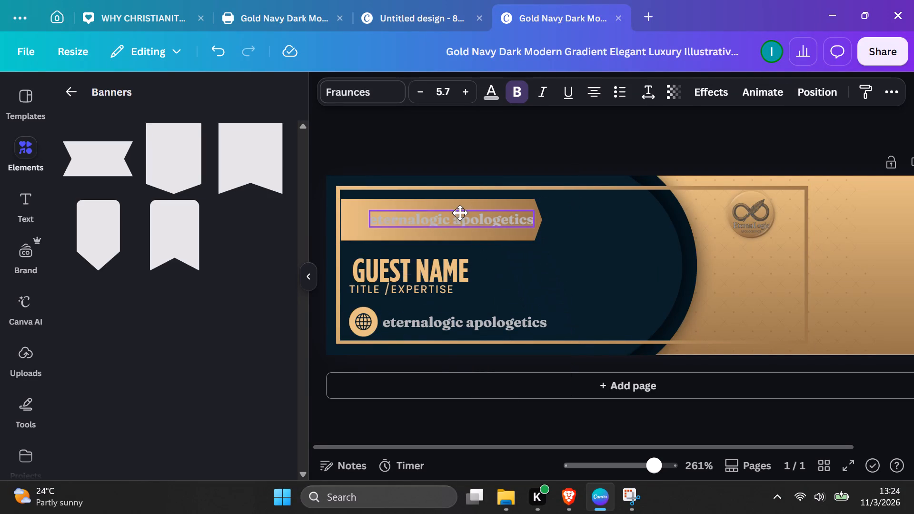
pyautogui.moveTo(460, 213); pyautogui.dragTo(446, 216)
# Replace the duplicated text on the ribbon with "Featured Guest".
pyautogui.click(464, 217)
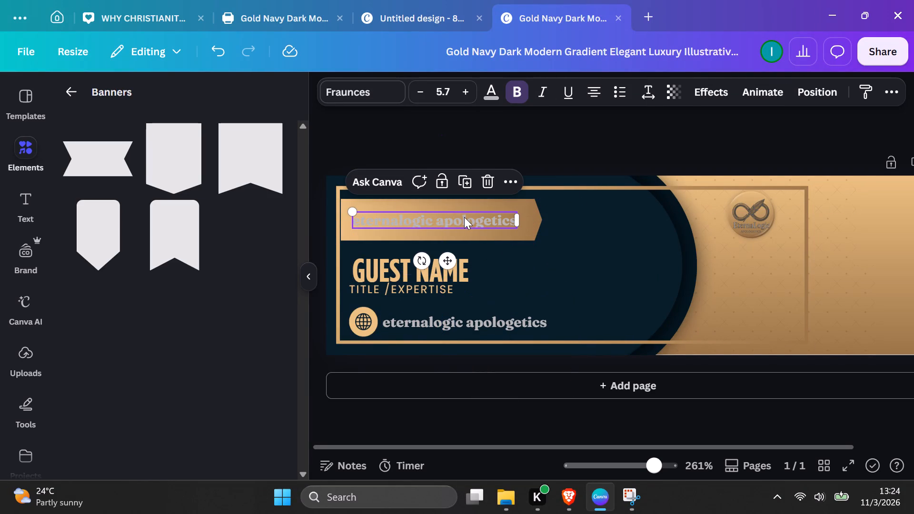
pyautogui.press('BackSpace')
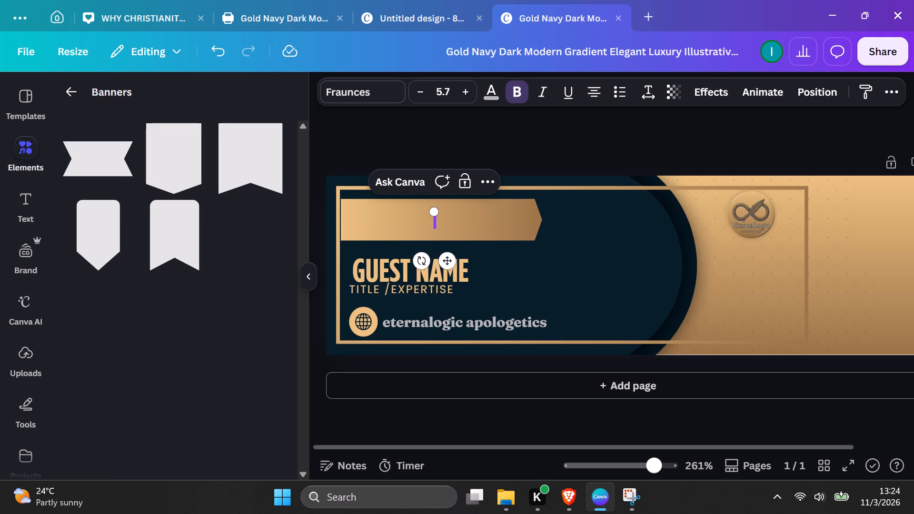
pyautogui.write('ea')
pyautogui.write('tured')
pyautogui.press('space')
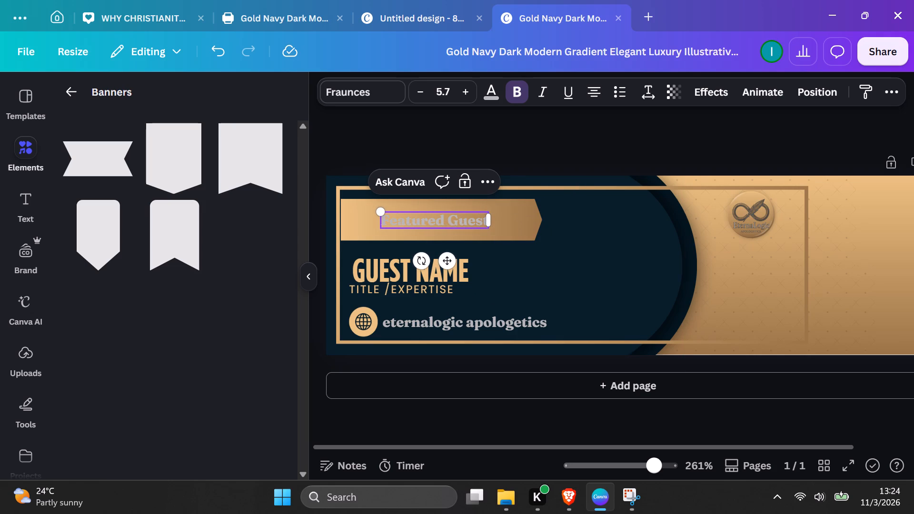
# Enlarge the "Featured Guest" text to size 8.7 and reposition it within the height of the gold ribbon.
pyautogui.tripleClick(466, 97)
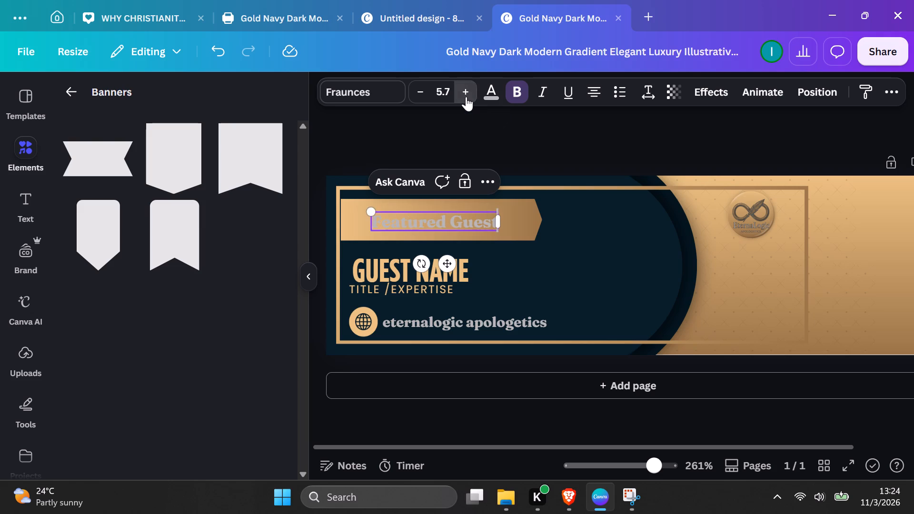
pyautogui.moveTo(467, 221); pyautogui.dragTo(467, 216)
pyautogui.click(637, 145)
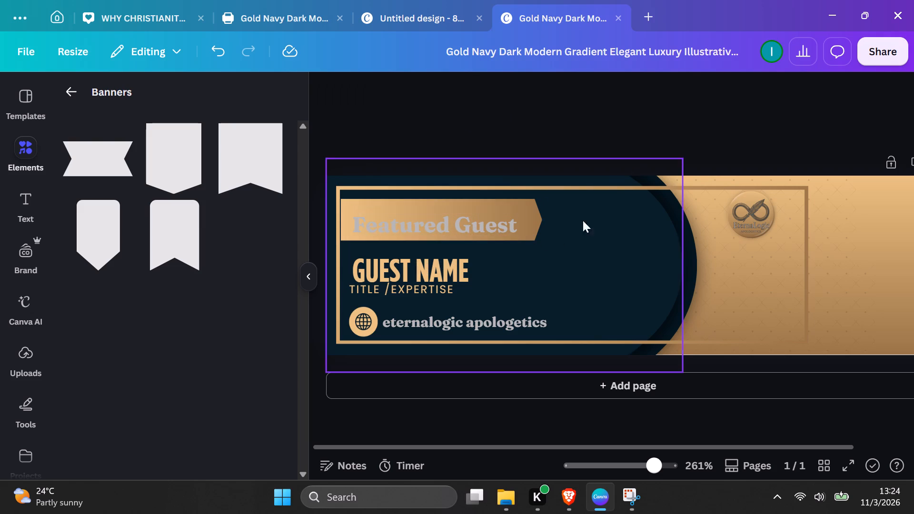
pyautogui.click(478, 223)
pyautogui.moveTo(478, 223); pyautogui.dragTo(477, 214)
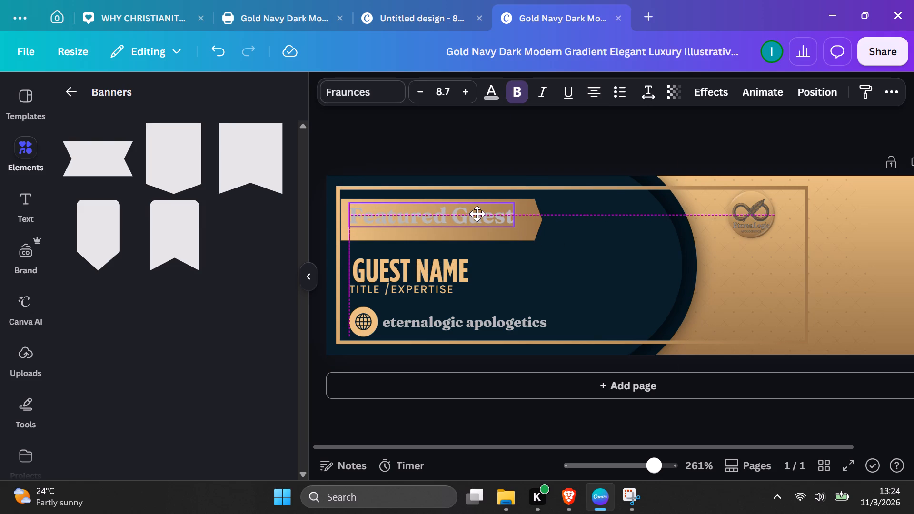
pyautogui.moveTo(477, 214); pyautogui.dragTo(477, 217)
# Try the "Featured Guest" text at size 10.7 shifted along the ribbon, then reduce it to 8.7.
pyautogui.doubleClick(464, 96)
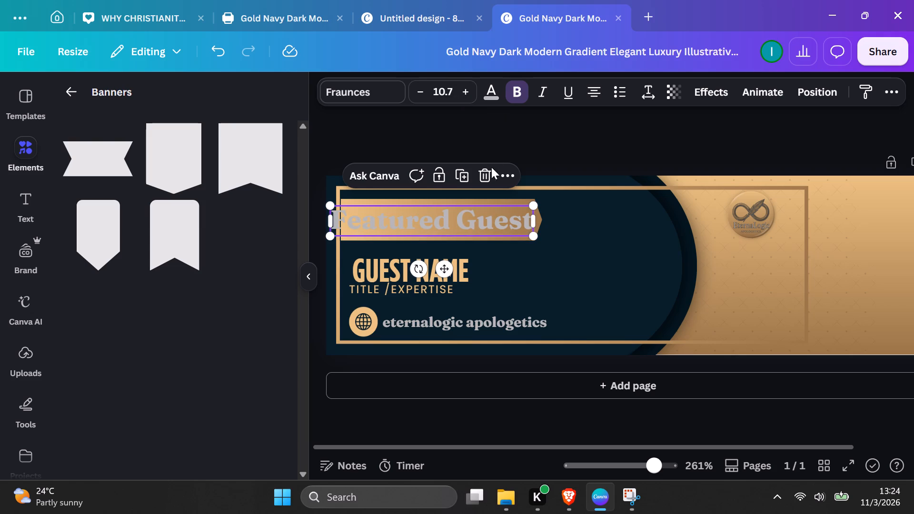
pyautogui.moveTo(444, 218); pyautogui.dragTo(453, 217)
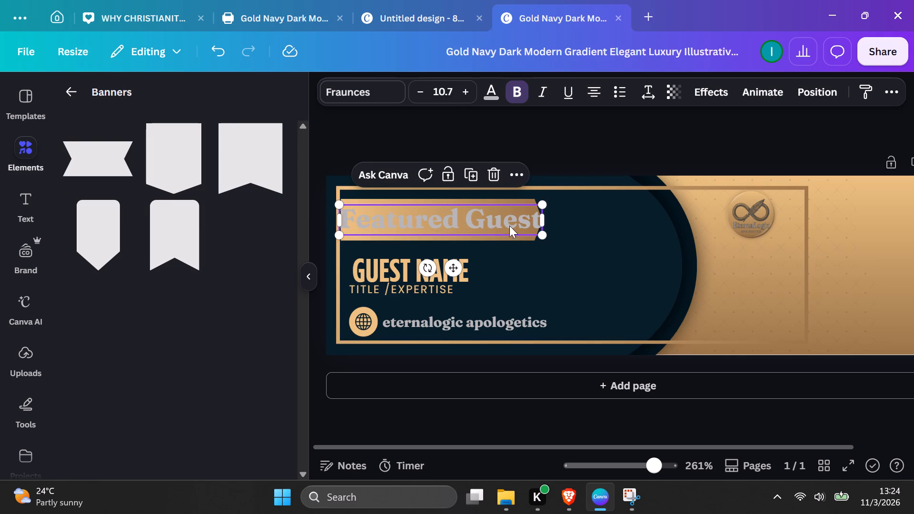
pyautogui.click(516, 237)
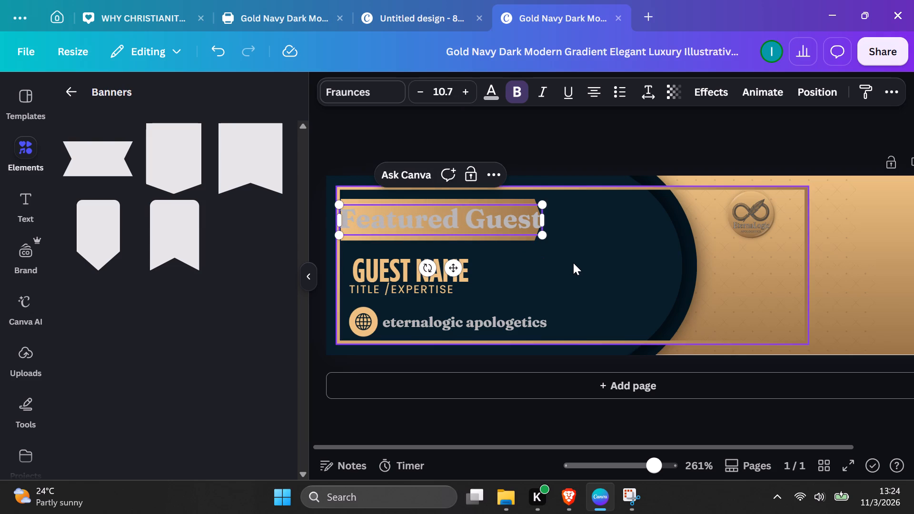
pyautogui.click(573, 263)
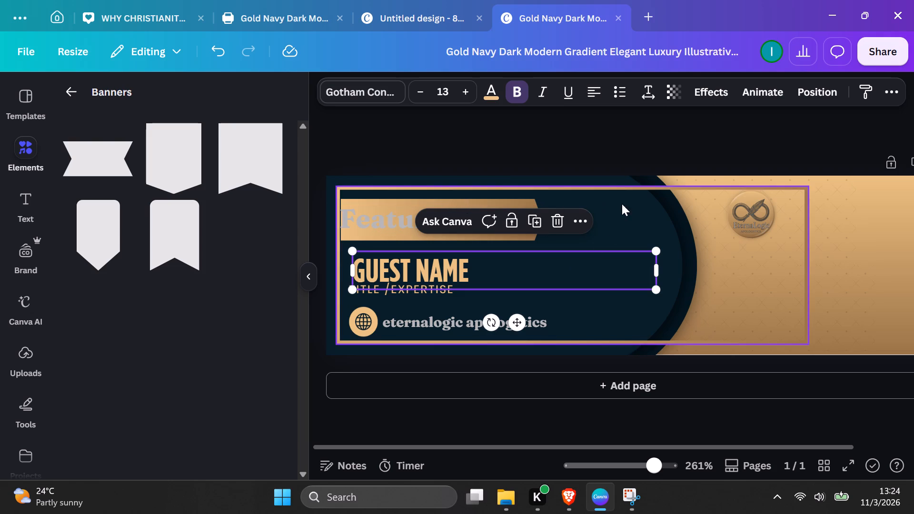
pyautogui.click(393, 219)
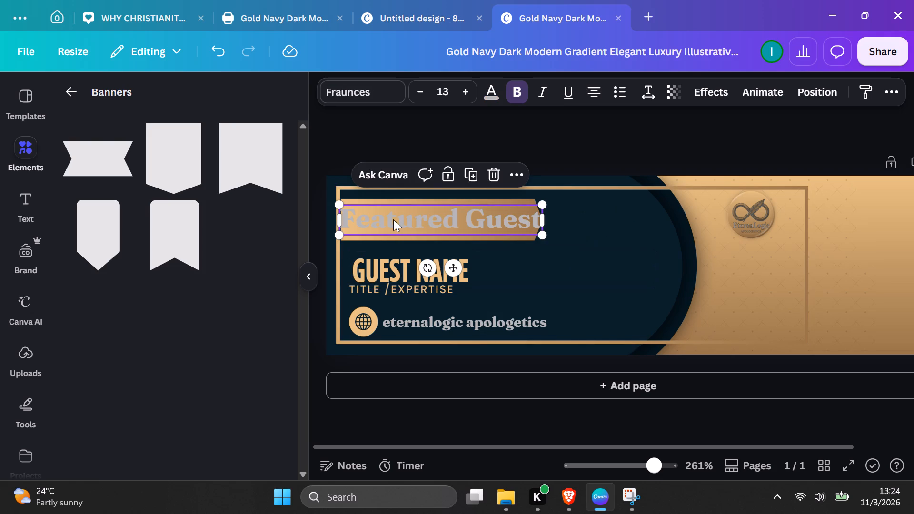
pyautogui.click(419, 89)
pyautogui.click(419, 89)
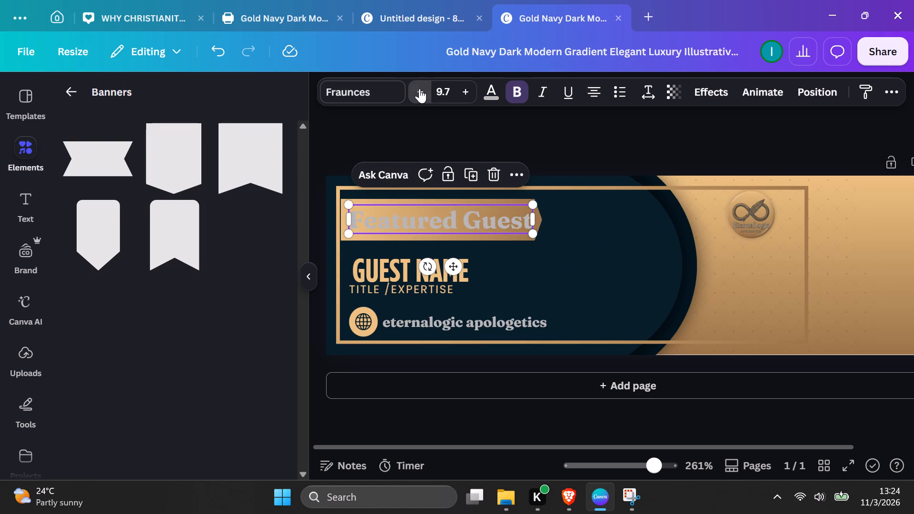
# Stretch the gold ribbon's pointed end slightly farther past the end of the "Featured Guest" text.
pyautogui.click(374, 236)
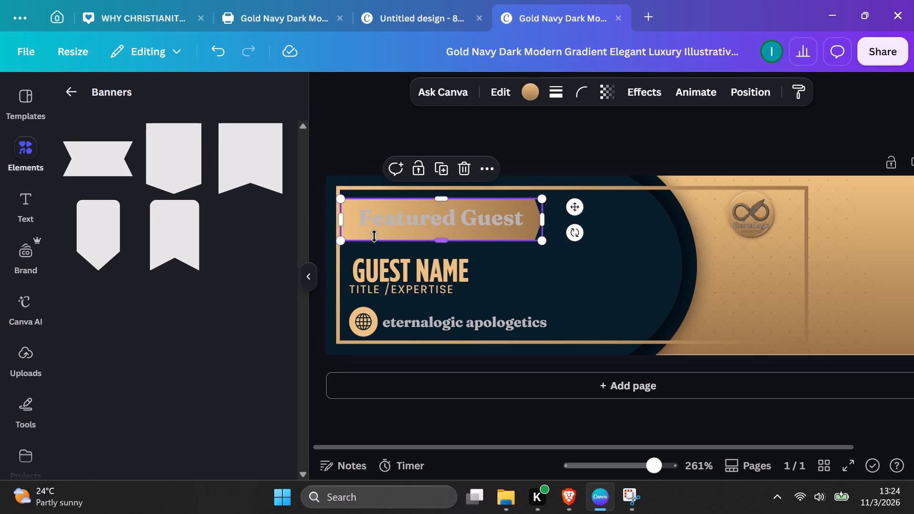
pyautogui.moveTo(543, 218); pyautogui.dragTo(554, 218)
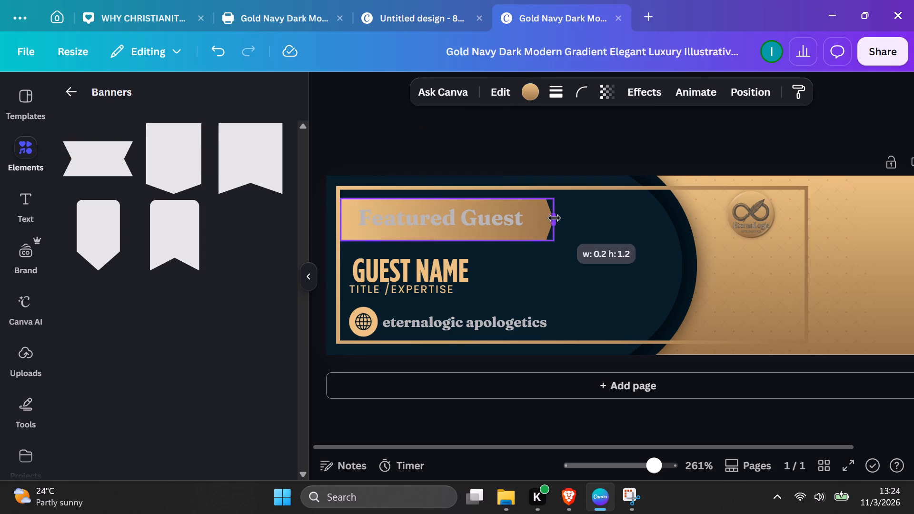
pyautogui.moveTo(554, 218); pyautogui.dragTo(556, 219)
# Set the "Featured Guest" text to size 10.7 and nudge it off the frame's border, vertically centred on the ribbon.
pyautogui.click(484, 220)
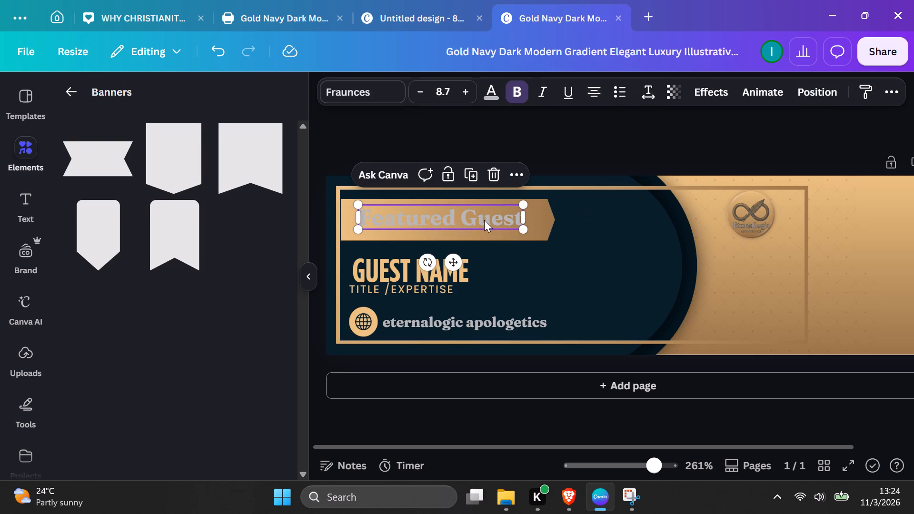
pyautogui.doubleClick(466, 89)
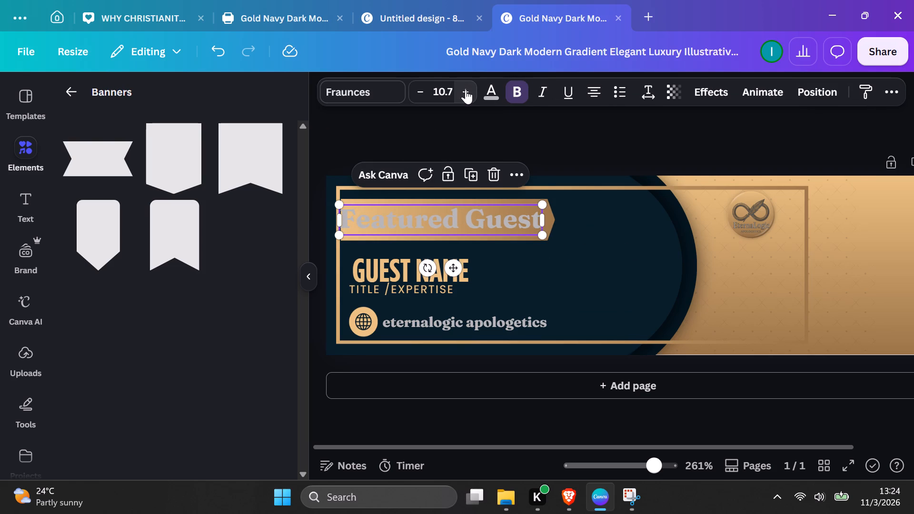
pyautogui.click(556, 128)
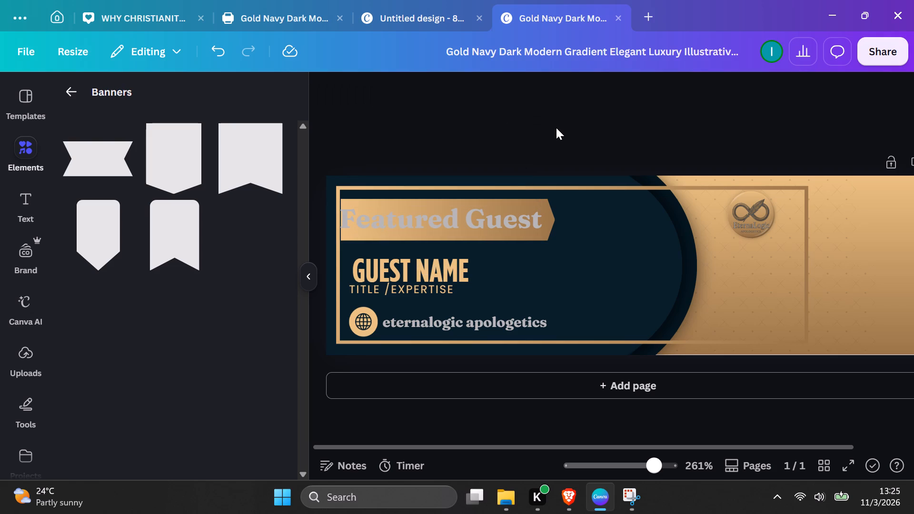
pyautogui.click(467, 216)
pyautogui.click(467, 216)
pyautogui.moveTo(467, 216); pyautogui.dragTo(473, 216)
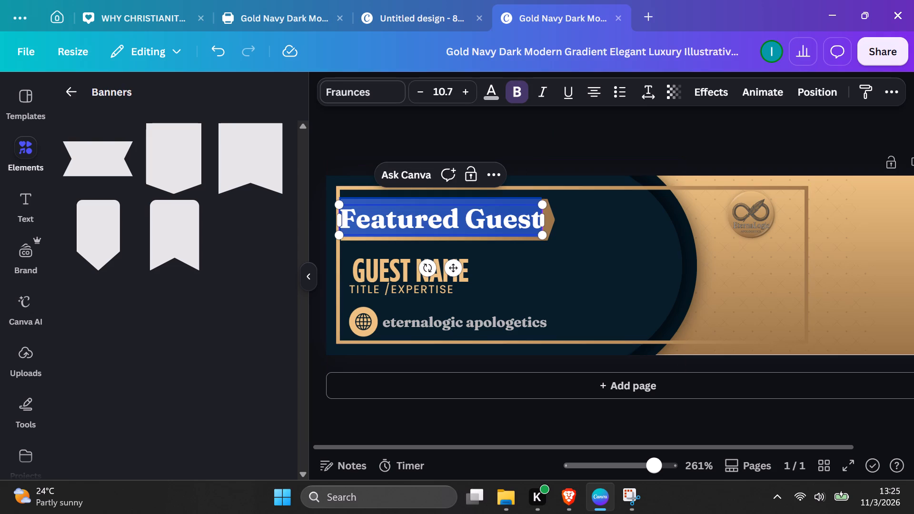
pyautogui.moveTo(473, 216); pyautogui.dragTo(474, 216)
pyautogui.click(542, 142)
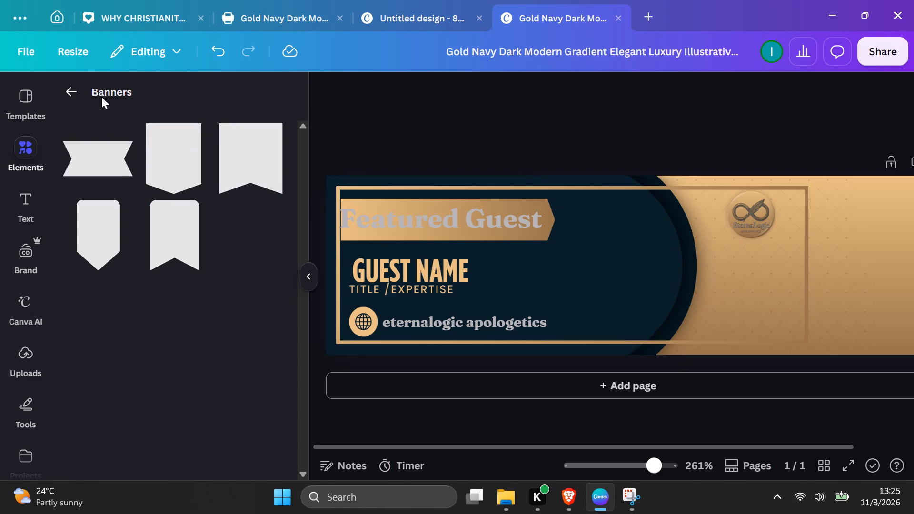
pyautogui.click(312, 276)
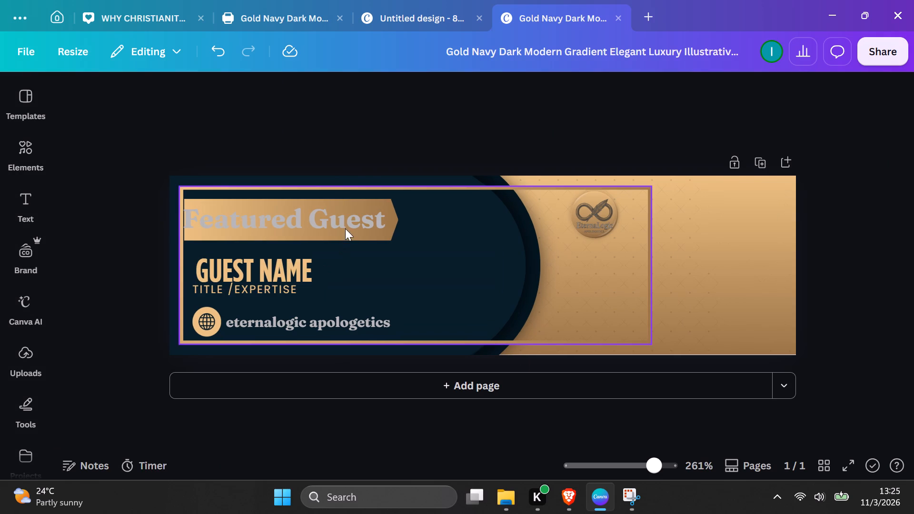
pyautogui.click(325, 224)
pyautogui.click(325, 224)
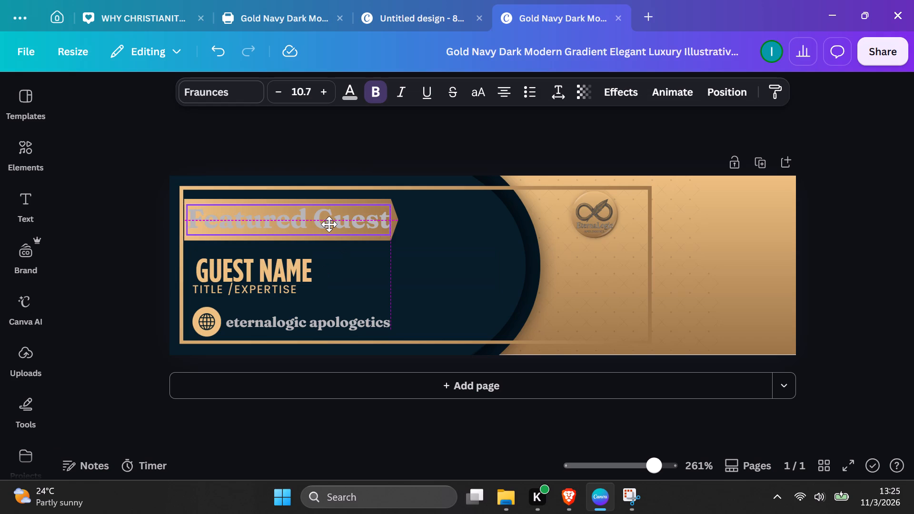
pyautogui.click(451, 141)
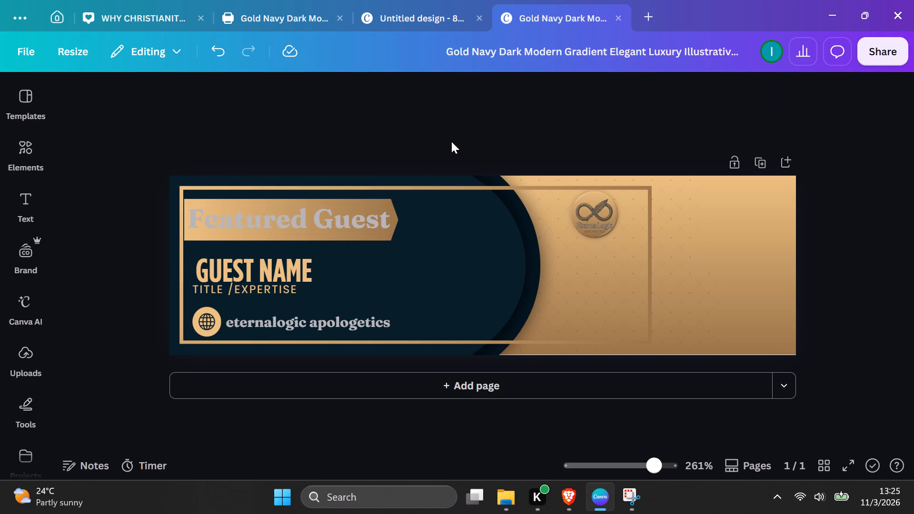
# Recolour the "Featured Guest" text with the darker navy from the design's colours.
pyautogui.click(236, 222)
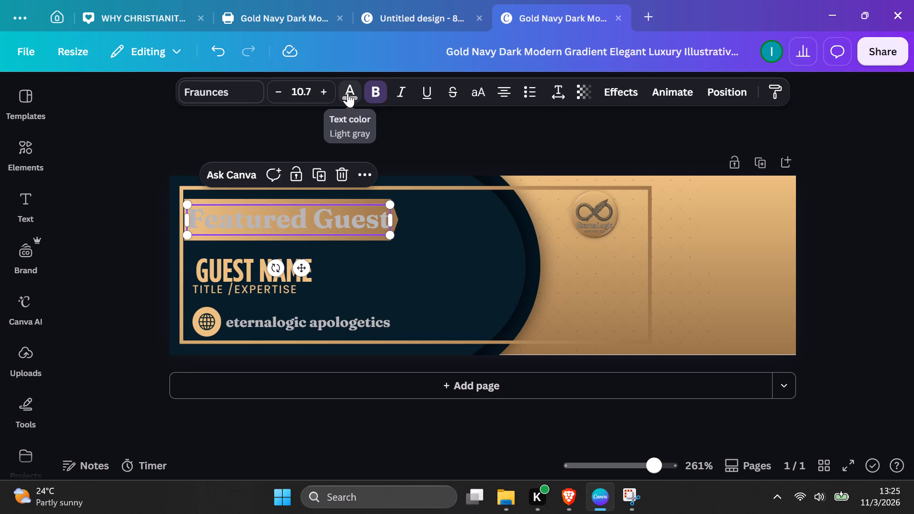
pyautogui.click(348, 92)
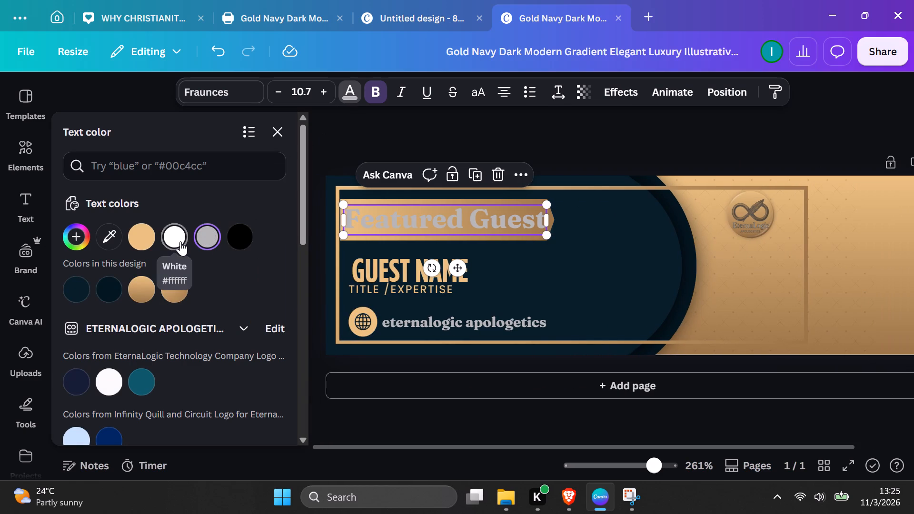
pyautogui.click(105, 287)
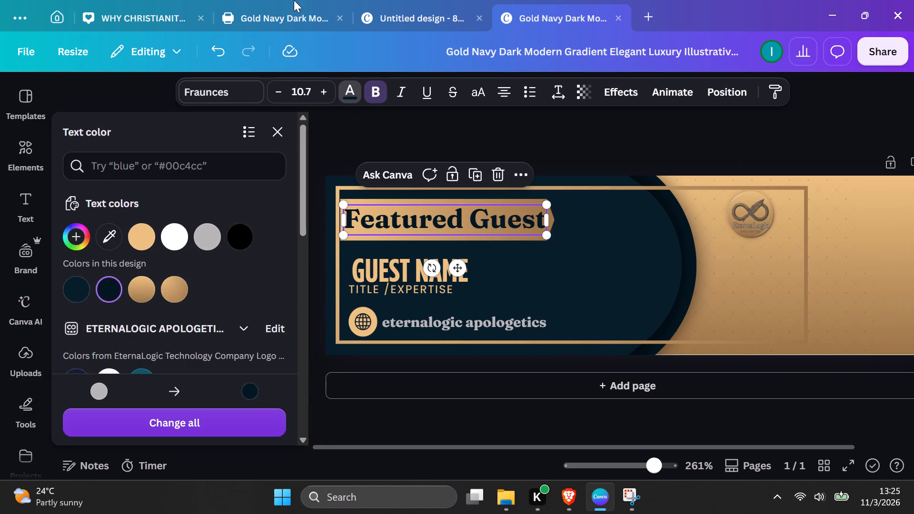
pyautogui.click(595, 119)
pyautogui.click(595, 119)
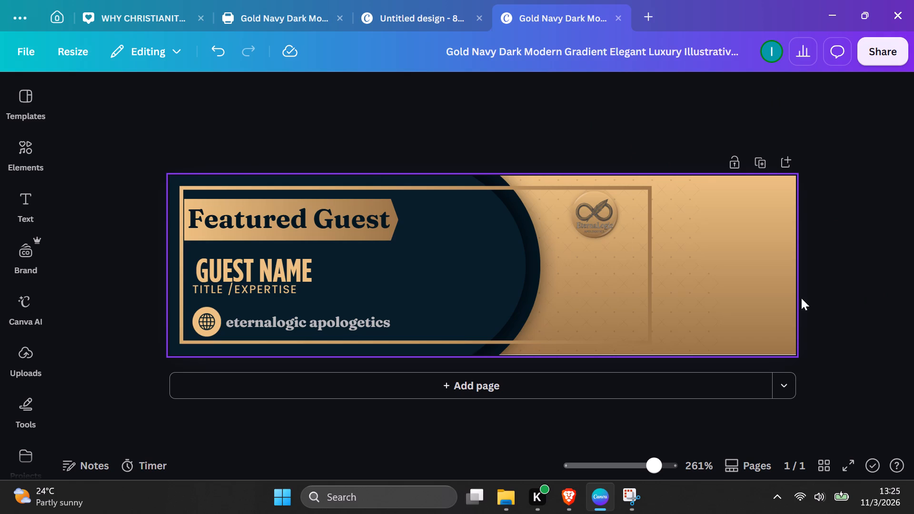
# Move GUEST NAME slightly up to align with the globe icon's outer edge, and shift TITLE /EXPERTISE slightly down and inward.
pyautogui.moveTo(269, 266); pyautogui.dragTo(268, 262)
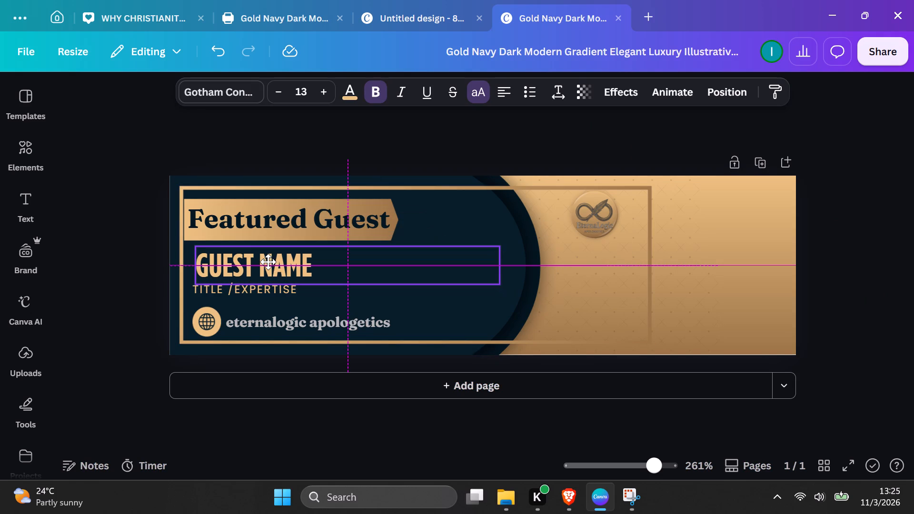
pyautogui.moveTo(268, 262); pyautogui.dragTo(267, 262)
pyautogui.click(272, 292)
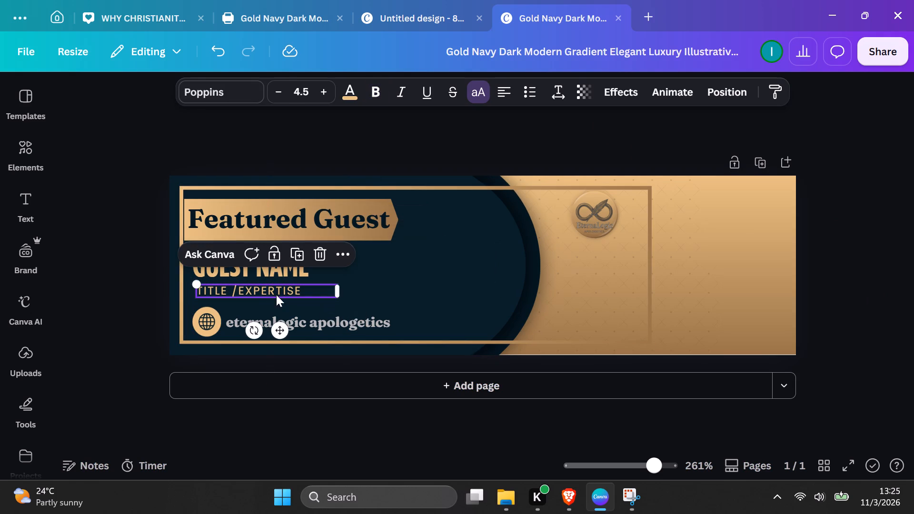
pyautogui.click(844, 260)
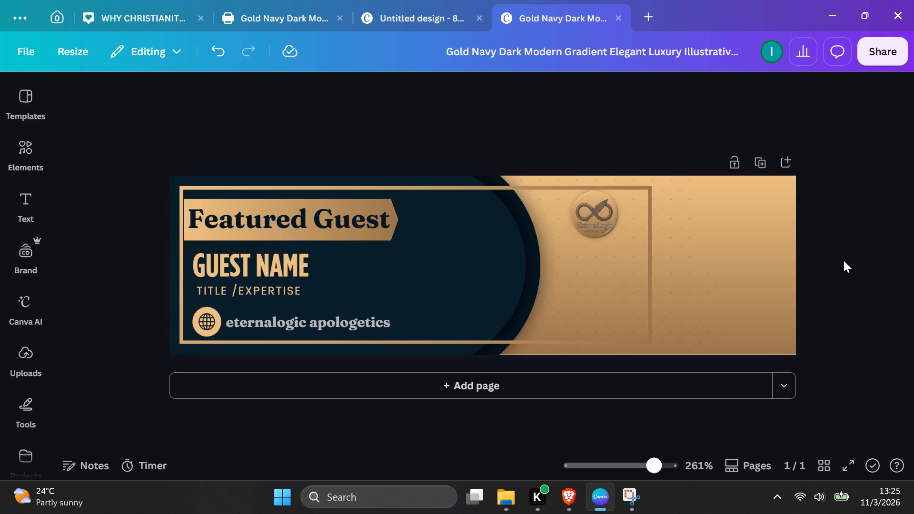
# Shrink the globe icon slightly and lower the "eternalogic apologetics" text to line up with it.
pyautogui.click(209, 322)
pyautogui.moveTo(191, 306); pyautogui.dragTo(197, 314)
pyautogui.click(292, 321)
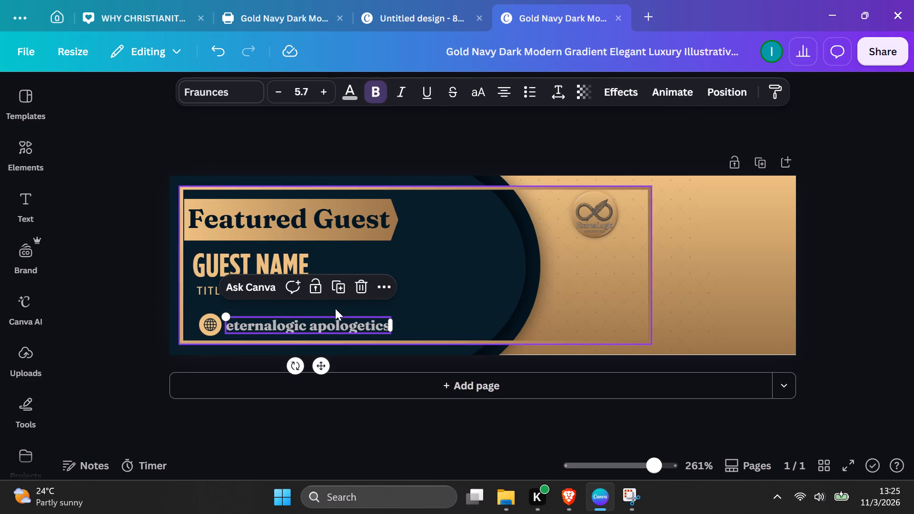
pyautogui.click(475, 289)
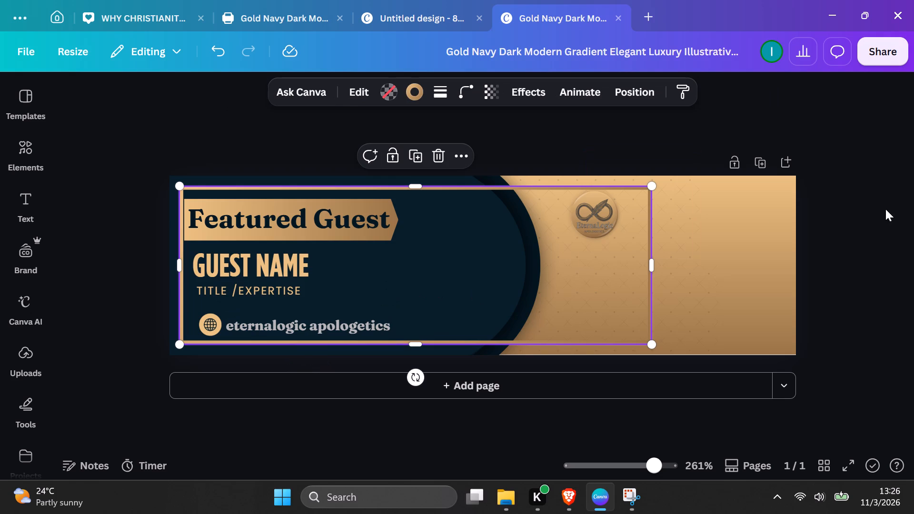
pyautogui.click(894, 251)
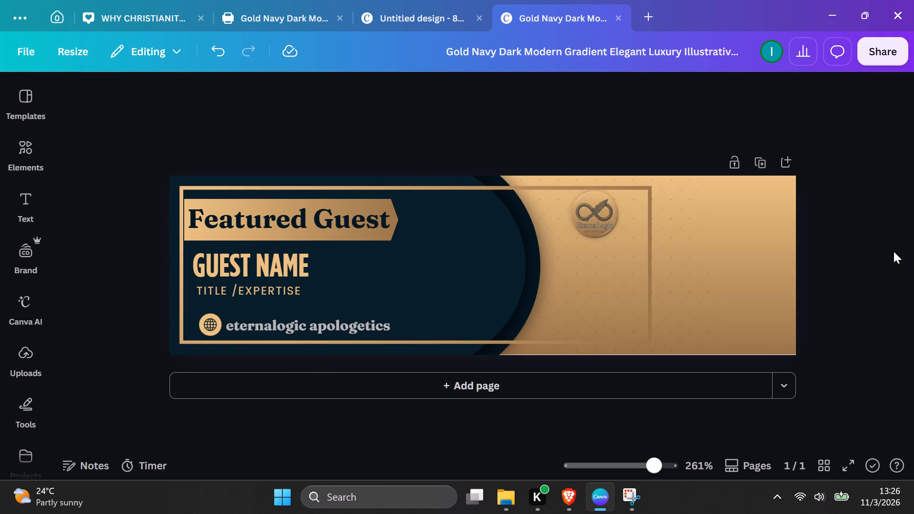
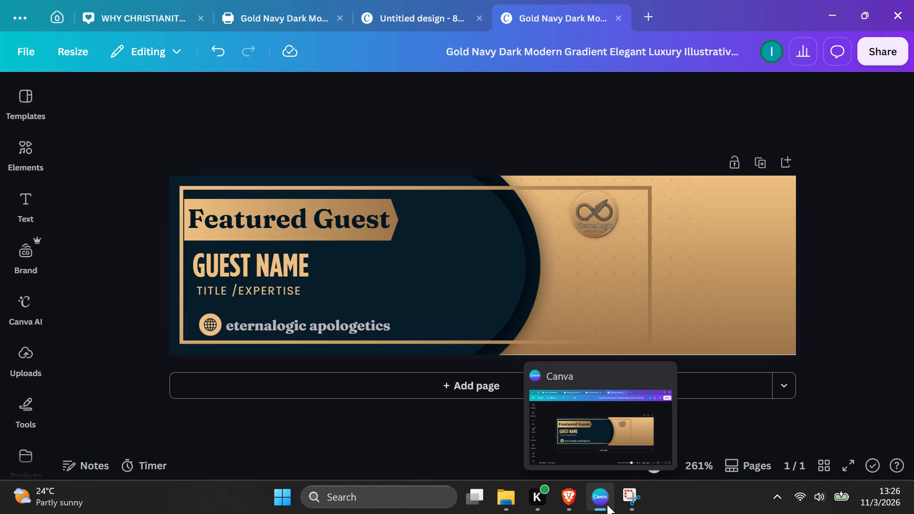
# Capture a snip of the entire Featured Guest banner with the Snipping Tool and copy it.
pyautogui.click(627, 502)
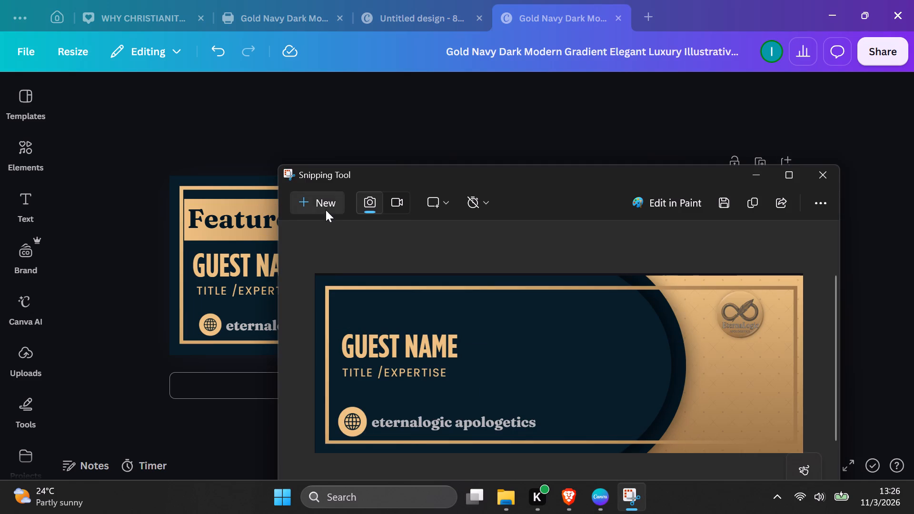
pyautogui.click(326, 210)
pyautogui.moveTo(154, 163); pyautogui.dragTo(651, 355)
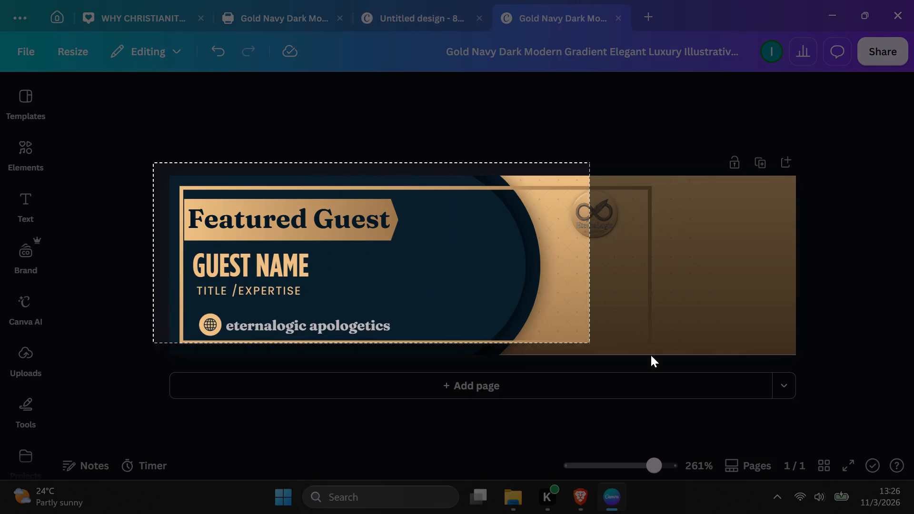
pyautogui.moveTo(651, 355); pyautogui.dragTo(810, 356)
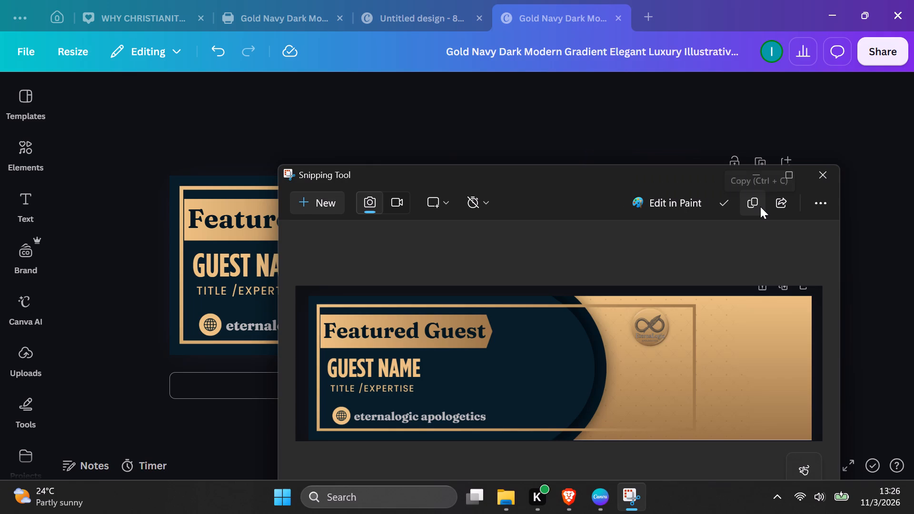
pyautogui.click(760, 207)
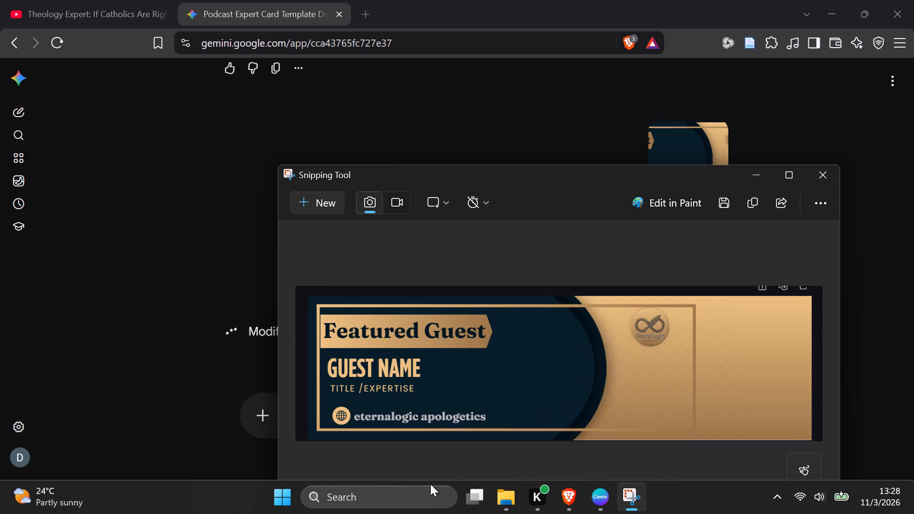
pyautogui.click(603, 505)
pyautogui.click(623, 505)
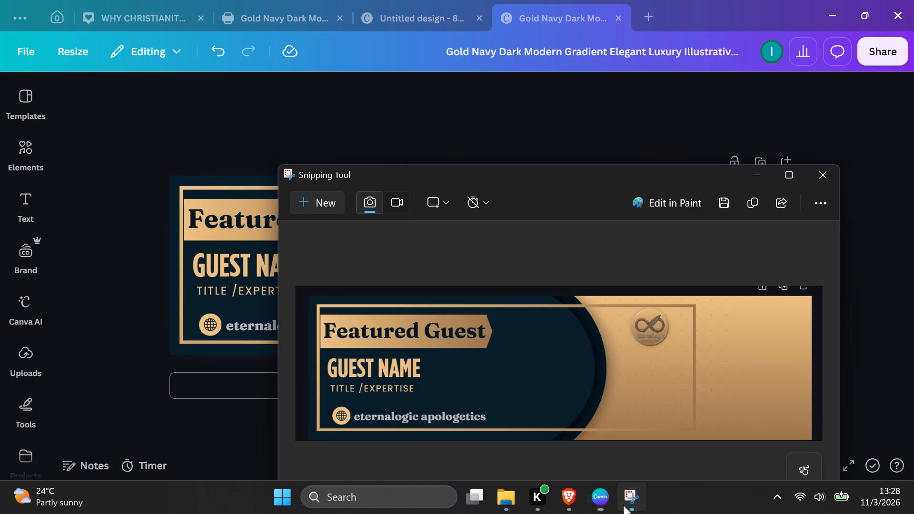
pyautogui.click(300, 203)
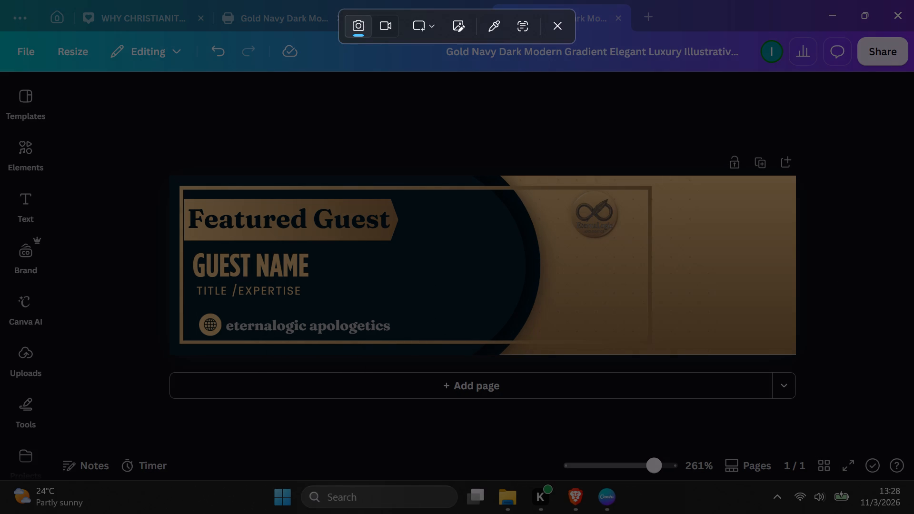
pyautogui.moveTo(170, 173); pyautogui.dragTo(652, 343)
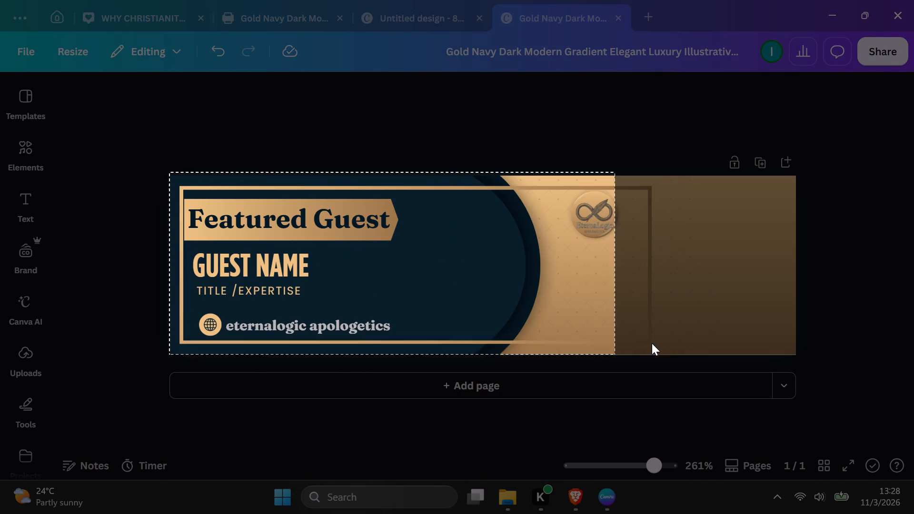
pyautogui.moveTo(652, 343); pyautogui.dragTo(660, 355)
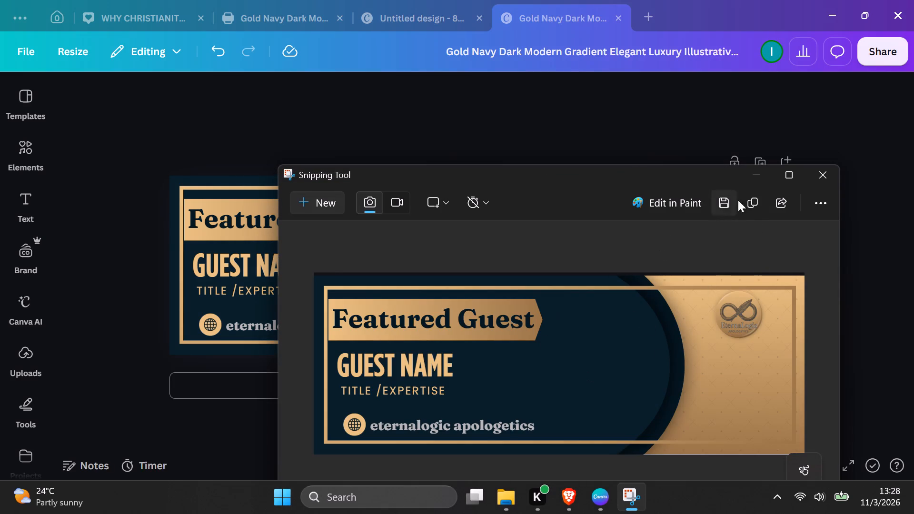
pyautogui.click(781, 173)
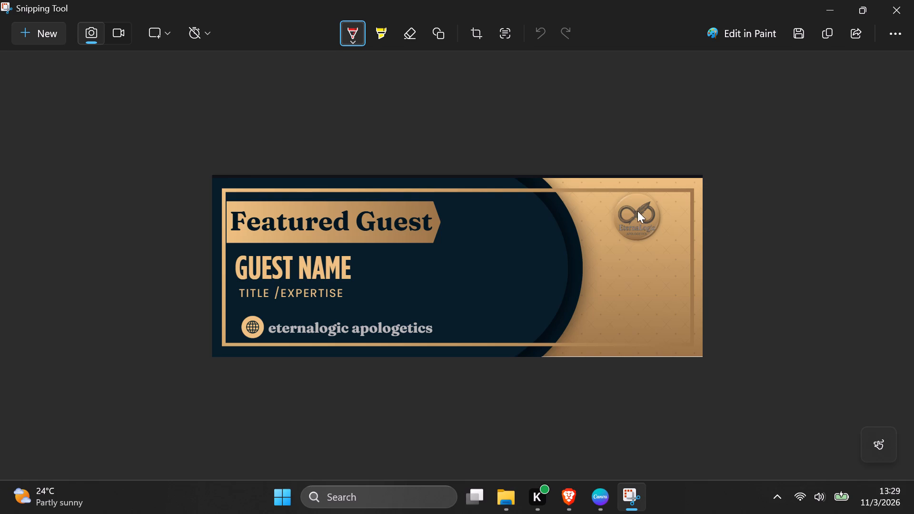
pyautogui.click(832, 10)
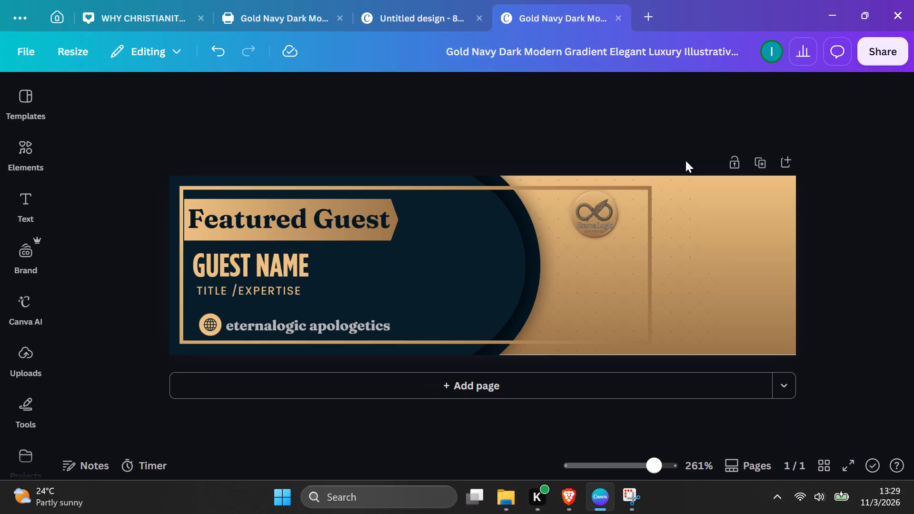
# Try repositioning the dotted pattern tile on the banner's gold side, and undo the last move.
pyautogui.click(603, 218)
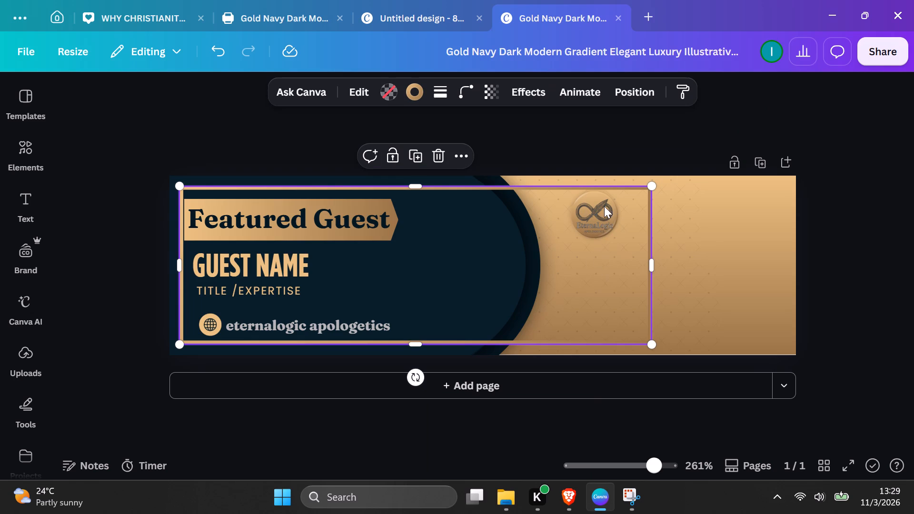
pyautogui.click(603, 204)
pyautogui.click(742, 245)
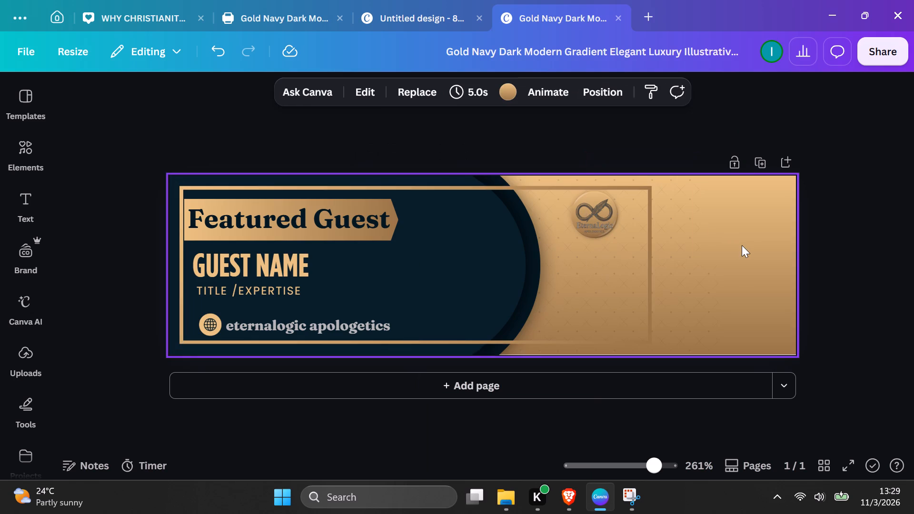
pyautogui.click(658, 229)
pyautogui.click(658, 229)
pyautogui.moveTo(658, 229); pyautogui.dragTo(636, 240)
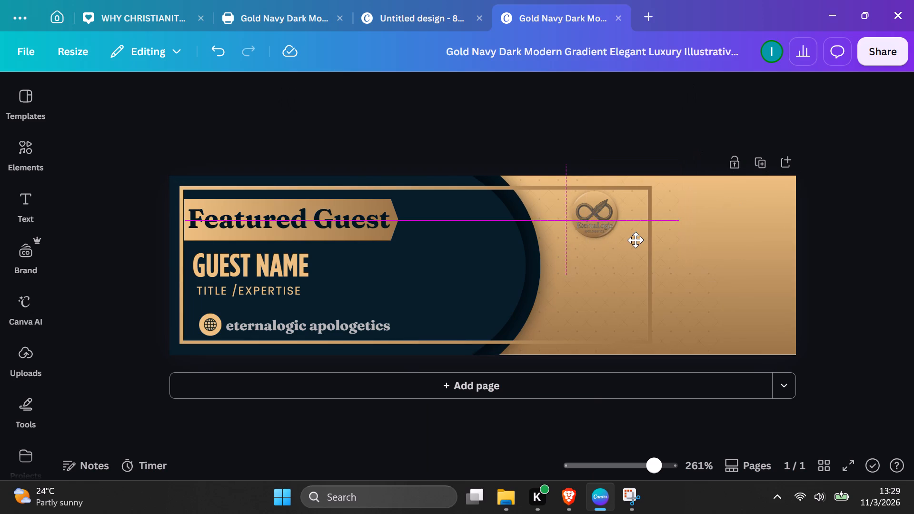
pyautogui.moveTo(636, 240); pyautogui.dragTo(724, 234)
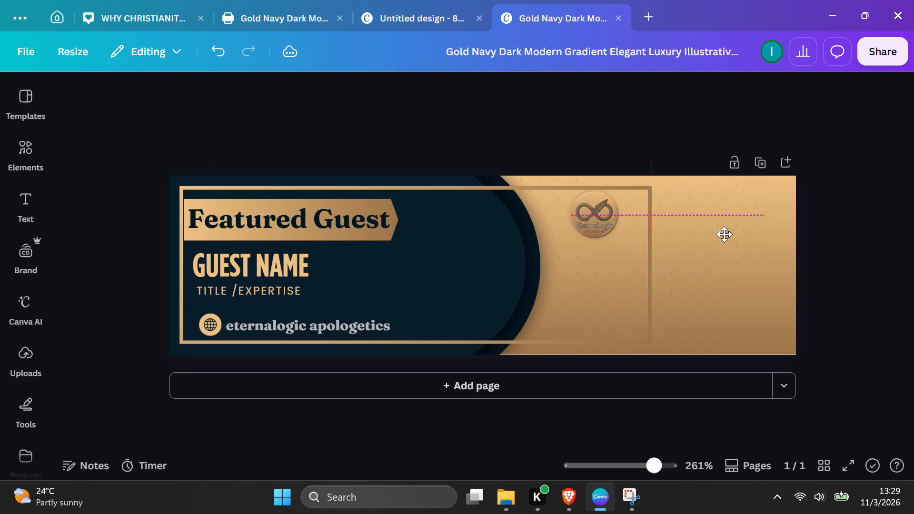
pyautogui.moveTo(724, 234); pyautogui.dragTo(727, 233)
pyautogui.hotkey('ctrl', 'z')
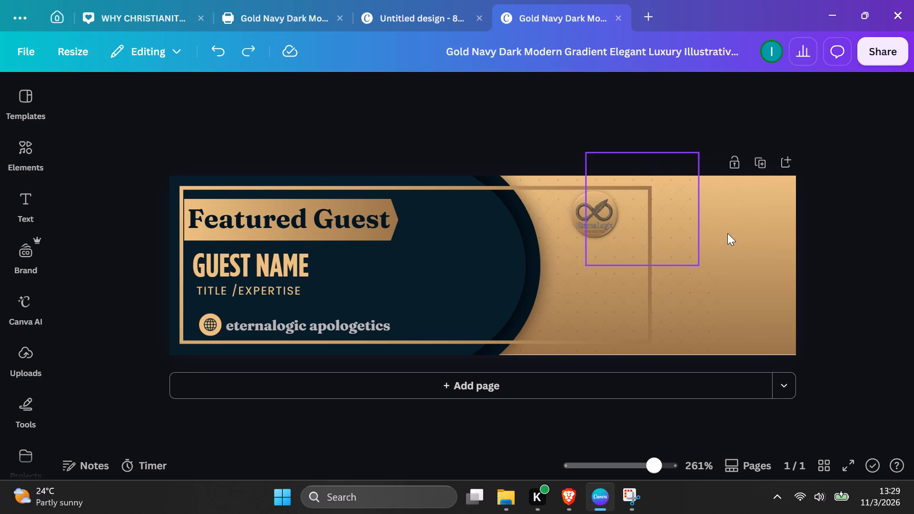
# Move the gold border rectangle down and to the left on the banner.
pyautogui.moveTo(640, 312); pyautogui.dragTo(544, 346)
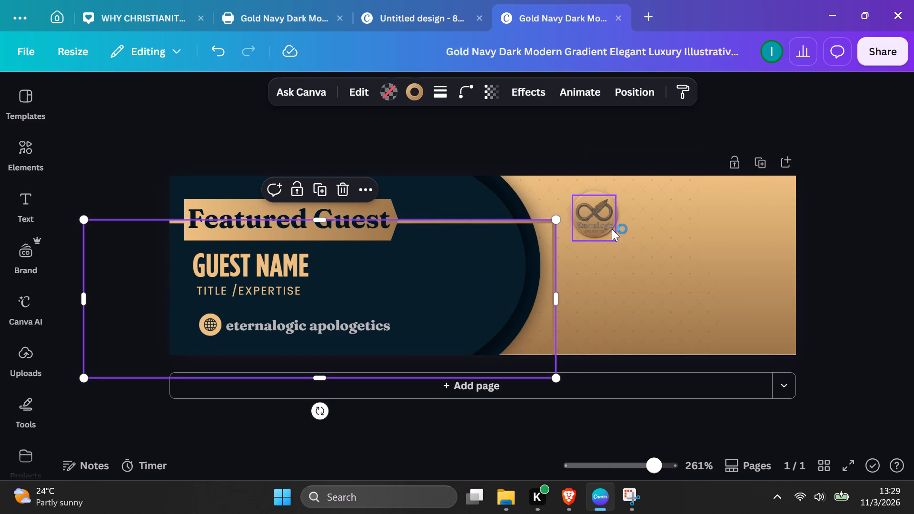
# Enlarge the EternaLogic logo to about 0.5 by 0.5 and move it off its badge to the gold side's lower-right area.
pyautogui.click(612, 223)
pyautogui.moveTo(616, 241); pyautogui.dragTo(629, 253)
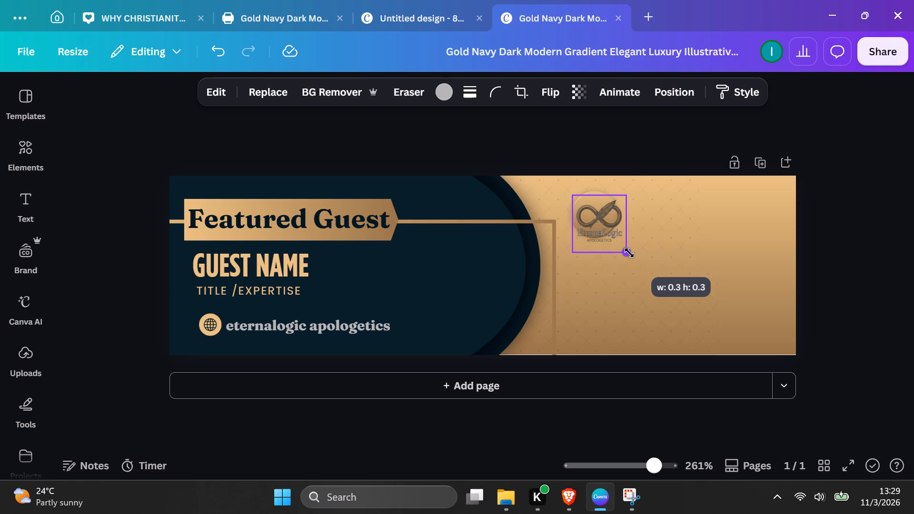
pyautogui.moveTo(629, 253); pyautogui.dragTo(636, 265)
pyautogui.click(690, 274)
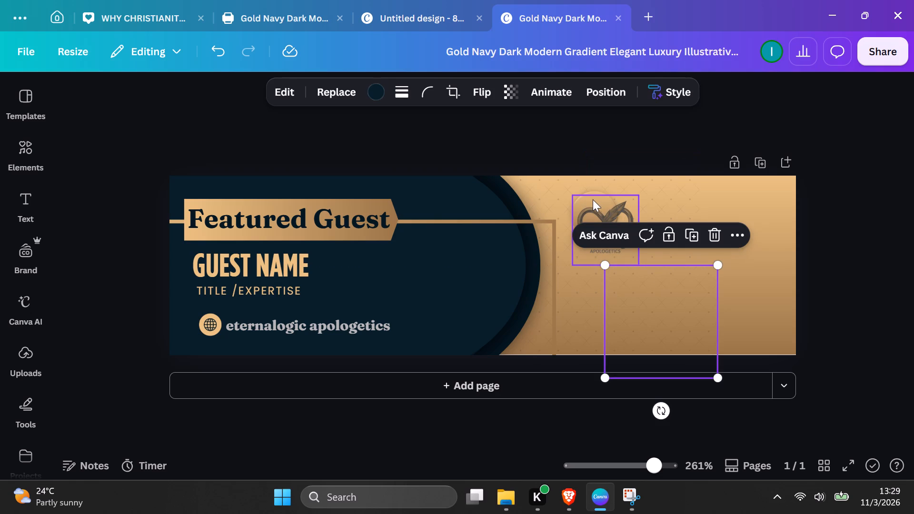
pyautogui.click(591, 199)
pyautogui.moveTo(568, 198); pyautogui.dragTo(546, 186)
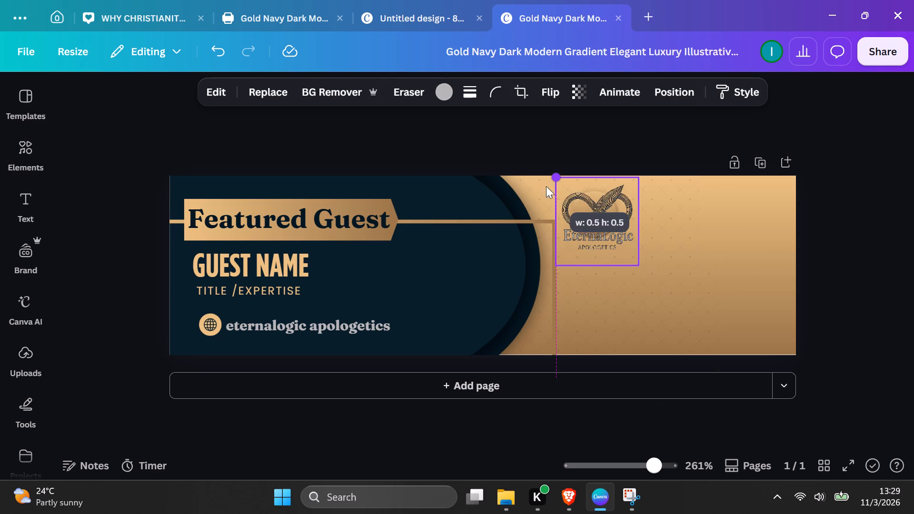
pyautogui.moveTo(546, 186); pyautogui.dragTo(546, 186)
pyautogui.moveTo(622, 232); pyautogui.dragTo(673, 281)
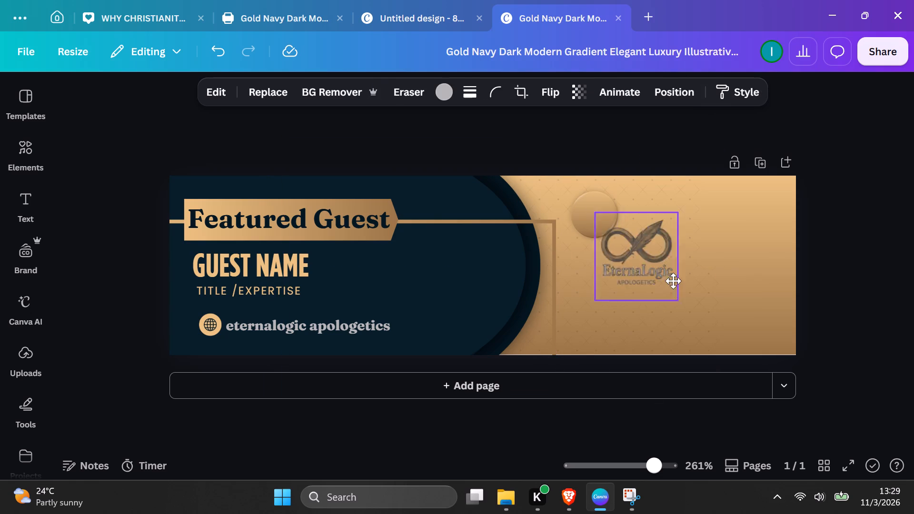
pyautogui.moveTo(673, 281); pyautogui.dragTo(737, 329)
# Enlarge the badge's raised circular rim and its gold circle to matching sizes, and place the rim back over the circle.
pyautogui.click(602, 217)
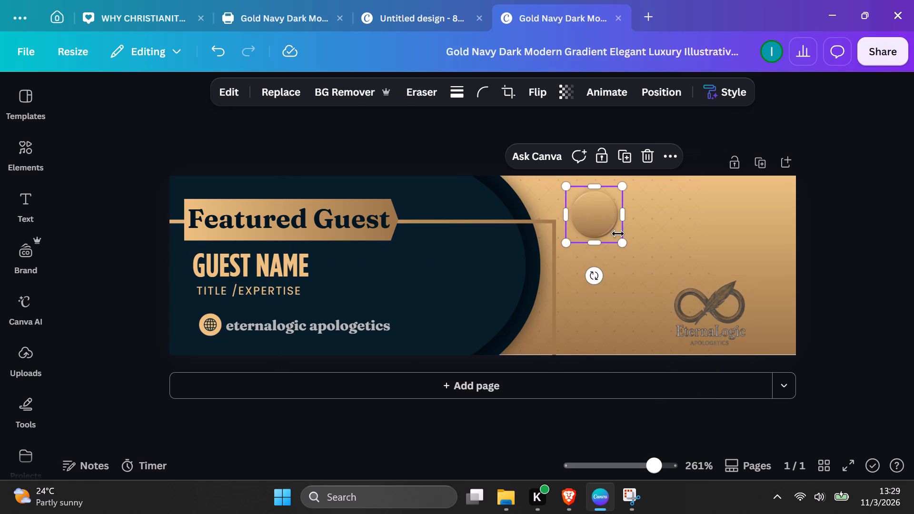
pyautogui.moveTo(625, 242); pyautogui.dragTo(653, 274)
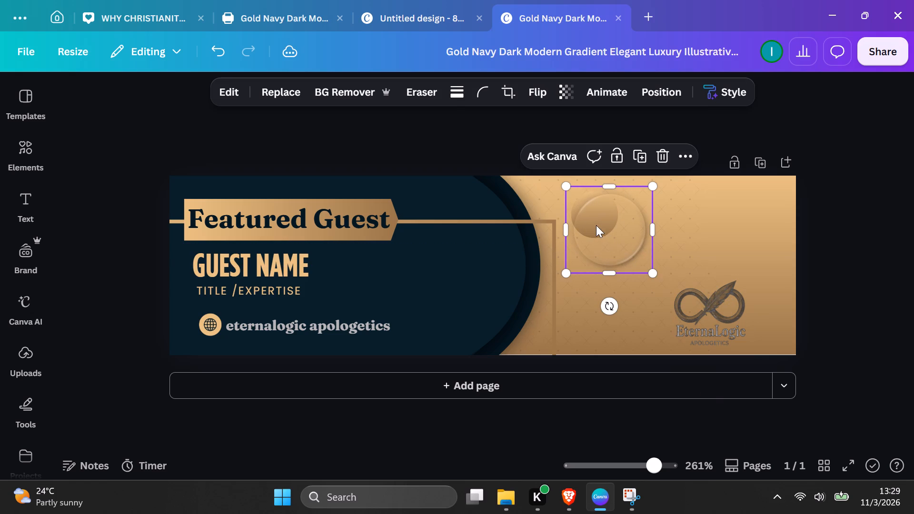
pyautogui.click(596, 223)
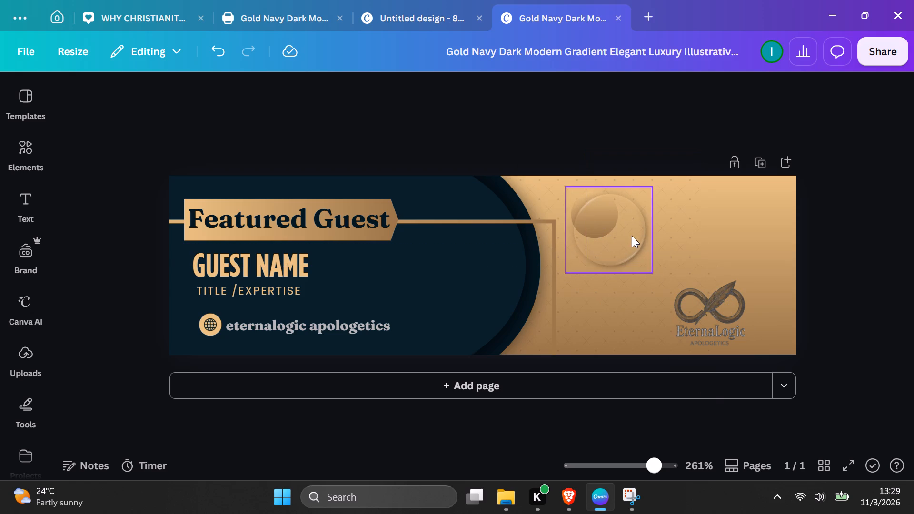
pyautogui.moveTo(621, 233); pyautogui.dragTo(688, 234)
pyautogui.click(588, 211)
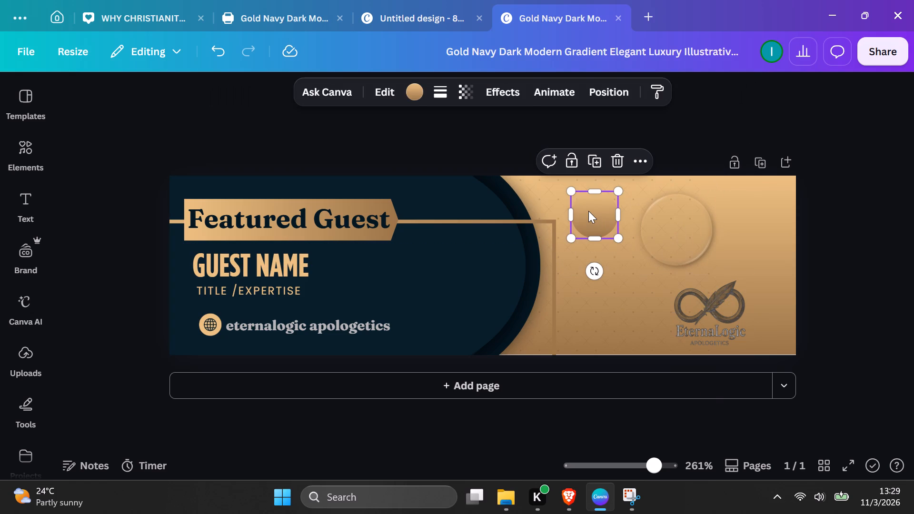
pyautogui.moveTo(622, 240); pyautogui.dragTo(635, 263)
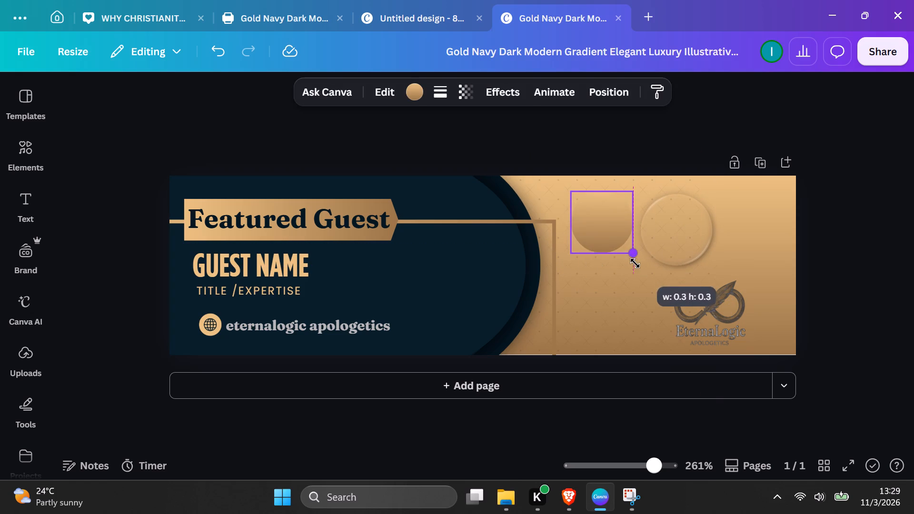
pyautogui.moveTo(635, 263); pyautogui.dragTo(640, 266)
pyautogui.moveTo(640, 266); pyautogui.dragTo(643, 271)
pyautogui.moveTo(689, 242); pyautogui.dragTo(616, 239)
# Move the EternaLogic logo back onto the enlarged badge, shrink it to fit inside the circle, and centre it.
pyautogui.moveTo(702, 301); pyautogui.dragTo(599, 218)
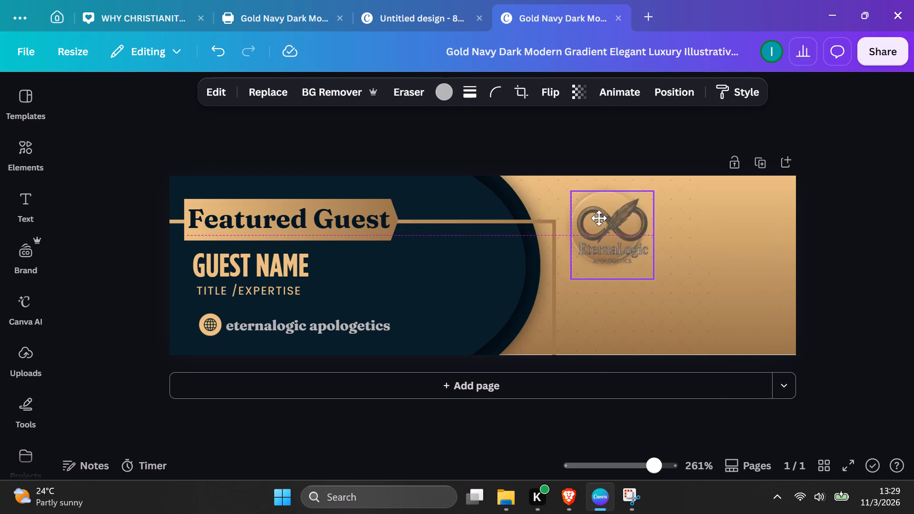
pyautogui.moveTo(599, 218); pyautogui.dragTo(597, 217)
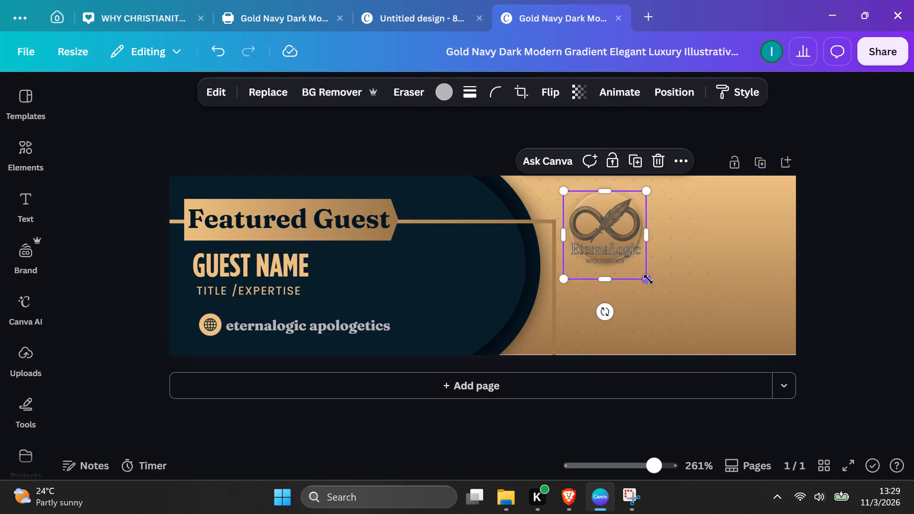
pyautogui.moveTo(647, 278); pyautogui.dragTo(641, 268)
pyautogui.moveTo(611, 237); pyautogui.dragTo(611, 237)
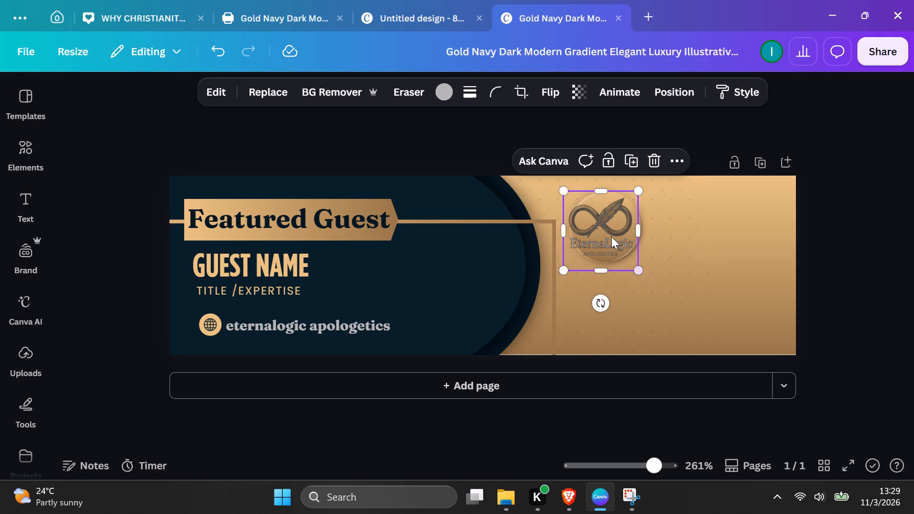
pyautogui.moveTo(611, 237); pyautogui.dragTo(618, 237)
pyautogui.moveTo(648, 270); pyautogui.dragTo(640, 265)
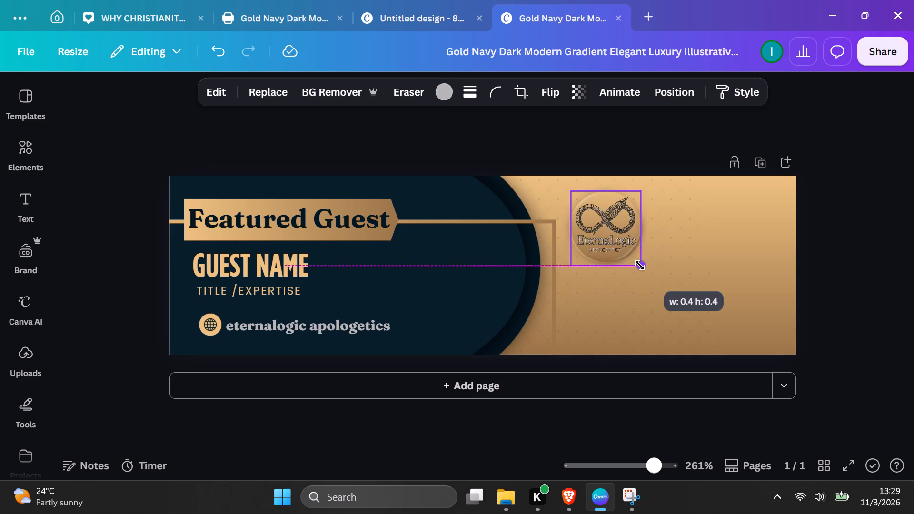
pyautogui.moveTo(640, 265); pyautogui.dragTo(632, 258)
pyautogui.moveTo(609, 231); pyautogui.dragTo(616, 234)
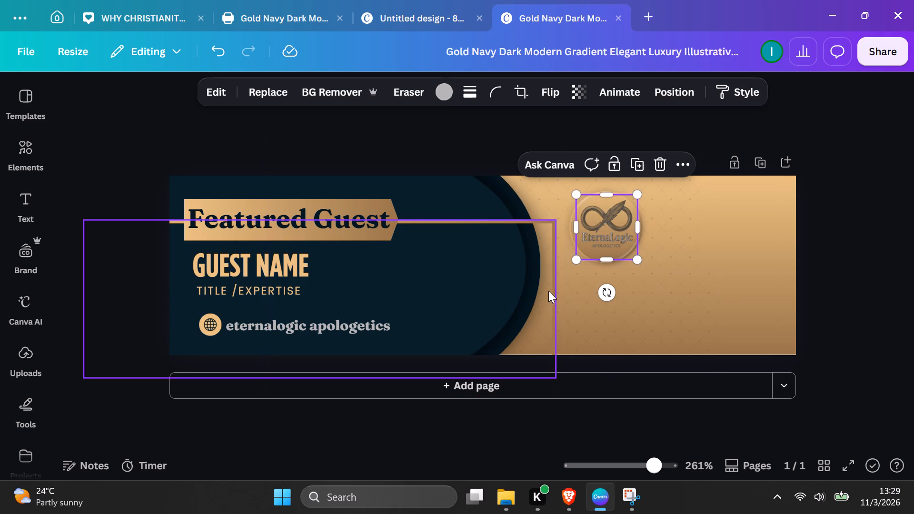
# Move the gold border rectangle back up and right so it frames the guest text and the logo badge.
pyautogui.moveTo(532, 287); pyautogui.dragTo(624, 257)
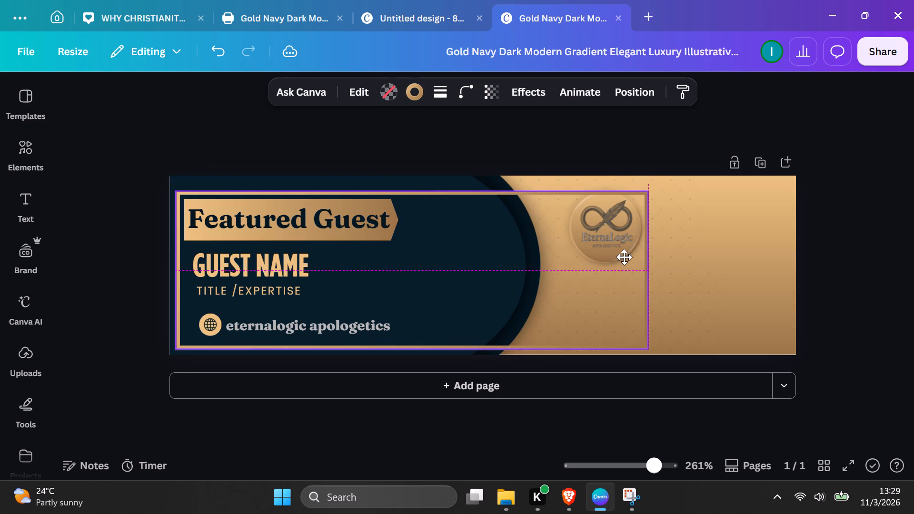
pyautogui.moveTo(624, 257); pyautogui.dragTo(624, 254)
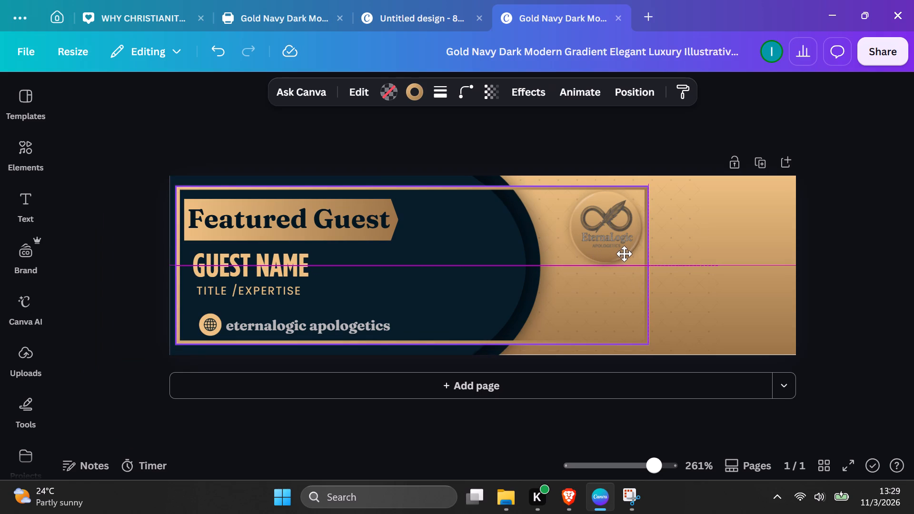
pyautogui.moveTo(624, 254); pyautogui.dragTo(624, 257)
pyautogui.click(852, 270)
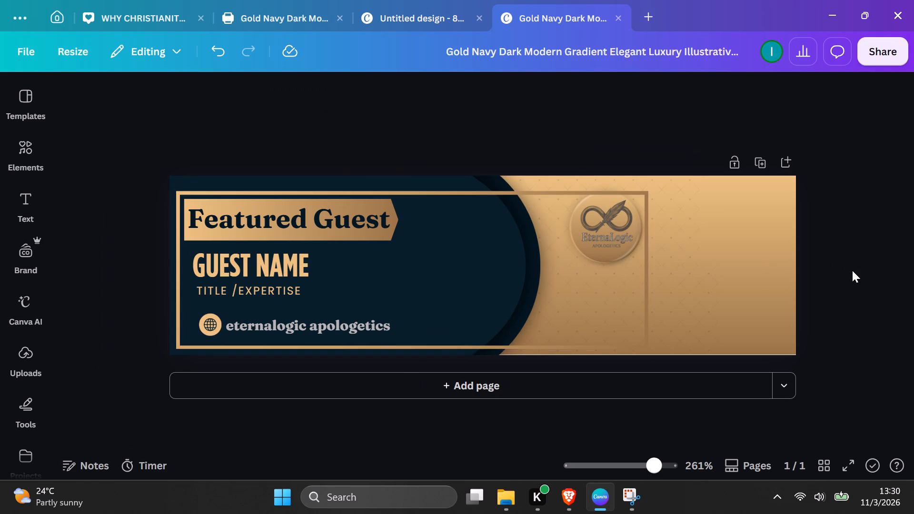
# Enlarge the gold border rectangle to about 2.7 by 0.9, extending past the logo badge, and centre it vertically on the banner.
pyautogui.click(554, 253)
pyautogui.click(414, 188)
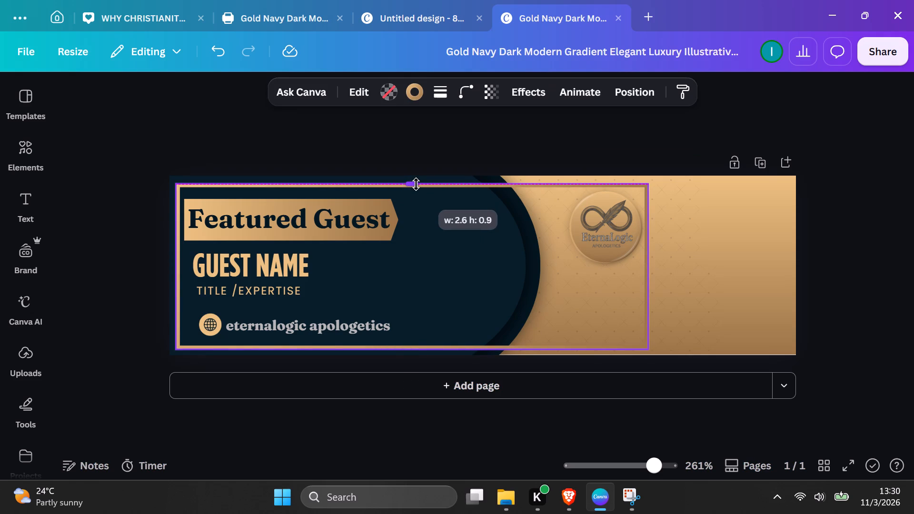
pyautogui.moveTo(645, 271); pyautogui.dragTo(653, 267)
pyautogui.moveTo(654, 189); pyautogui.dragTo(661, 182)
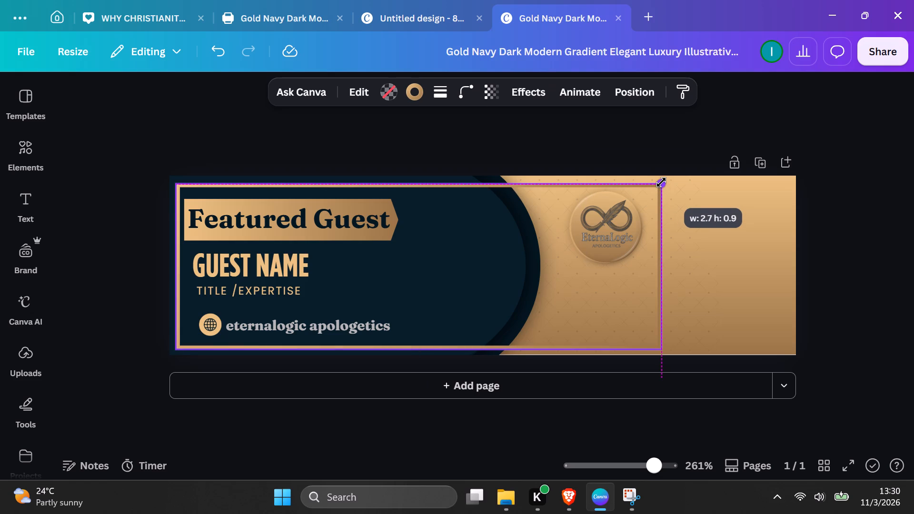
pyautogui.moveTo(661, 182); pyautogui.dragTo(661, 185)
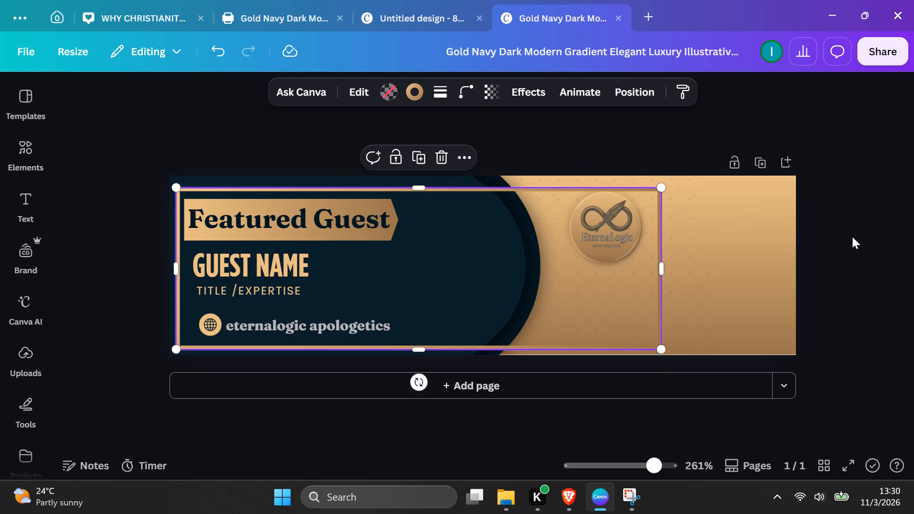
pyautogui.click(852, 237)
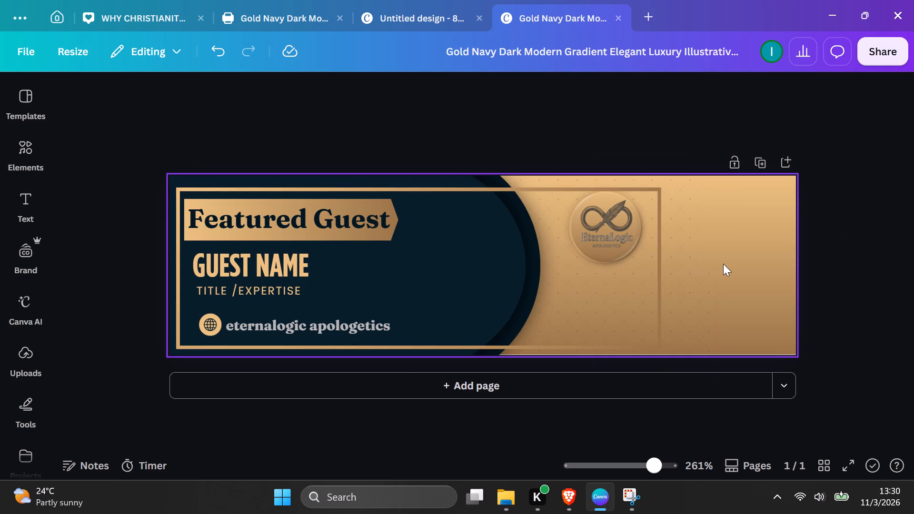
pyautogui.click(596, 232)
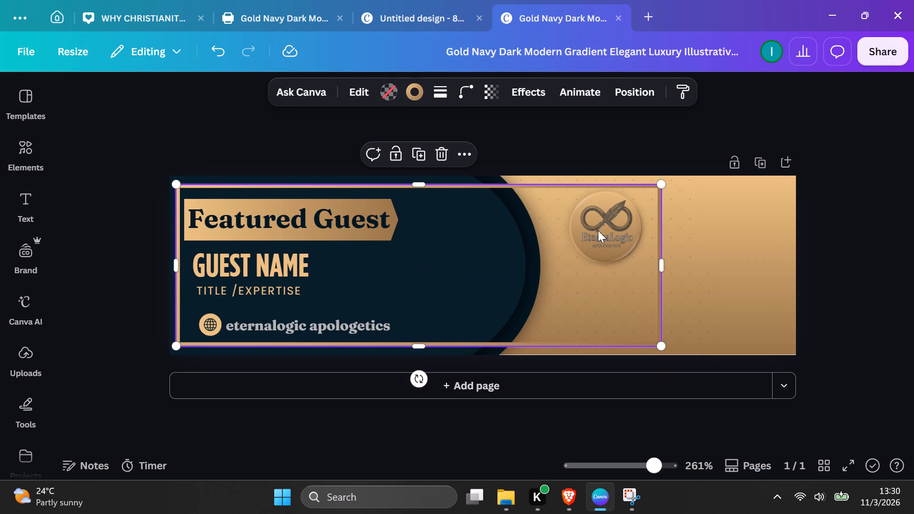
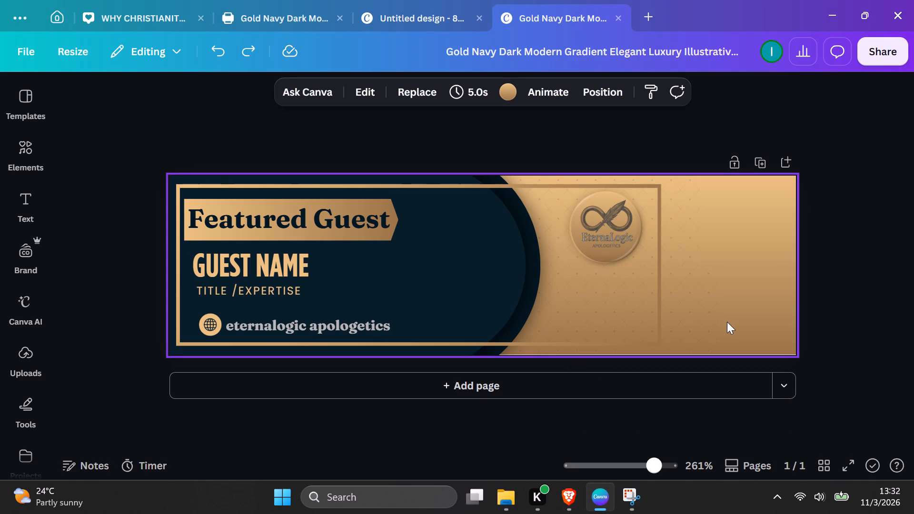
pyautogui.click(837, 309)
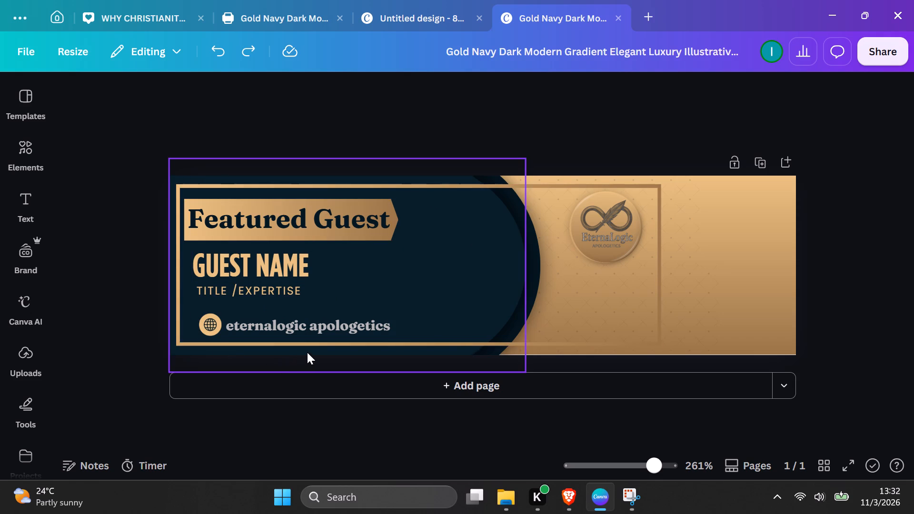
pyautogui.click(471, 344)
pyautogui.click(417, 347)
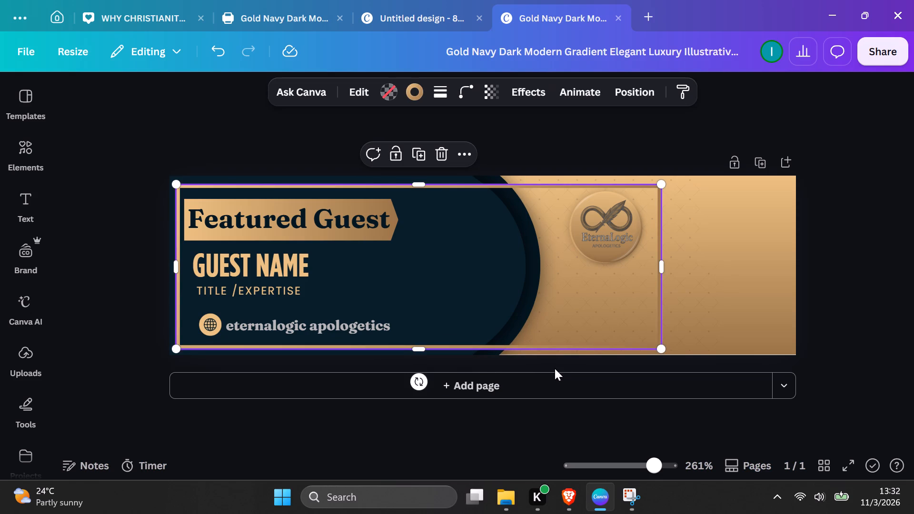
pyautogui.click(854, 287)
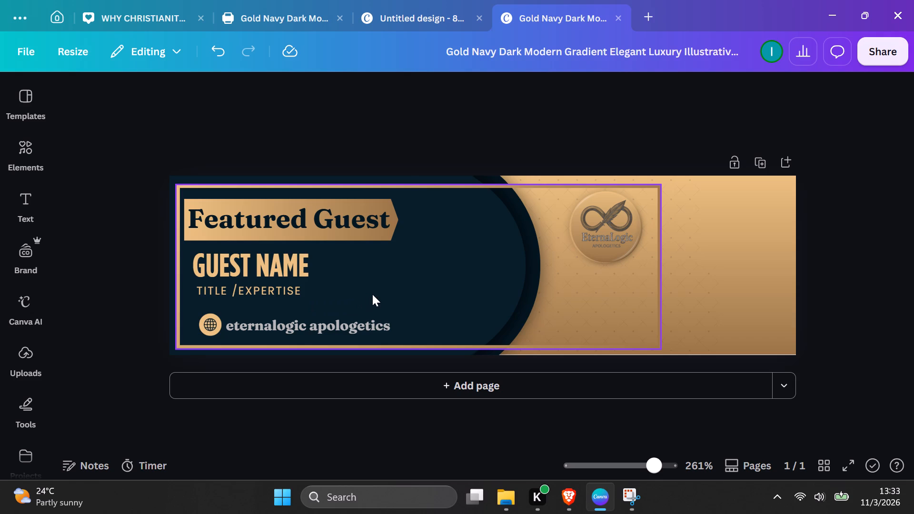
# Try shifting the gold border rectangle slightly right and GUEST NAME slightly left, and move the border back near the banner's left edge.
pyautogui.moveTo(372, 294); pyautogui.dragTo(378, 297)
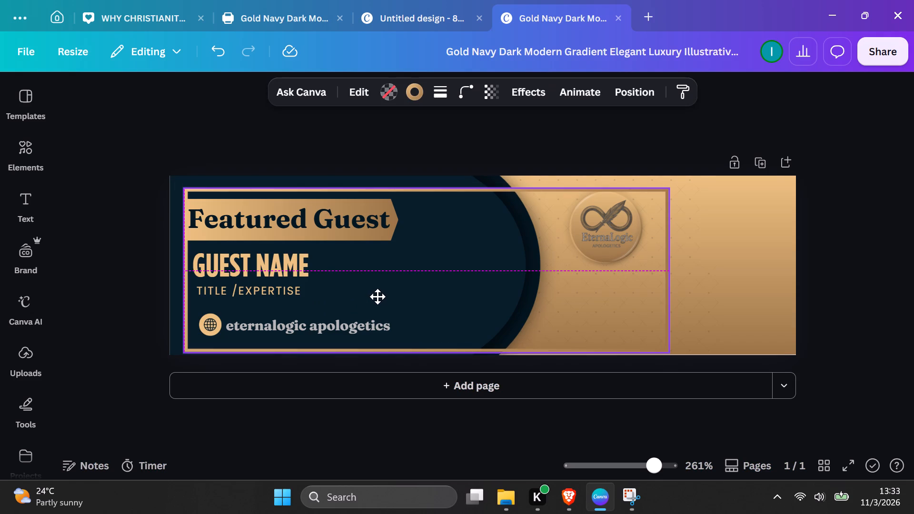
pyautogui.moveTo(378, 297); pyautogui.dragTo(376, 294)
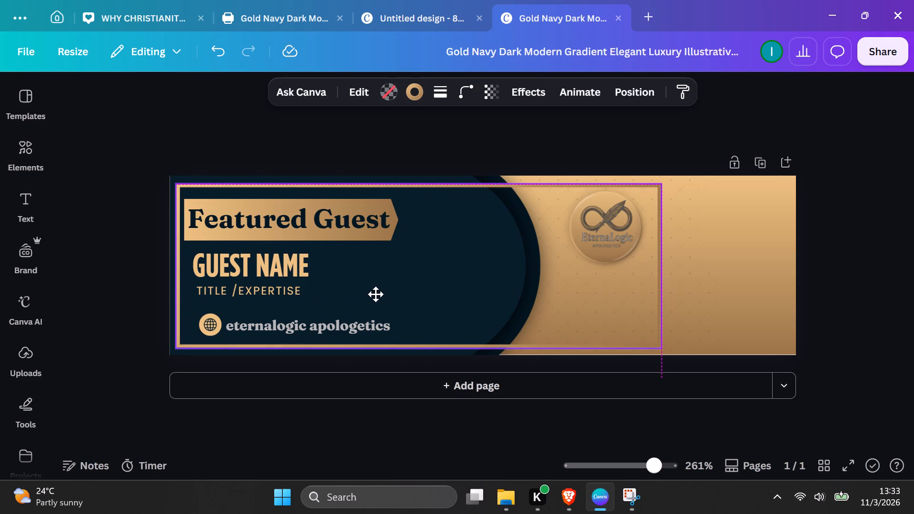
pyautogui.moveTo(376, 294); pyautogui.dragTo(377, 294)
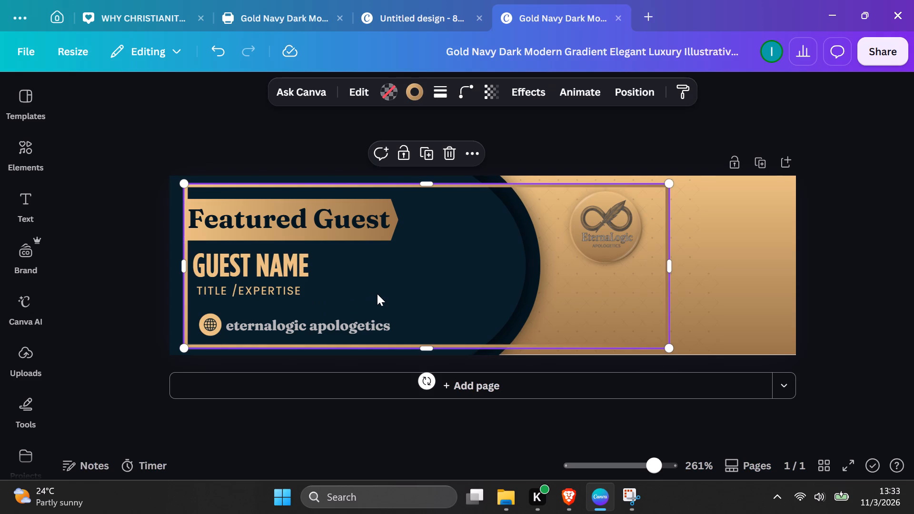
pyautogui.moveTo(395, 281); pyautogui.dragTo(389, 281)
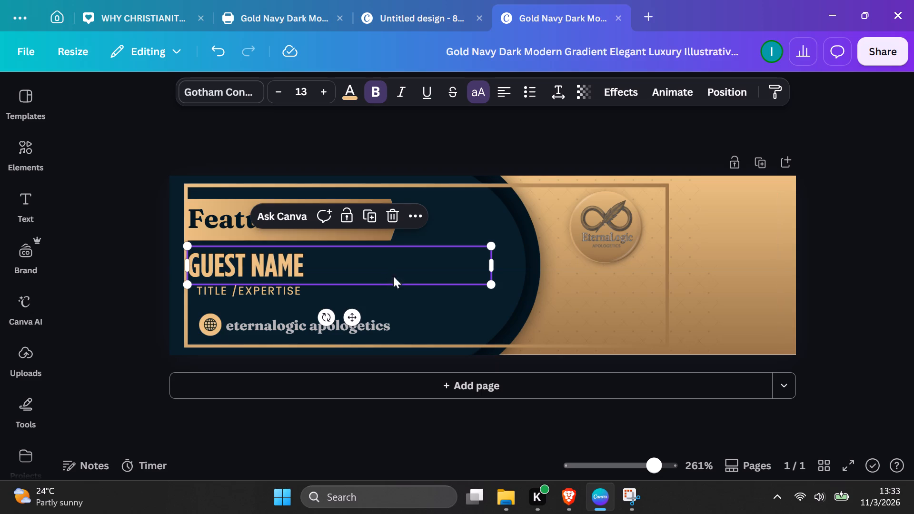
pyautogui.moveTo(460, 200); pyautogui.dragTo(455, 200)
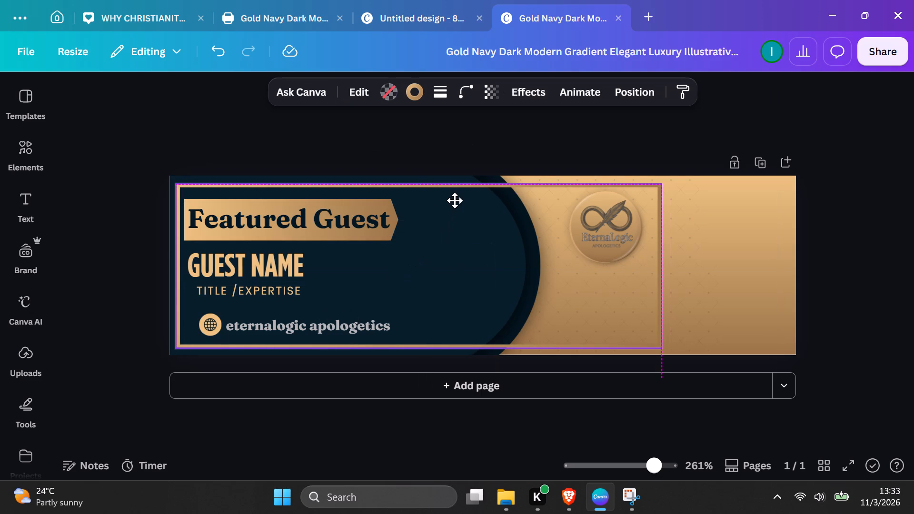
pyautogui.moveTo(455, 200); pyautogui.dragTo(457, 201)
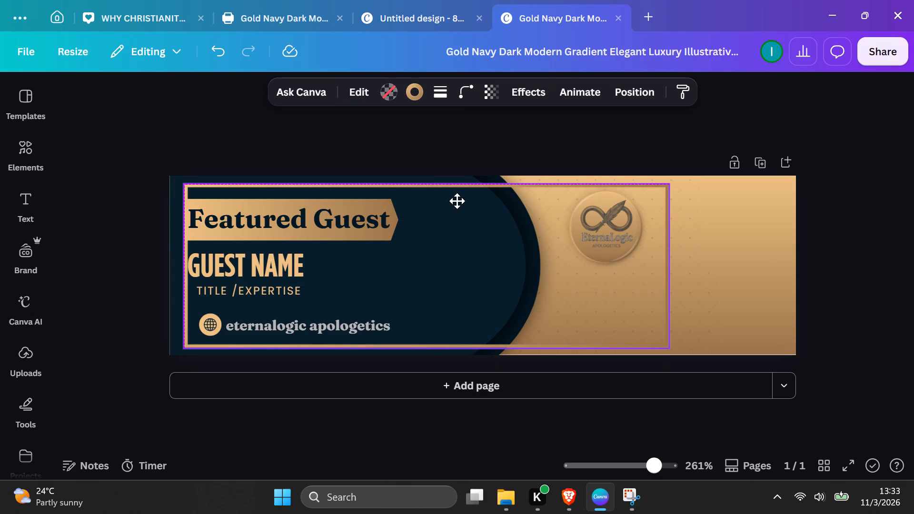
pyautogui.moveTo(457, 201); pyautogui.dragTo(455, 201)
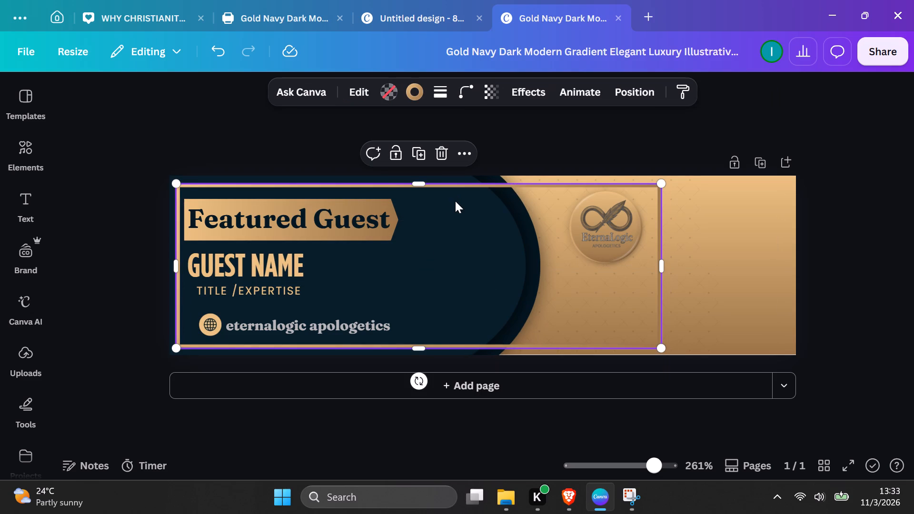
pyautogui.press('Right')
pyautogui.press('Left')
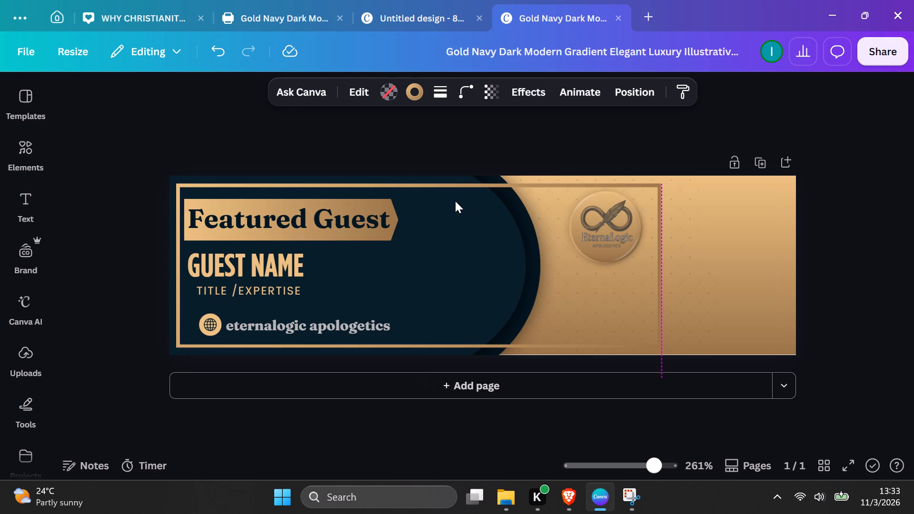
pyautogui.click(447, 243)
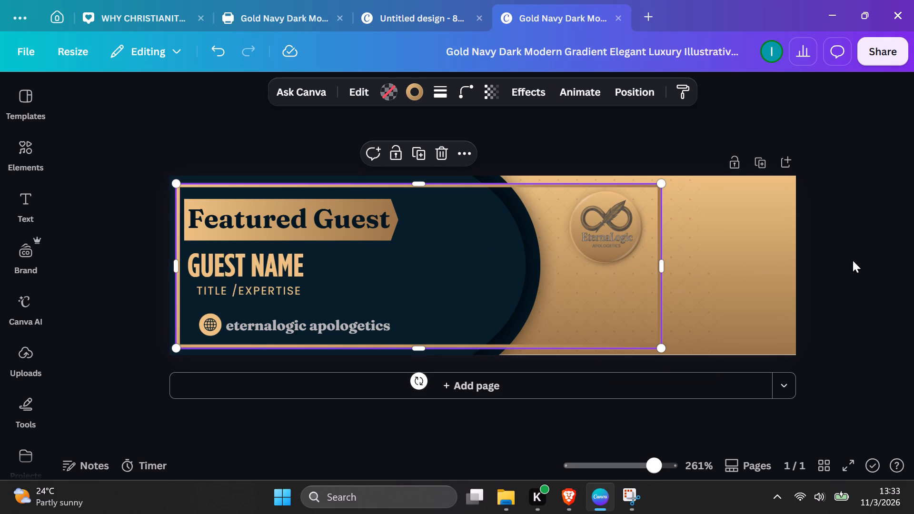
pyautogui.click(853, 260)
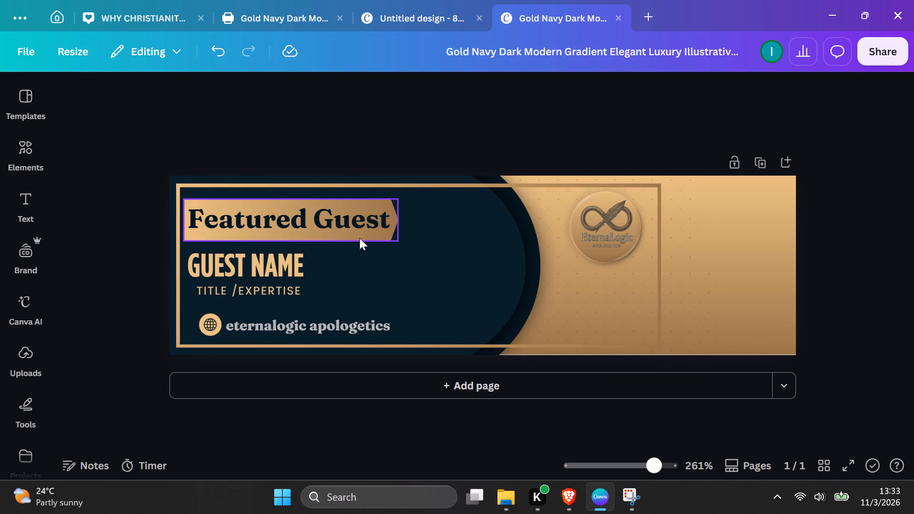
# Move the gold ribbon and its Featured Guest text slightly up and left, close to the border rectangle's upper-left corner.
pyautogui.moveTo(359, 238); pyautogui.dragTo(358, 234)
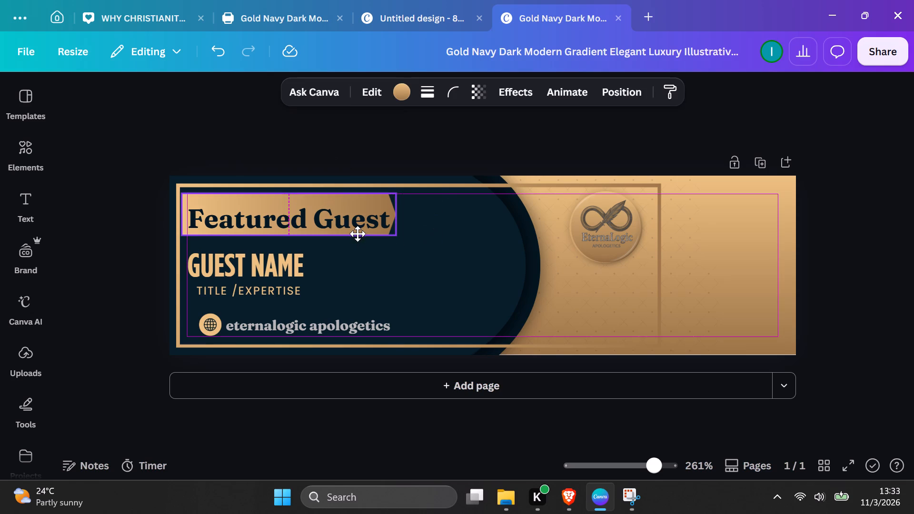
pyautogui.moveTo(358, 234); pyautogui.dragTo(357, 234)
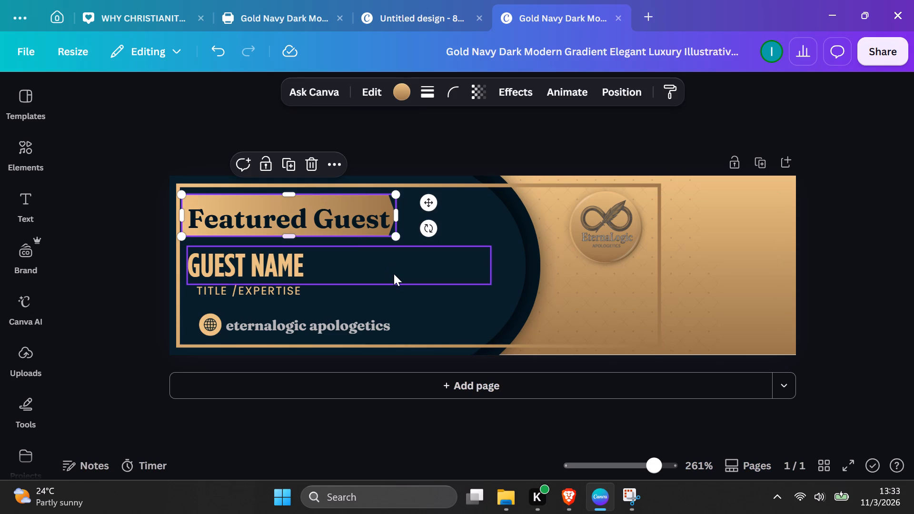
pyautogui.click(335, 224)
pyautogui.click(335, 224)
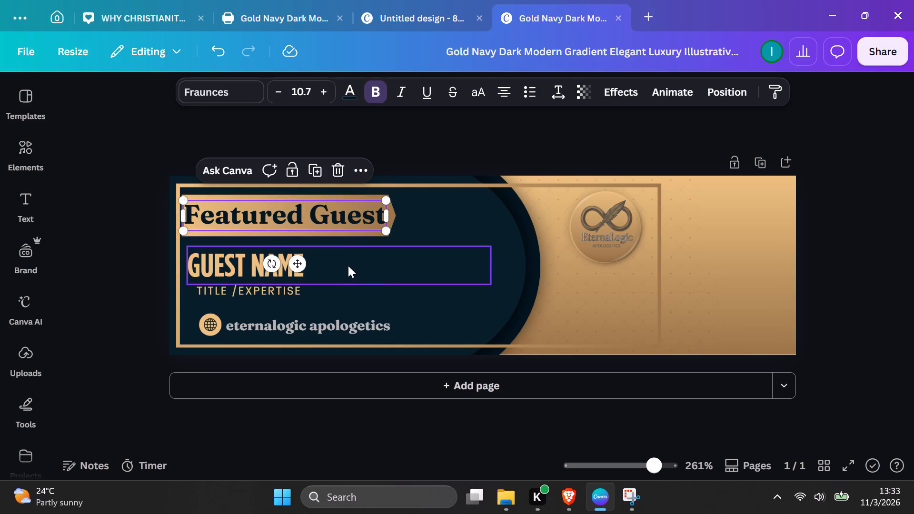
# Move the GUEST NAME and TITLE /EXPERTISE texts left to align with the left edge of the Featured Guest text.
pyautogui.moveTo(348, 266); pyautogui.dragTo(343, 264)
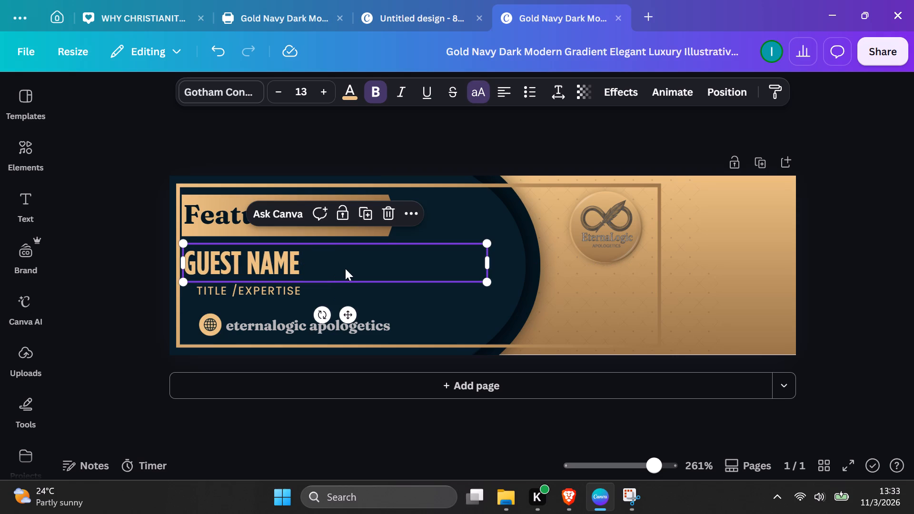
pyautogui.moveTo(313, 289); pyautogui.dragTo(301, 290)
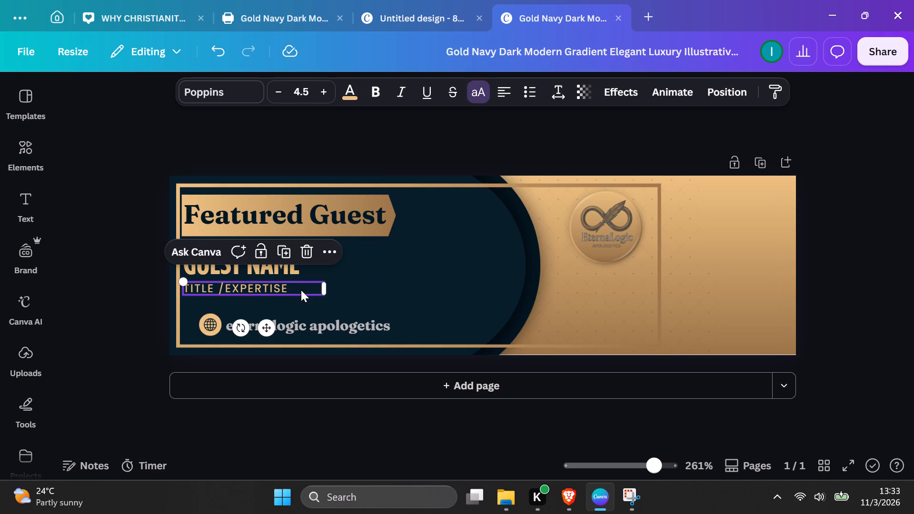
# Shift the globe icon and the eternalogic apologetics text left toward the border, keeping the text level with the icon.
pyautogui.moveTo(214, 327); pyautogui.dragTo(204, 327)
pyautogui.moveTo(283, 319); pyautogui.dragTo(268, 322)
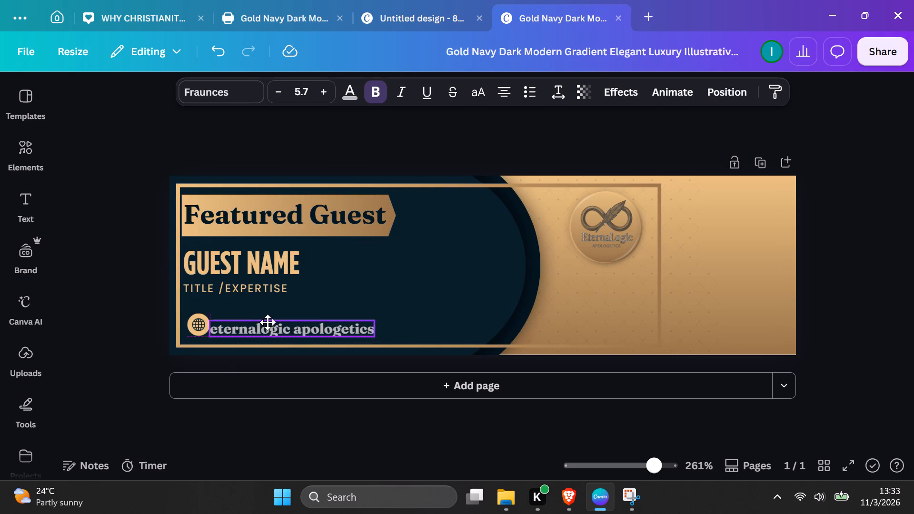
pyautogui.moveTo(268, 322); pyautogui.dragTo(274, 317)
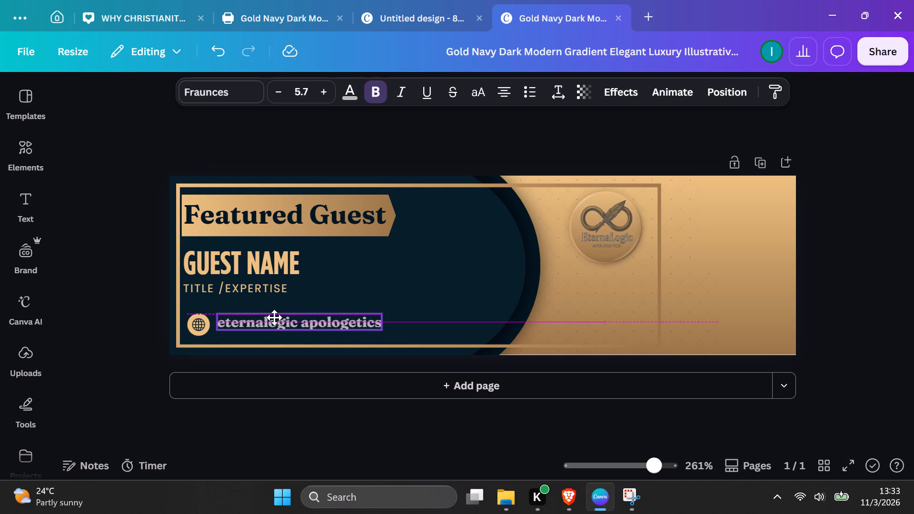
pyautogui.moveTo(274, 317); pyautogui.dragTo(274, 319)
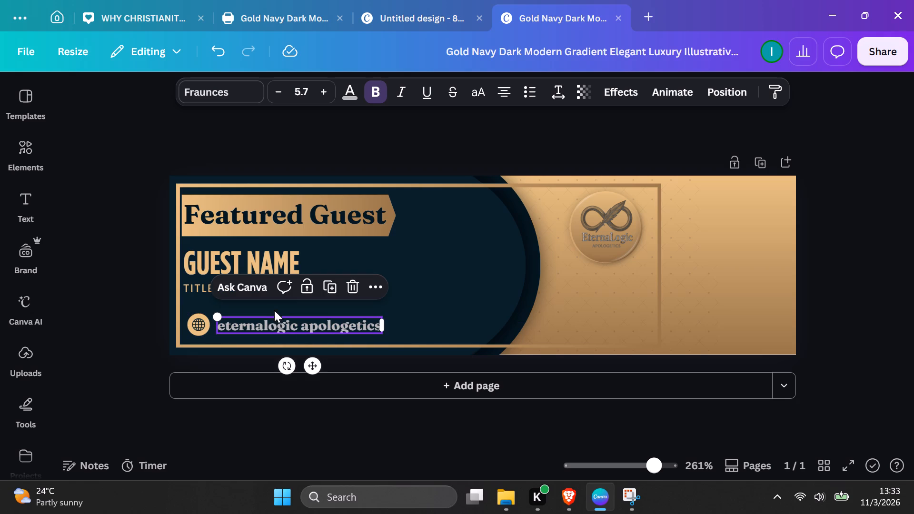
pyautogui.click(468, 281)
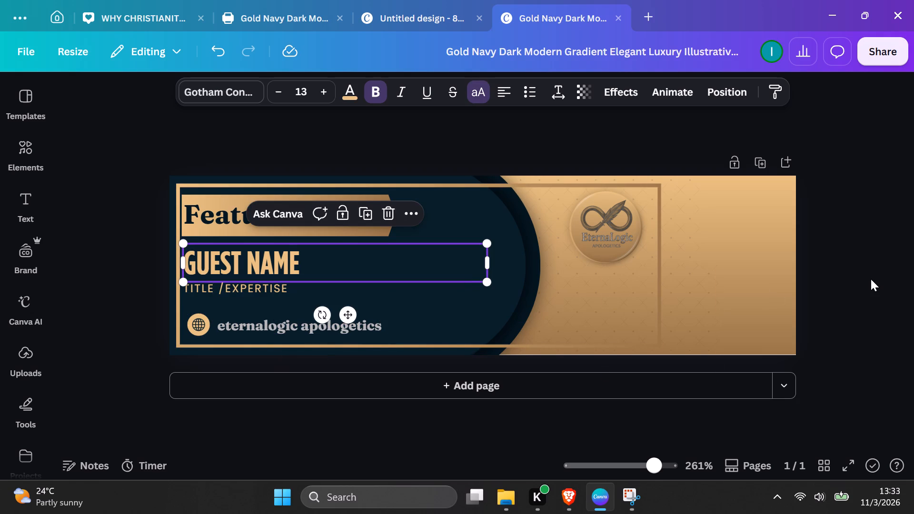
pyautogui.click(871, 279)
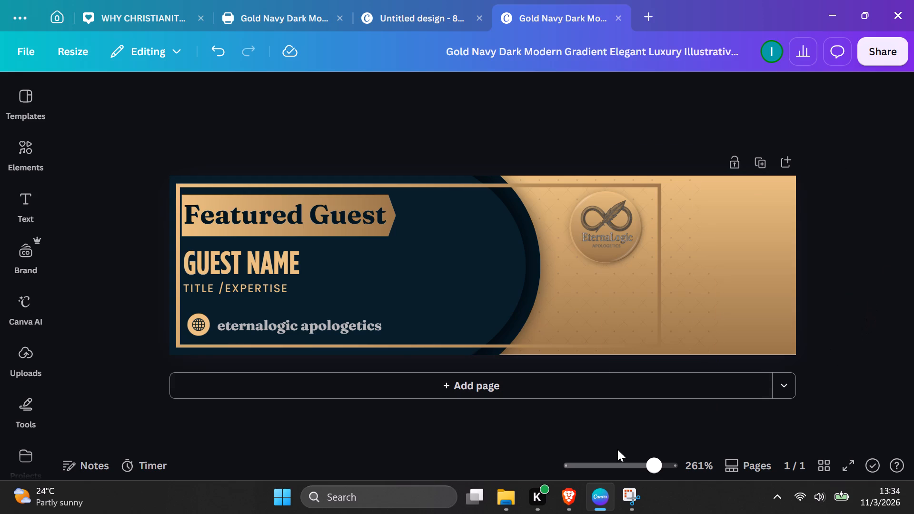
pyautogui.click(562, 503)
pyautogui.scroll(-1, 396, 336)
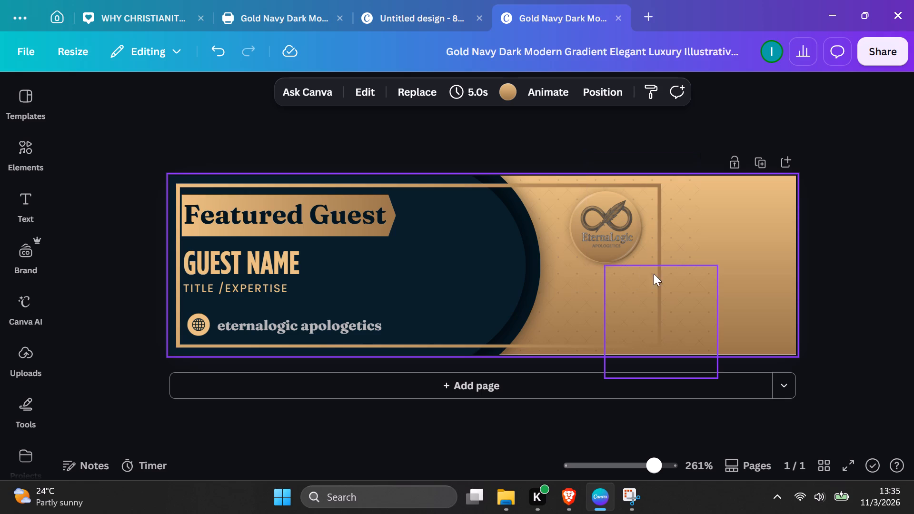
pyautogui.click(511, 271)
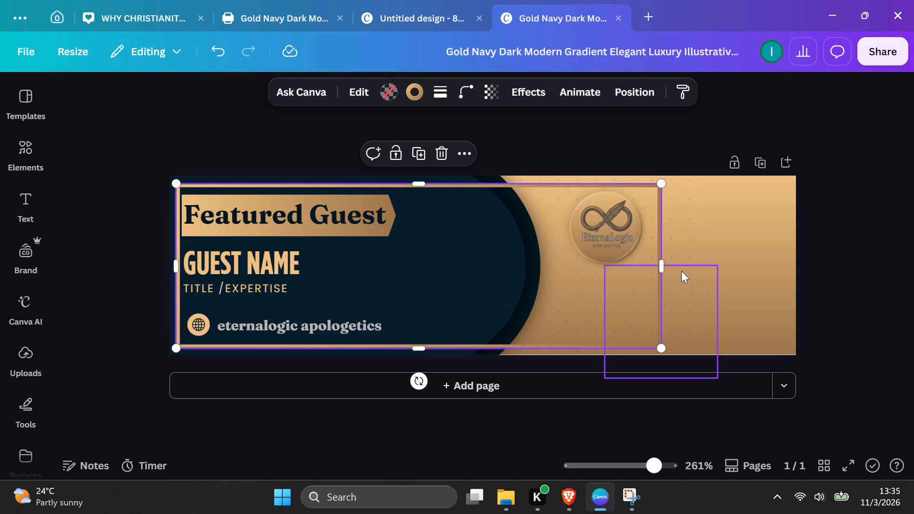
pyautogui.moveTo(661, 268); pyautogui.dragTo(697, 265)
pyautogui.hscroll(1, 688, 265)
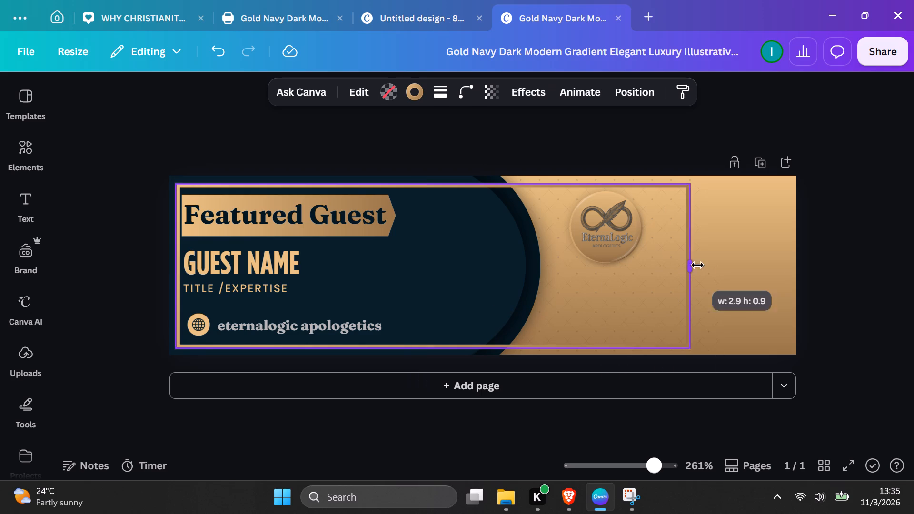
pyautogui.hscroll(1, 697, 265)
pyautogui.moveTo(697, 265); pyautogui.dragTo(787, 263)
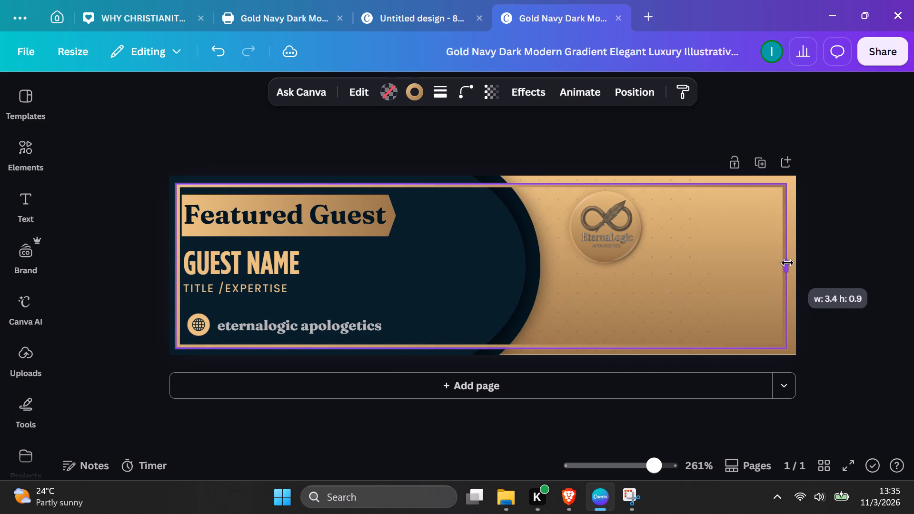
pyautogui.moveTo(787, 263); pyautogui.dragTo(785, 264)
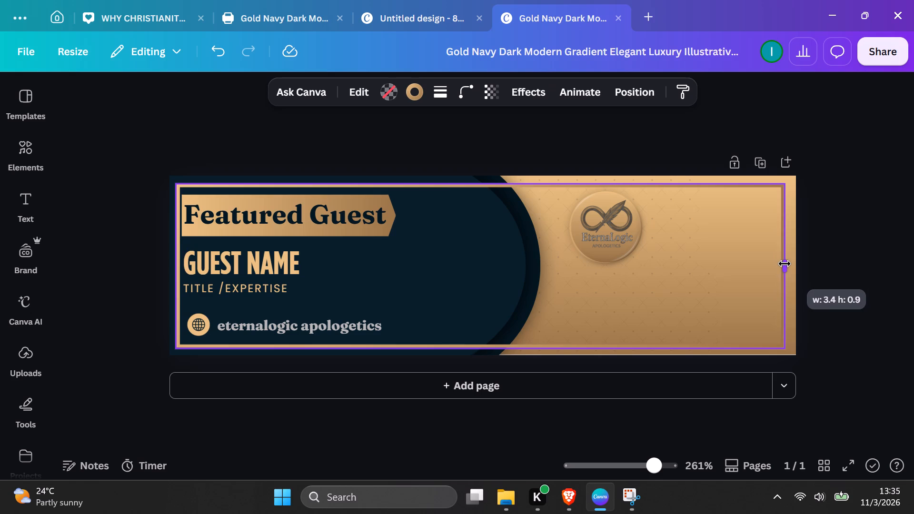
pyautogui.moveTo(785, 264); pyautogui.dragTo(783, 264)
# Move the gold border rectangle up, partly above the banner, with its lower line crossing the top of GUEST NAME.
pyautogui.moveTo(733, 269); pyautogui.dragTo(720, 200)
pyautogui.scroll(-1, 723, 241)
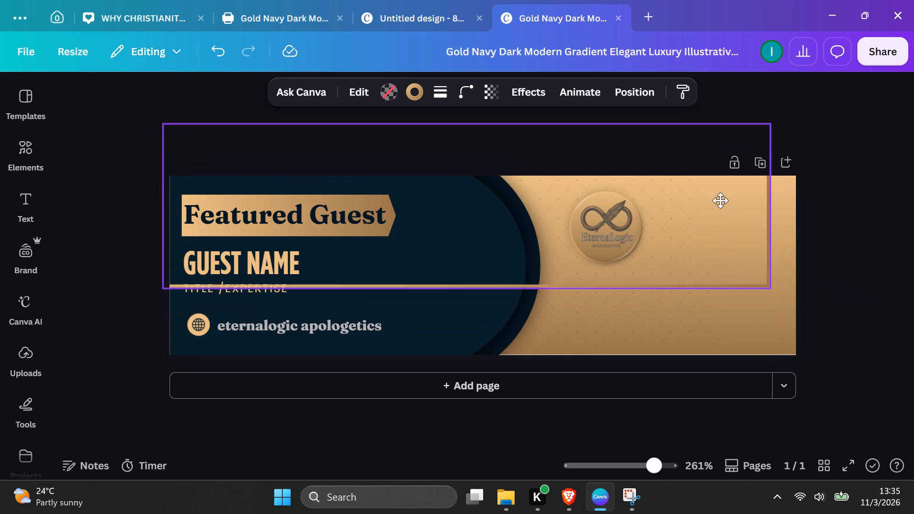
pyautogui.moveTo(720, 200); pyautogui.dragTo(720, 178)
pyautogui.scroll(-1, 720, 200)
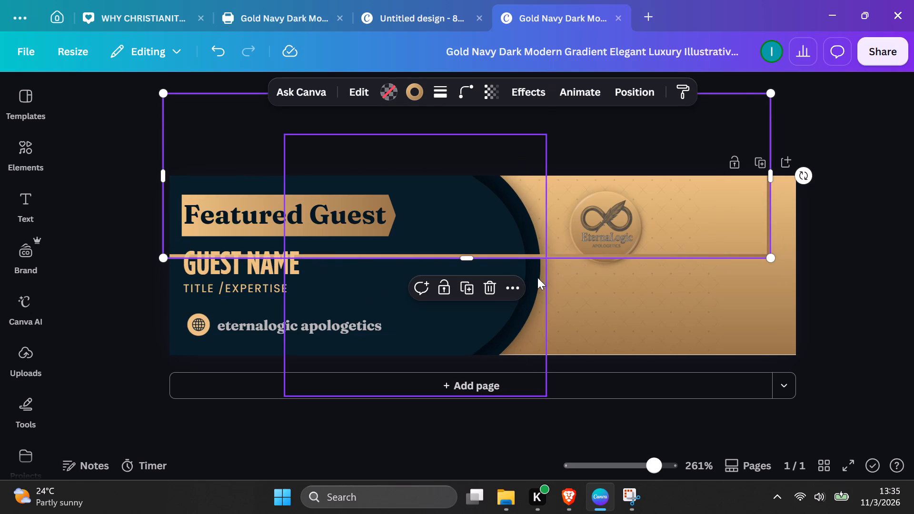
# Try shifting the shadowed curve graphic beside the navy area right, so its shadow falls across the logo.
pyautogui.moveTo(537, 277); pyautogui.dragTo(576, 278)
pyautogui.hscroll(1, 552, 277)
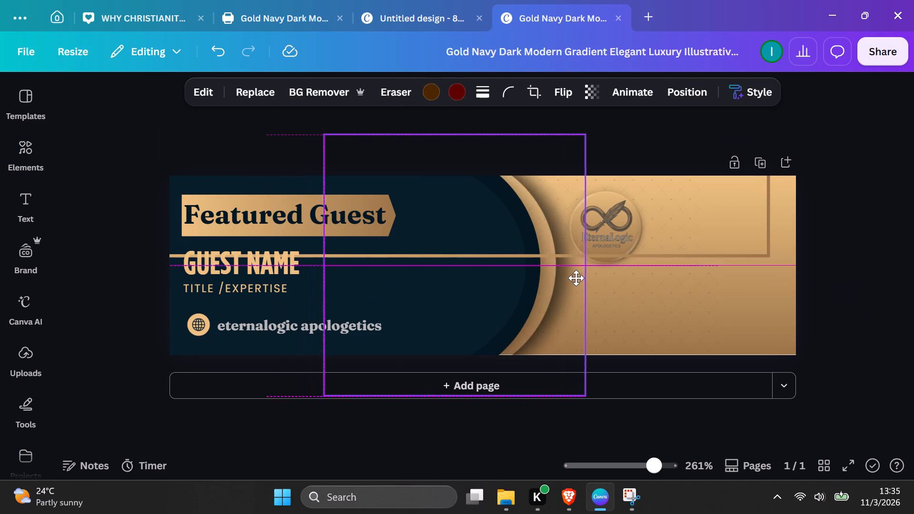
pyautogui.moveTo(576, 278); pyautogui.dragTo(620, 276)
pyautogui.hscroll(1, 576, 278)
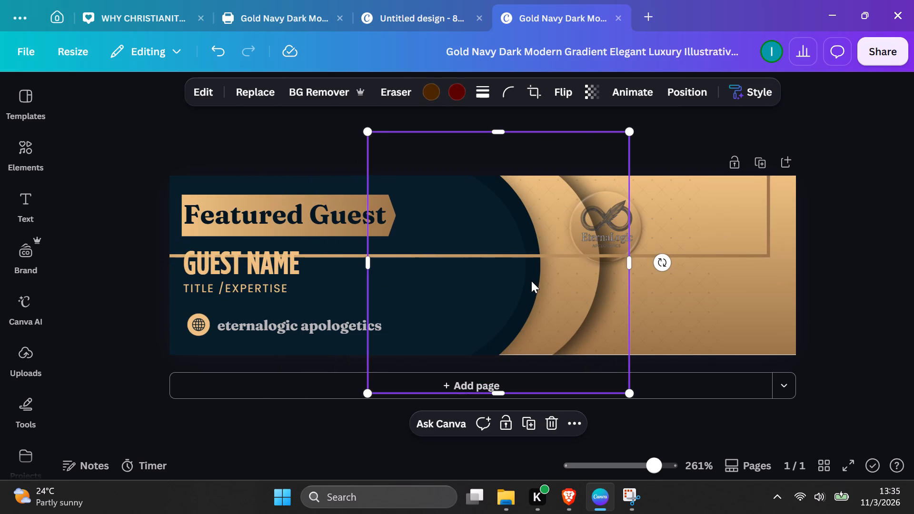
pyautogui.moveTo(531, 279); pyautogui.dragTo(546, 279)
# Move the lighter navy rounded shape left so it extends past the banner's left edge.
pyautogui.click(507, 286)
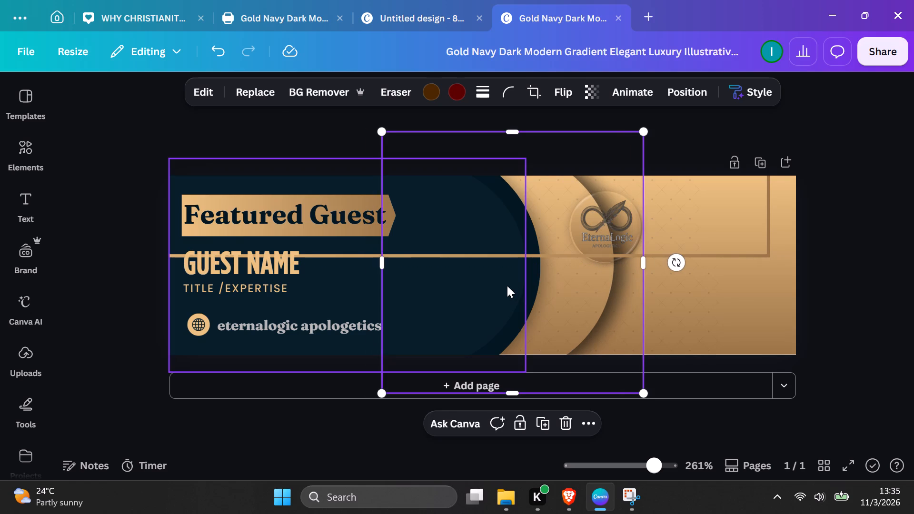
pyautogui.click(507, 286)
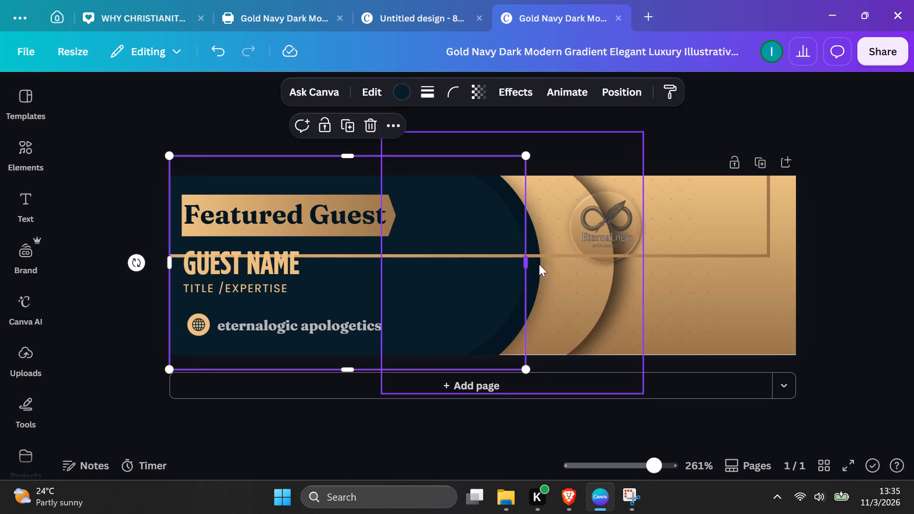
pyautogui.moveTo(497, 288); pyautogui.dragTo(435, 294)
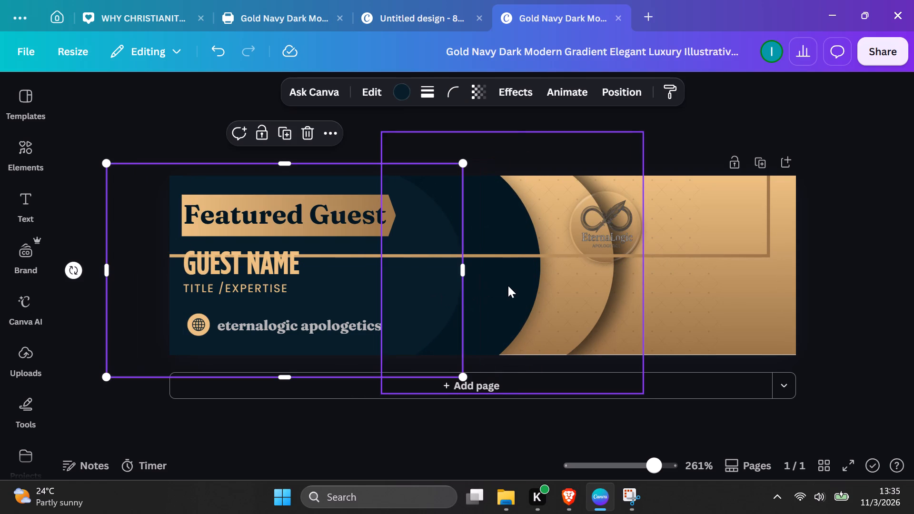
# Stretch the shadowed curve graphic slightly wider on its right side.
pyautogui.click(508, 286)
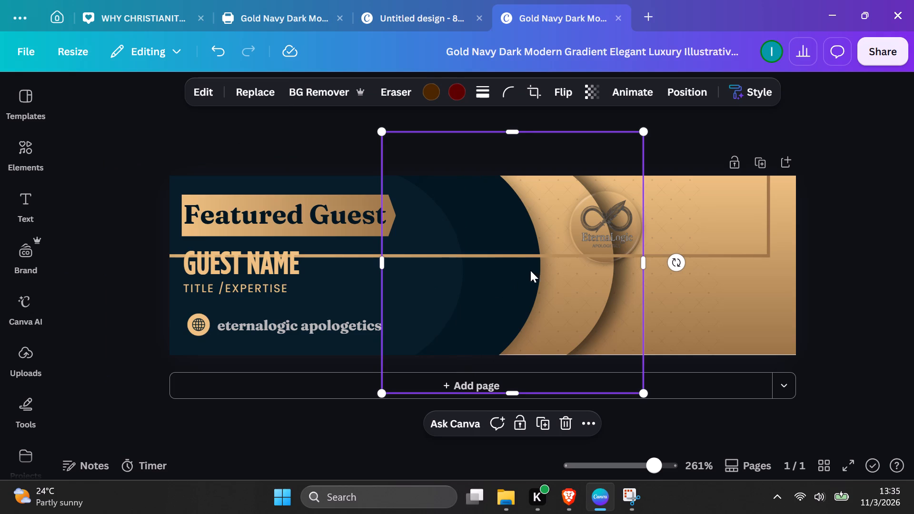
pyautogui.click(527, 273)
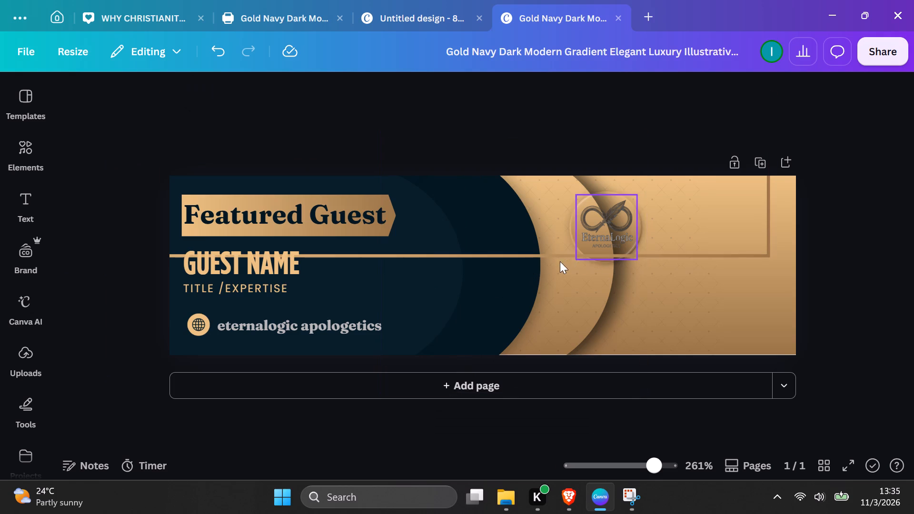
pyautogui.click(514, 287)
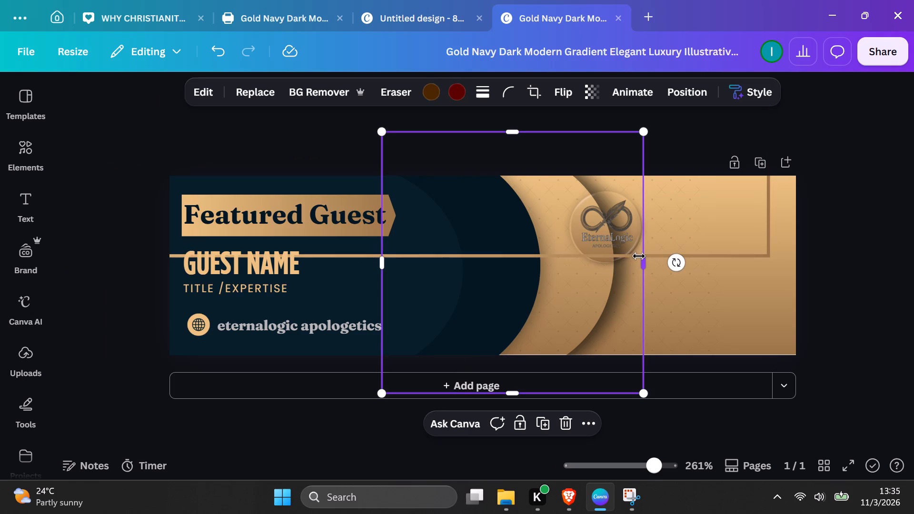
pyautogui.moveTo(642, 261); pyautogui.dragTo(654, 261)
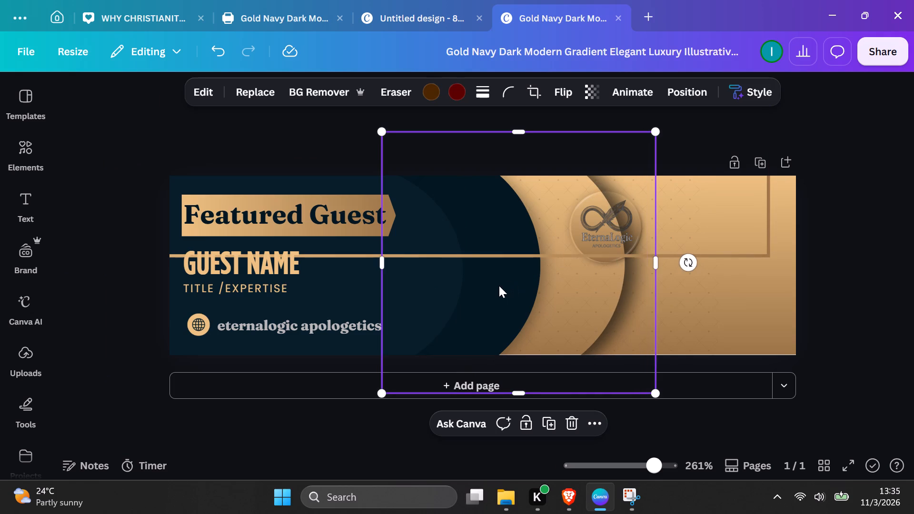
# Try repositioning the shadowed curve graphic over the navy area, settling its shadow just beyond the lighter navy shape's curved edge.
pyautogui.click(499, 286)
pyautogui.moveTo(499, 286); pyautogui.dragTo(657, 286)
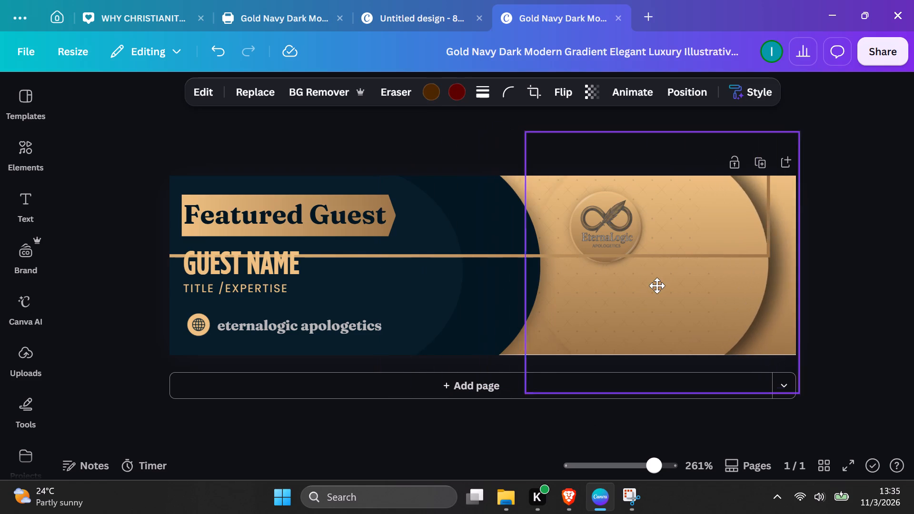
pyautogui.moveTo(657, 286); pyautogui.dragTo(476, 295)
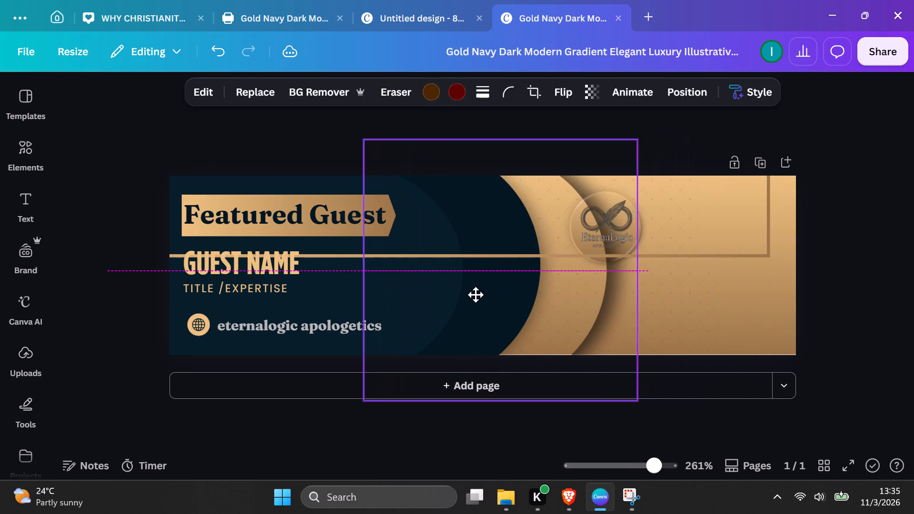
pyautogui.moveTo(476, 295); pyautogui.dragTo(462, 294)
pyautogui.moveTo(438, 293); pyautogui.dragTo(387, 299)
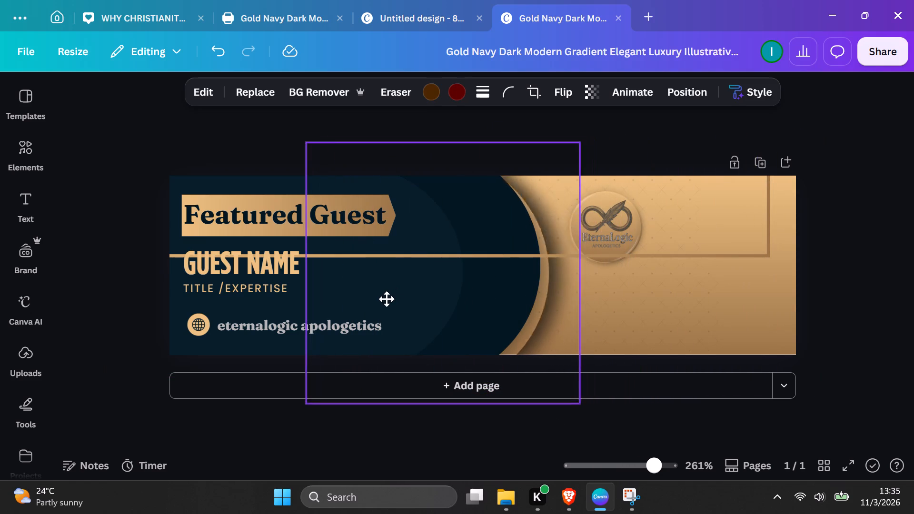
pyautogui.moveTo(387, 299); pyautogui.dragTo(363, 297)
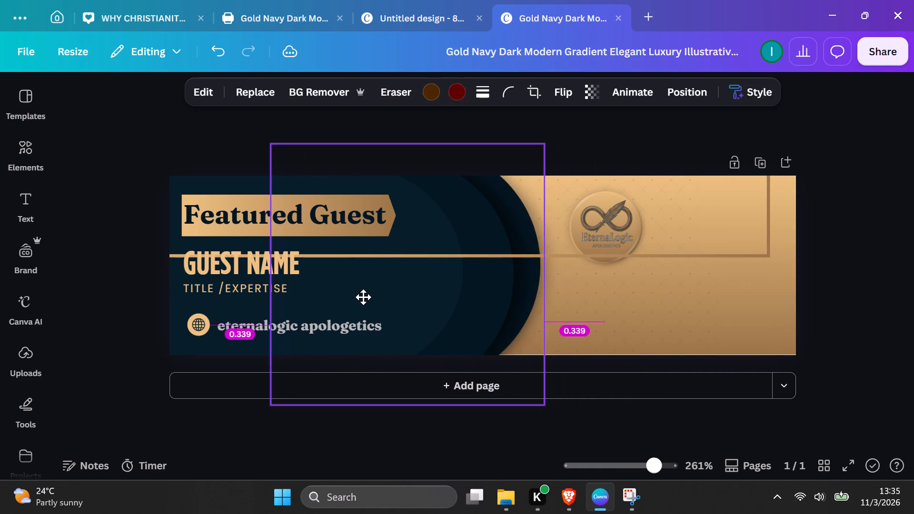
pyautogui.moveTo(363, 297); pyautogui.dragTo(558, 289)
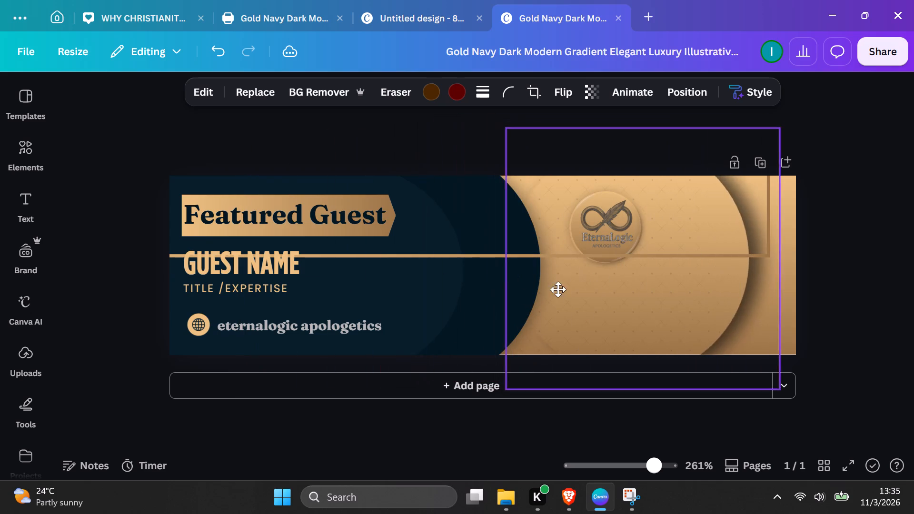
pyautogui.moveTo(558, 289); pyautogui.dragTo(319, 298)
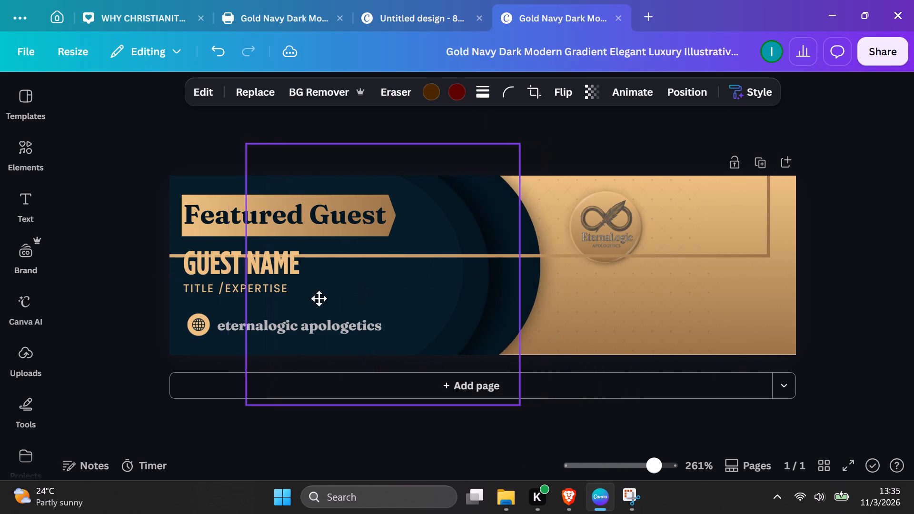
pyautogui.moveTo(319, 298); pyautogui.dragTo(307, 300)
# Shift the dark navy rounded shape right and stretch it to about 2.9 wide, from the banner's left edge to past the logo.
pyautogui.click(516, 297)
pyautogui.moveTo(516, 297); pyautogui.dragTo(554, 294)
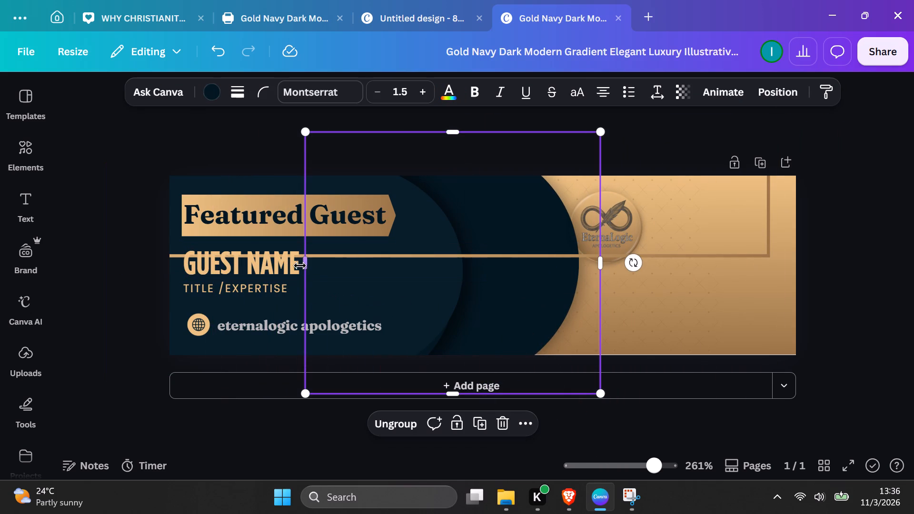
pyautogui.moveTo(300, 266); pyautogui.dragTo(162, 272)
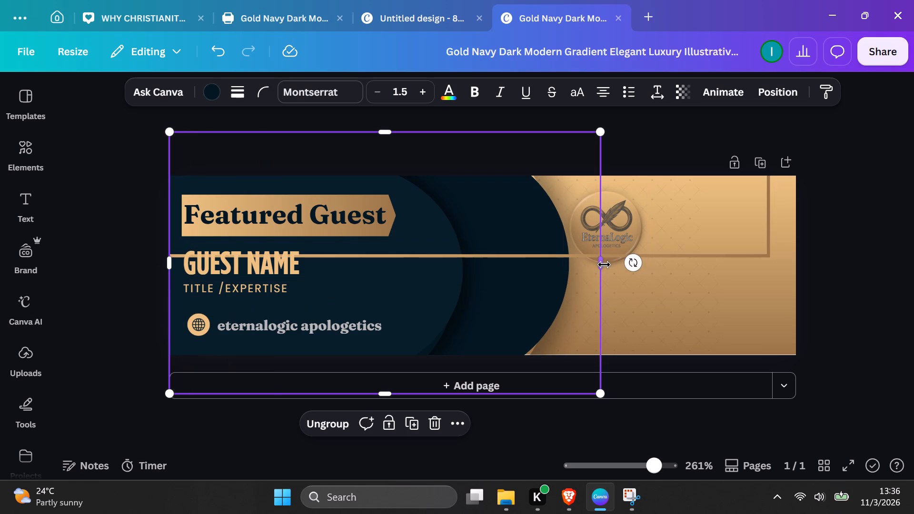
pyautogui.moveTo(601, 265); pyautogui.dragTo(707, 264)
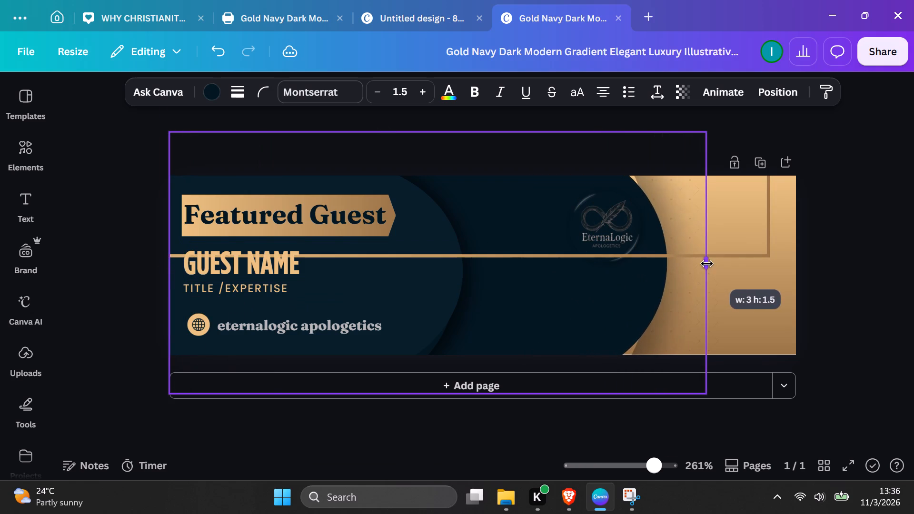
pyautogui.moveTo(707, 264); pyautogui.dragTo(729, 264)
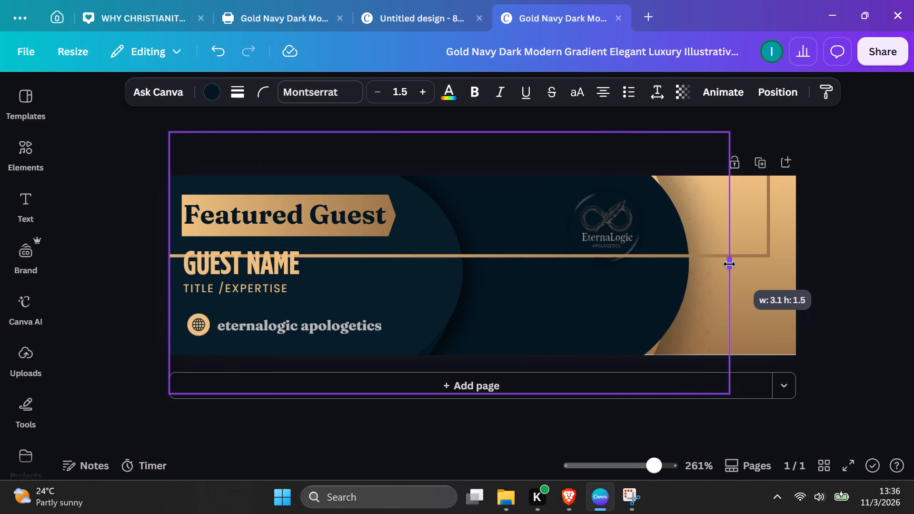
pyautogui.moveTo(729, 264); pyautogui.dragTo(682, 271)
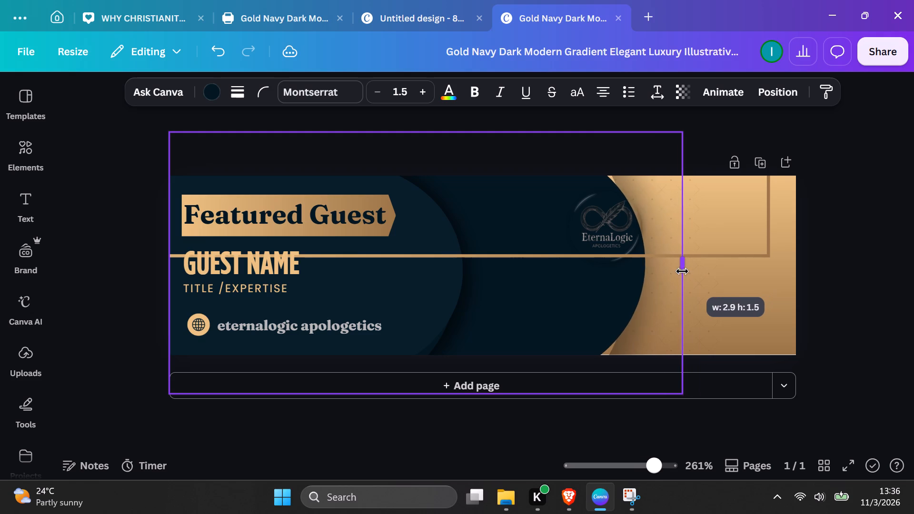
pyautogui.moveTo(682, 271); pyautogui.dragTo(680, 272)
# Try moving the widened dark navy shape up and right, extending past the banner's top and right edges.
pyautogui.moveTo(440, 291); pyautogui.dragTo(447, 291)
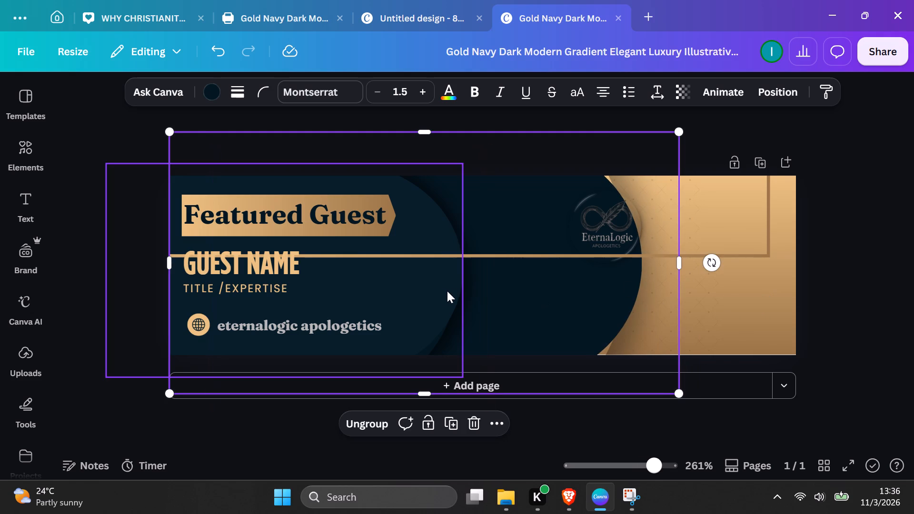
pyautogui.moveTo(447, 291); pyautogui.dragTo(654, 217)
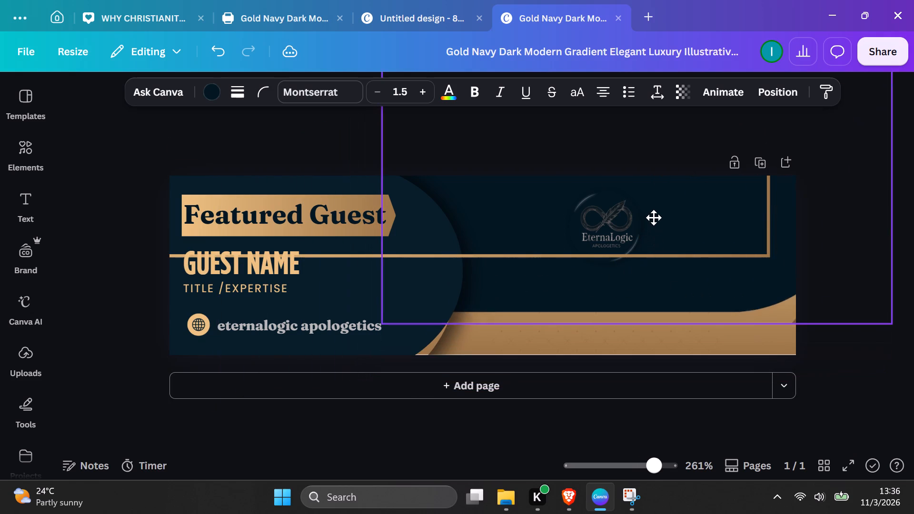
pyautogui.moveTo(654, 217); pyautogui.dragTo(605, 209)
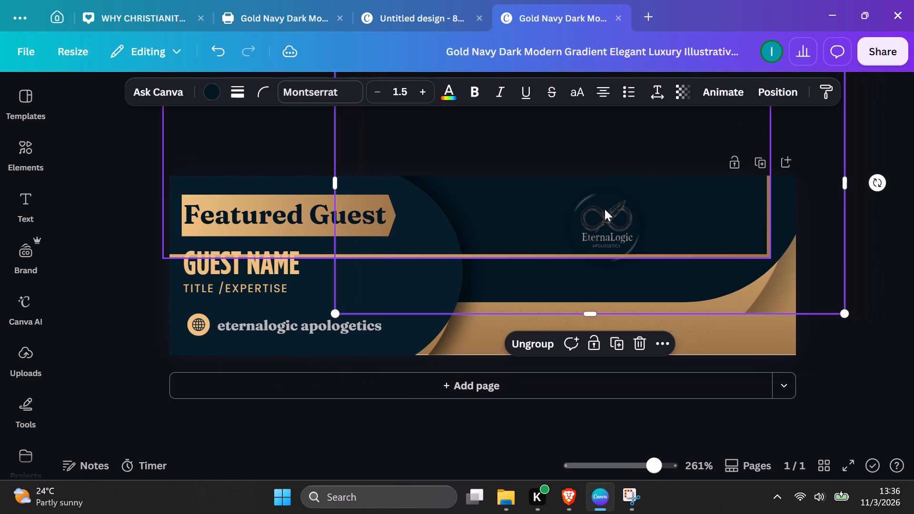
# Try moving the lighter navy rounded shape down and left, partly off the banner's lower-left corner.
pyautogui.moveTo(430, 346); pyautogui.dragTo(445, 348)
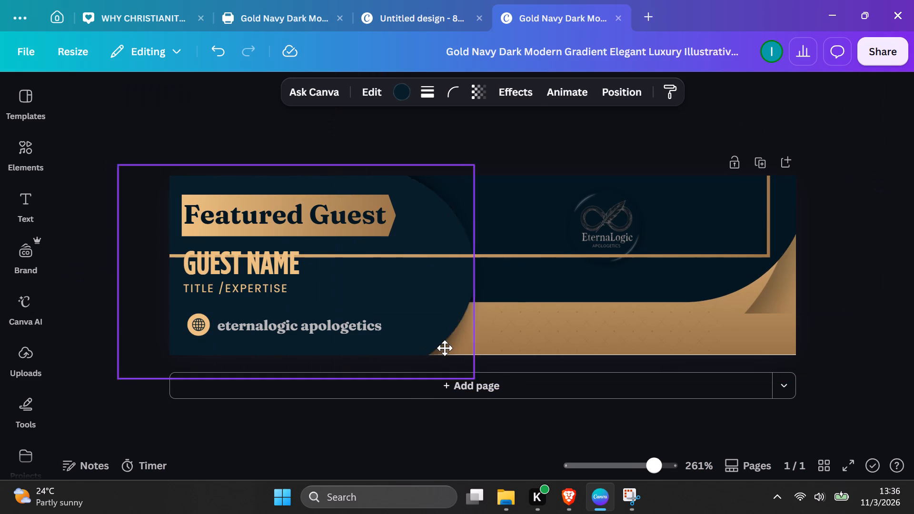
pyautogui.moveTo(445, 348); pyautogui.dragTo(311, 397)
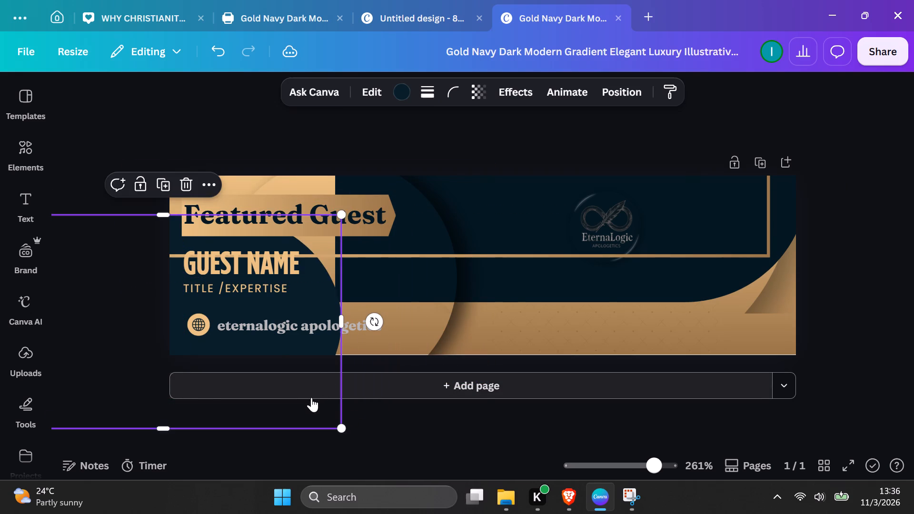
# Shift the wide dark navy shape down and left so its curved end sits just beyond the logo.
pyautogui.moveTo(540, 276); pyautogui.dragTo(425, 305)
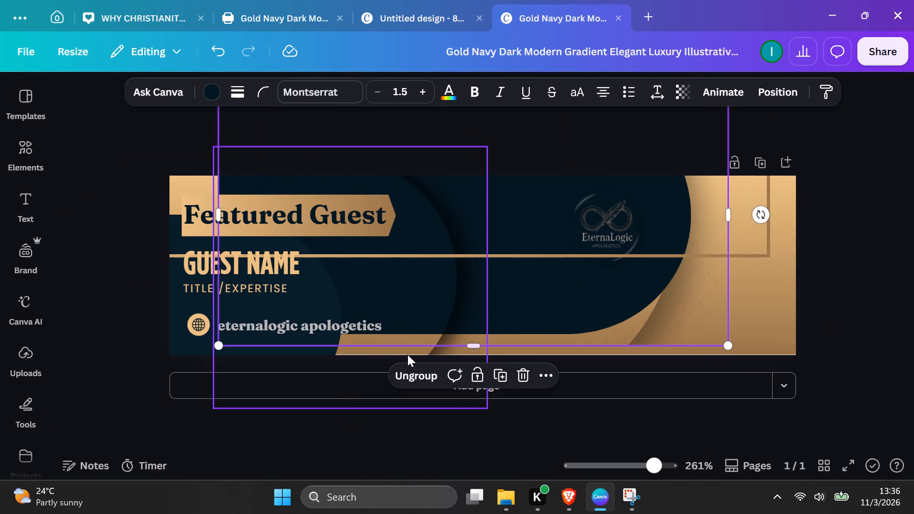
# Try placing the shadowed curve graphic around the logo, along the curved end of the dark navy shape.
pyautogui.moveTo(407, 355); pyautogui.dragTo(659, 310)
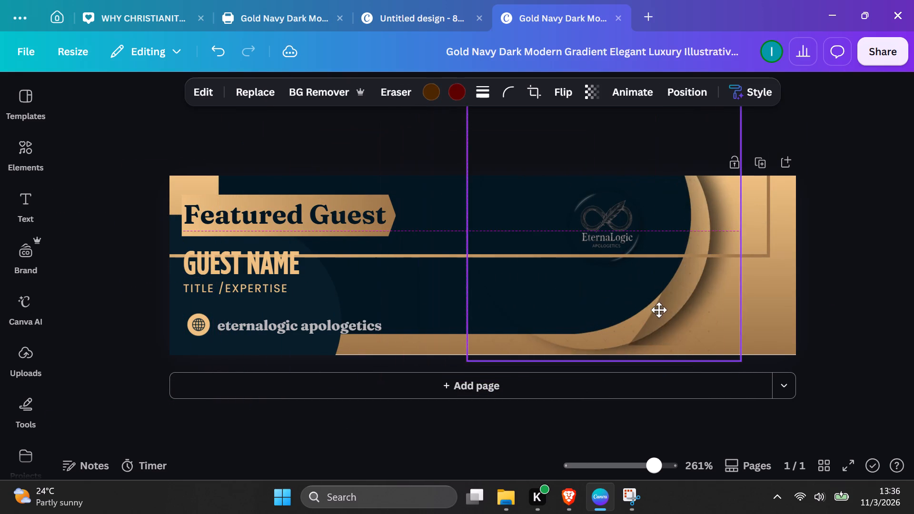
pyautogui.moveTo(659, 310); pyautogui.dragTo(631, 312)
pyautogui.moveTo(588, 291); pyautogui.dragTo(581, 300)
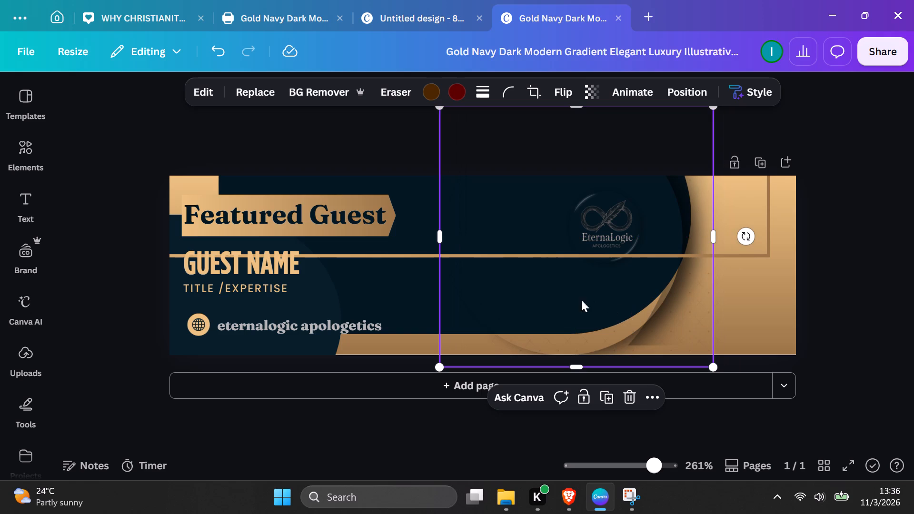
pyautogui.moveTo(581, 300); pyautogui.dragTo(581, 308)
# Move the wide dark navy shape down and left so it fills the banner's left side and curves through the logo.
pyautogui.click(501, 296)
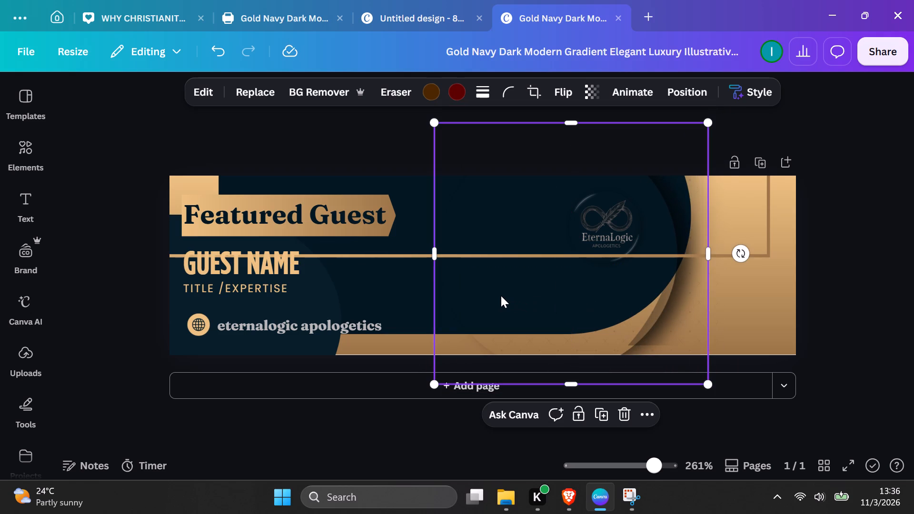
pyautogui.click(381, 297)
pyautogui.moveTo(381, 297); pyautogui.dragTo(357, 321)
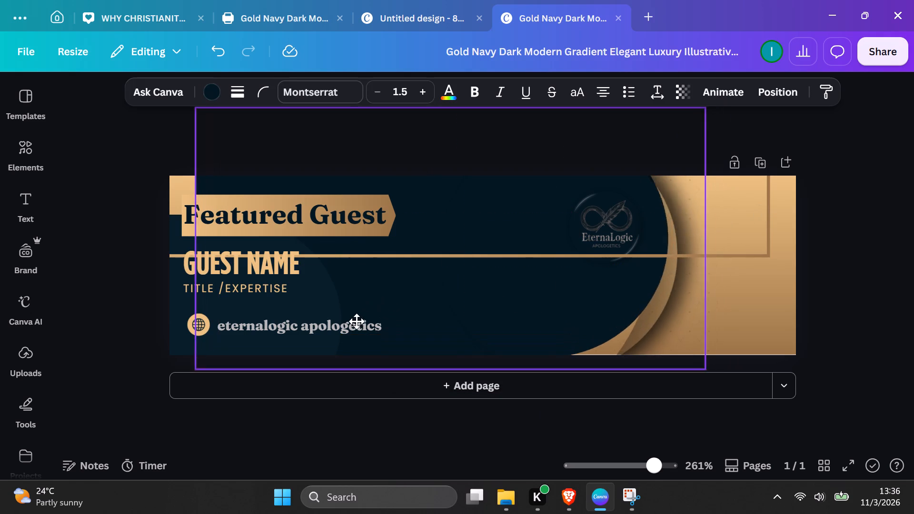
pyautogui.moveTo(357, 321); pyautogui.dragTo(326, 337)
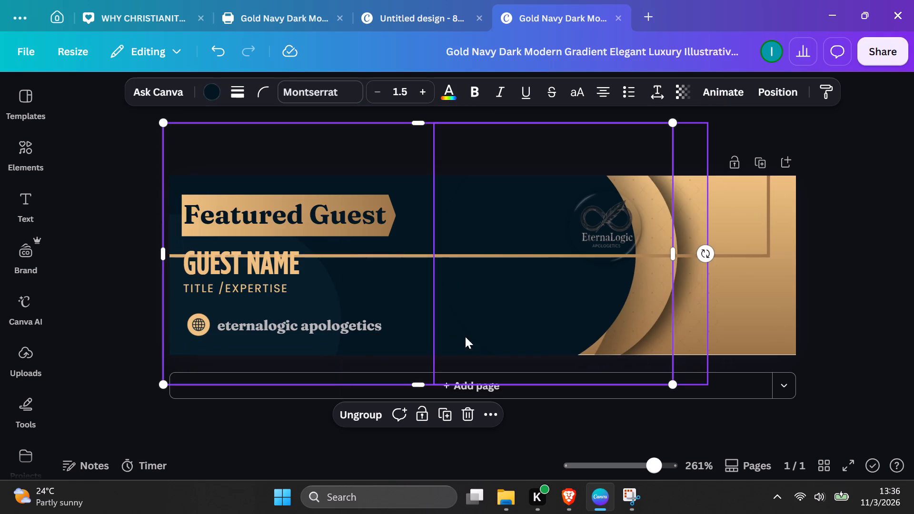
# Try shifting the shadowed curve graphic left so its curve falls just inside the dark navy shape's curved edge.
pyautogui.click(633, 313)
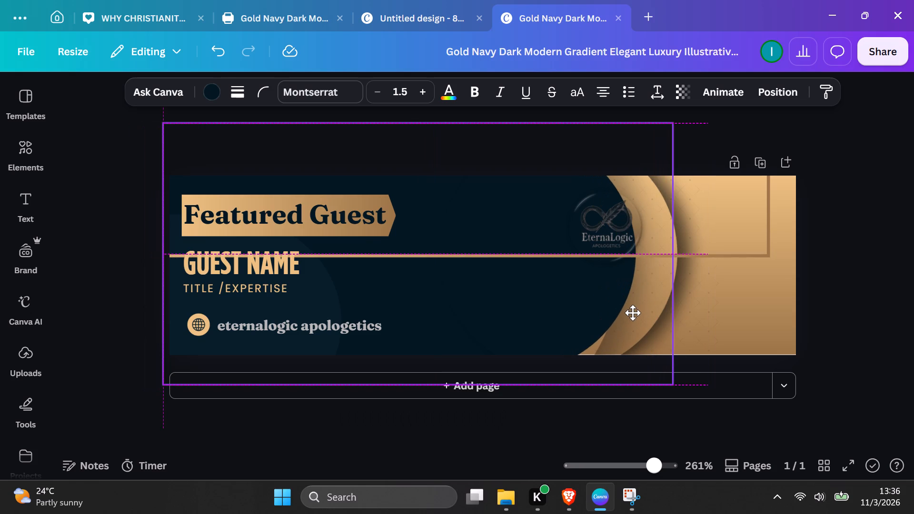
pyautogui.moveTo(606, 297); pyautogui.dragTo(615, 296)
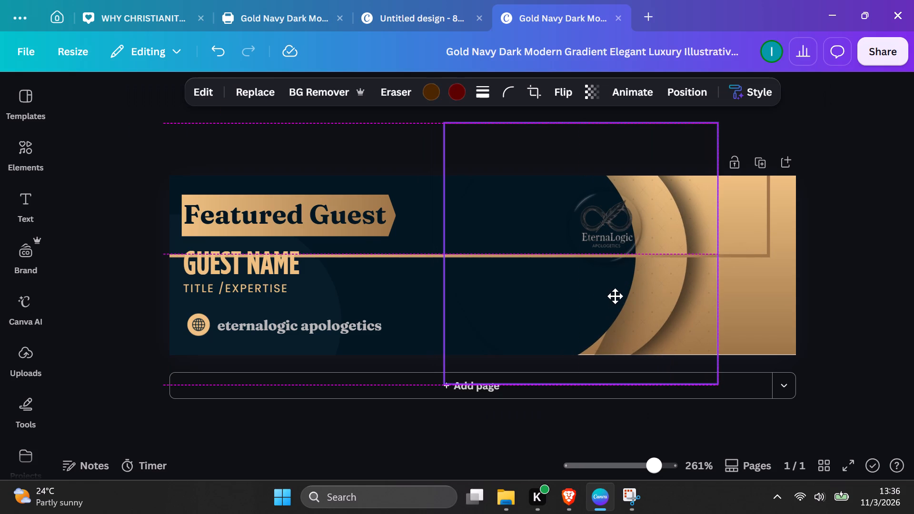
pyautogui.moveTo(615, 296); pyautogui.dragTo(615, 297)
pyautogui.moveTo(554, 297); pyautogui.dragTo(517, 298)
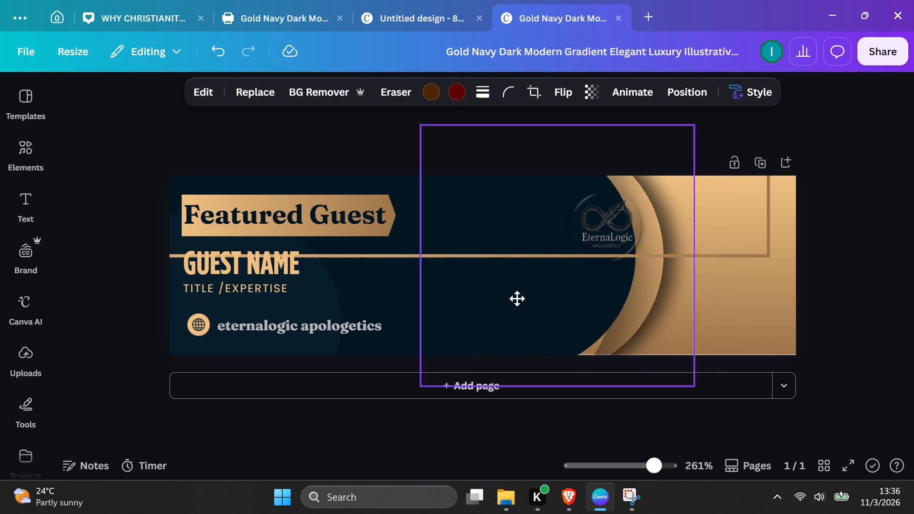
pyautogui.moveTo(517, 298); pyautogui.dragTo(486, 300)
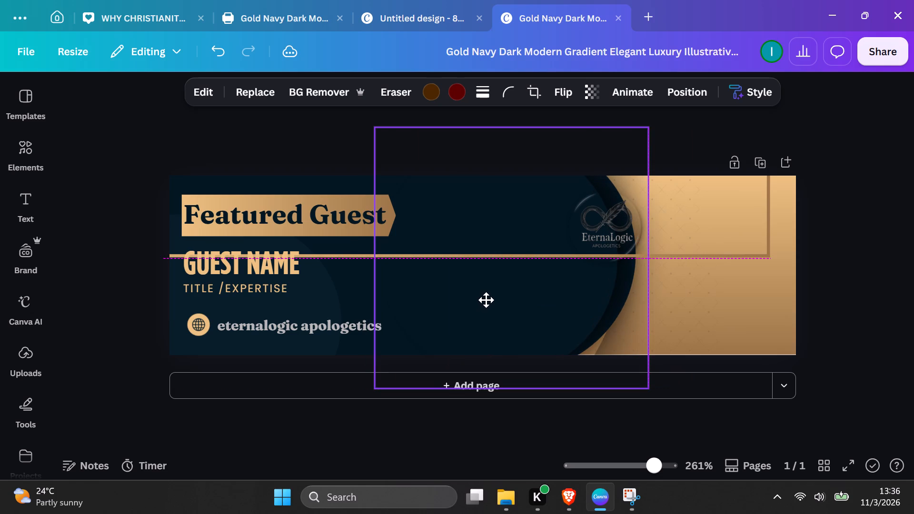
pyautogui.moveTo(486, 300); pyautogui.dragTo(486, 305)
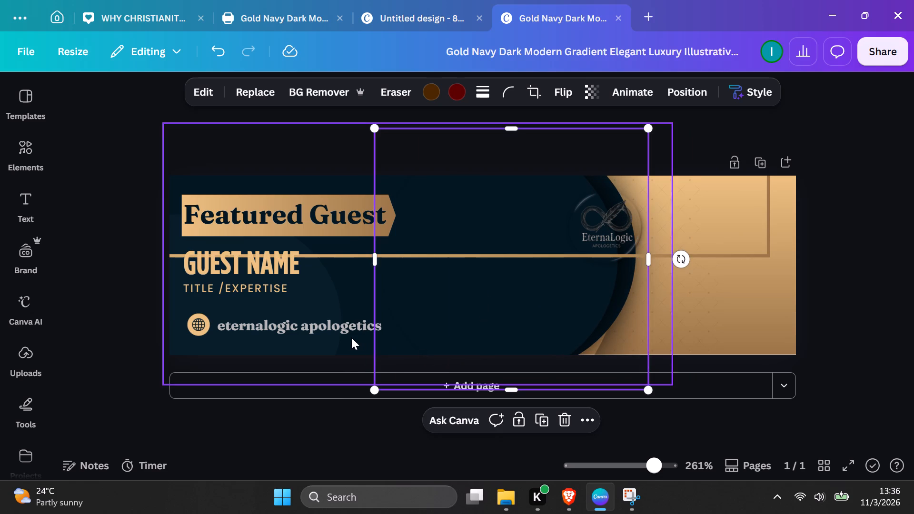
# Move the lighter navy rounded shape right, placing its curved end inside the dark navy curve and overlapping the logo's left part.
pyautogui.moveTo(316, 302); pyautogui.dragTo(576, 254)
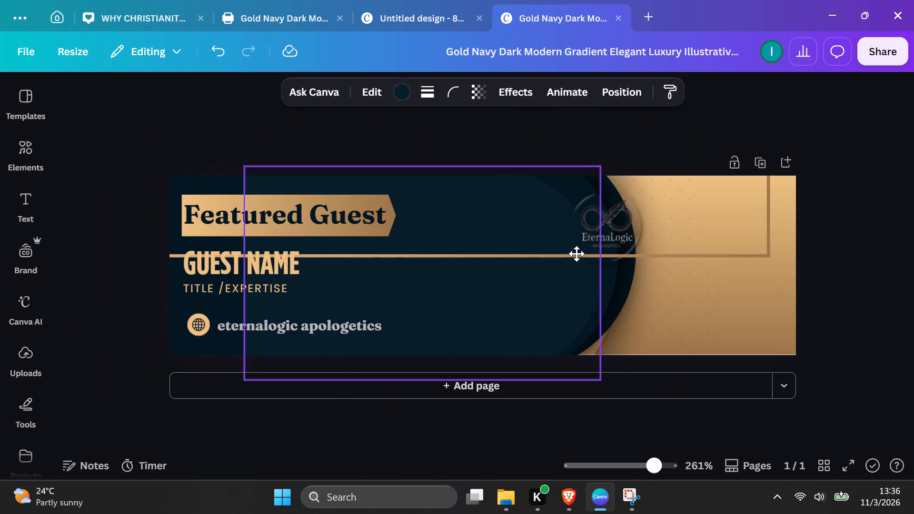
pyautogui.moveTo(576, 254); pyautogui.dragTo(596, 242)
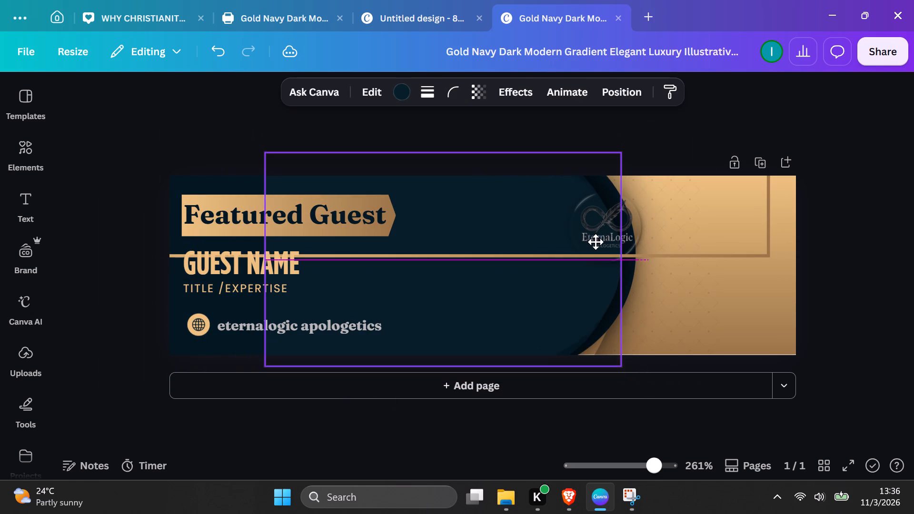
pyautogui.moveTo(596, 242); pyautogui.dragTo(597, 245)
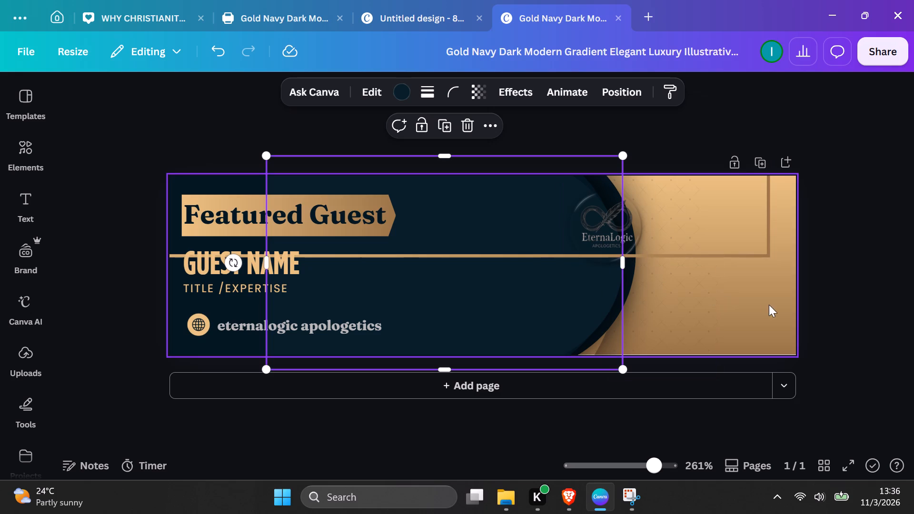
pyautogui.click(836, 299)
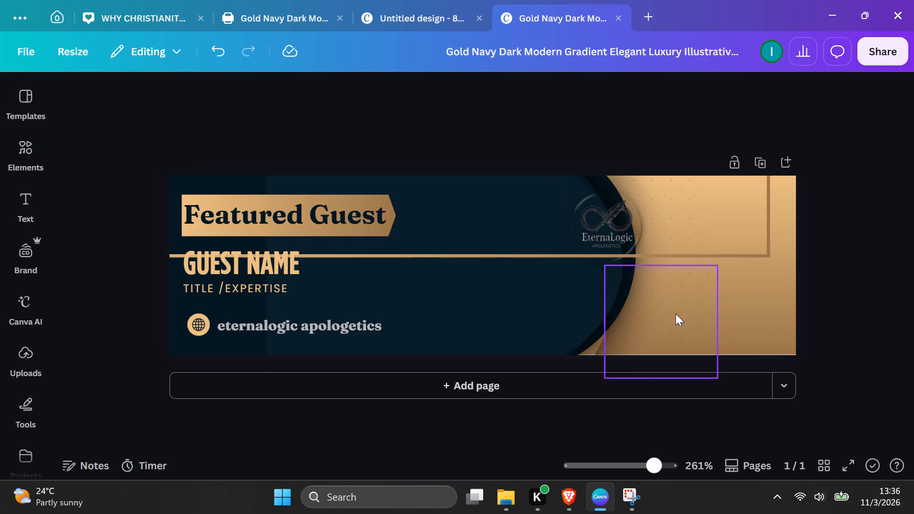
pyautogui.click(596, 345)
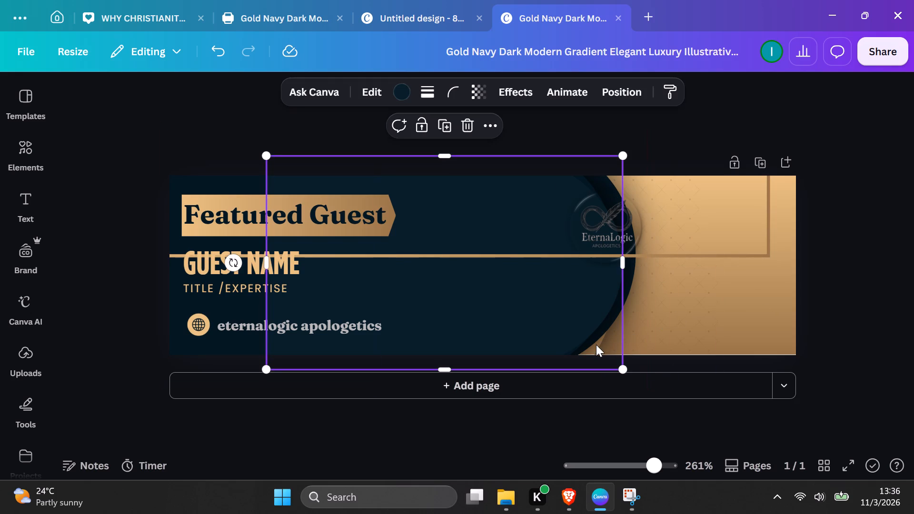
pyautogui.moveTo(594, 345); pyautogui.dragTo(569, 344)
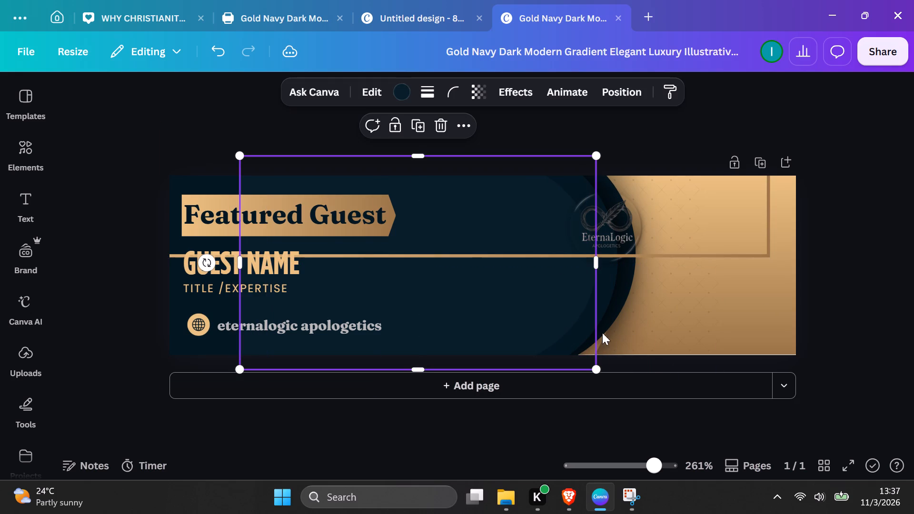
# Move the shadowed curve graphic right so a thin gold crescent and shadow edge the dark navy curve beside the logo.
pyautogui.moveTo(606, 317); pyautogui.dragTo(630, 320)
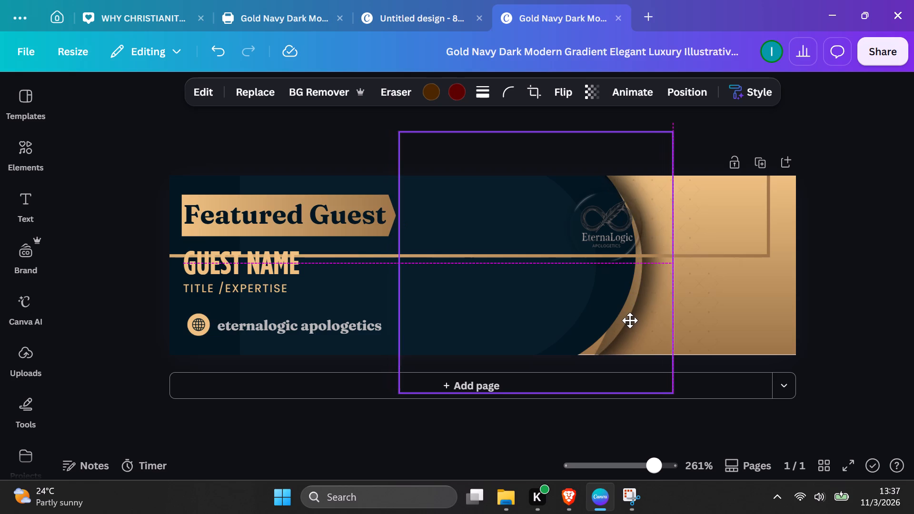
pyautogui.moveTo(630, 320); pyautogui.dragTo(642, 321)
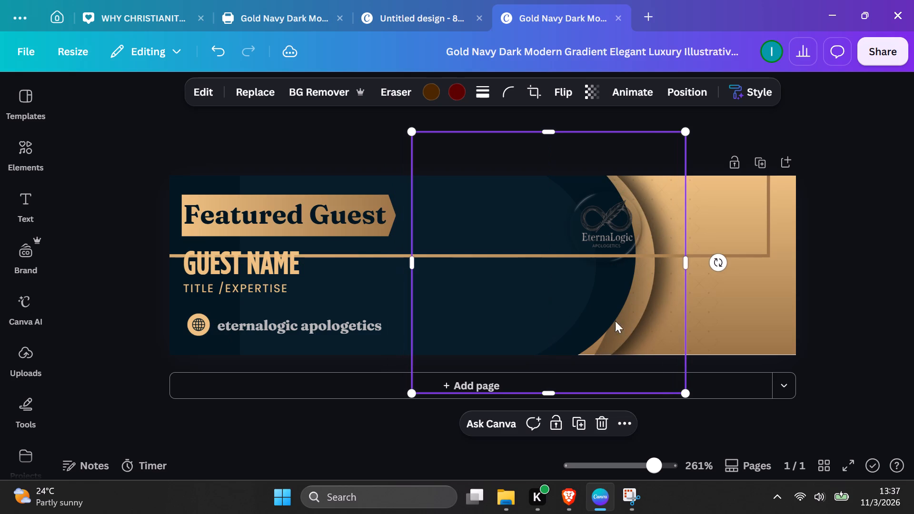
# Move the shadowed curve graphic left and slightly up so its shadowed edge falls inside the dark navy curve, behind the logo.
pyautogui.click(605, 317)
pyautogui.moveTo(607, 316); pyautogui.dragTo(577, 311)
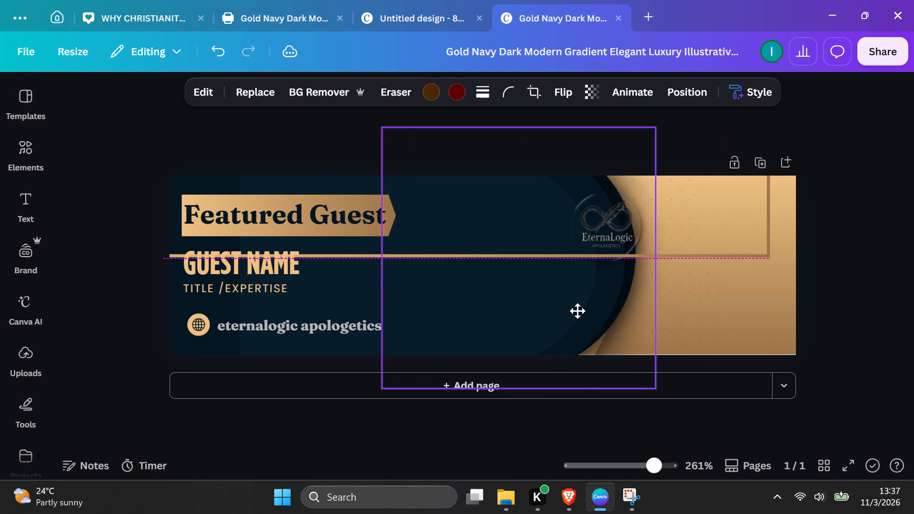
pyautogui.moveTo(577, 311); pyautogui.dragTo(558, 306)
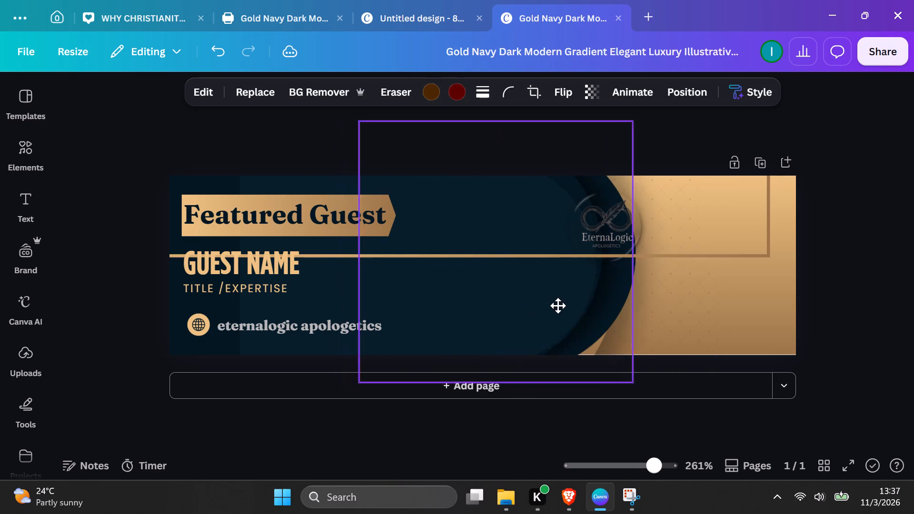
pyautogui.moveTo(558, 306); pyautogui.dragTo(564, 308)
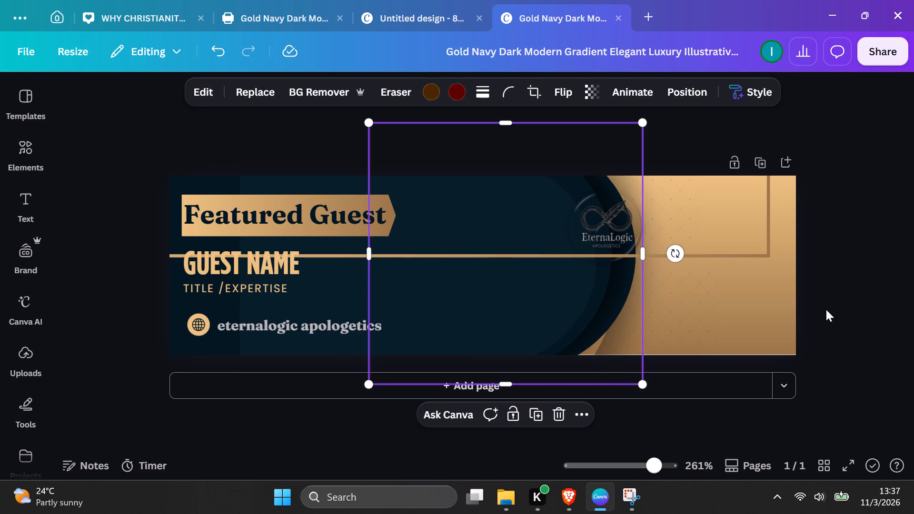
pyautogui.click(842, 307)
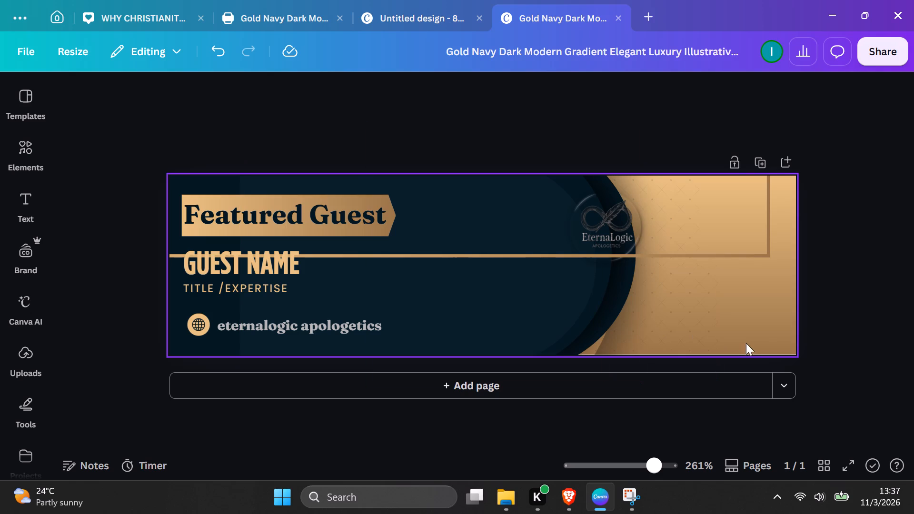
# Duplicate the banner page to make a second copy below it.
pyautogui.click(771, 343)
pyautogui.rightClick(771, 343)
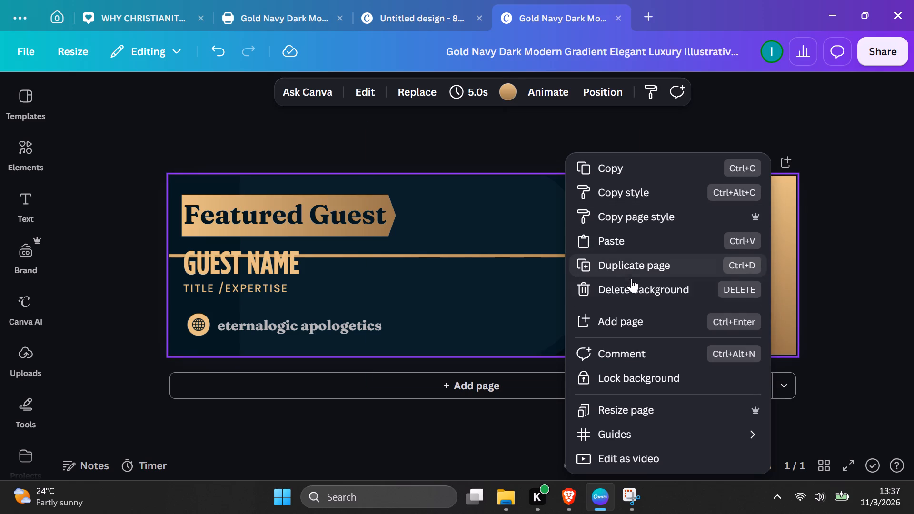
pyautogui.click(636, 265)
pyautogui.click(737, 357)
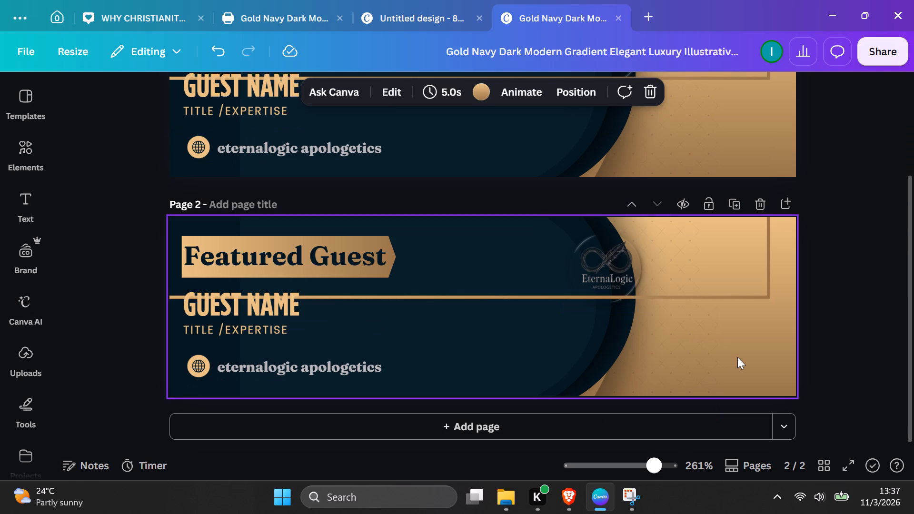
# On page 2, delete the Featured Guest heading, its gold arrow shape, the GUEST NAME text and the TITLE /EXPERTISE text.
pyautogui.click(369, 264)
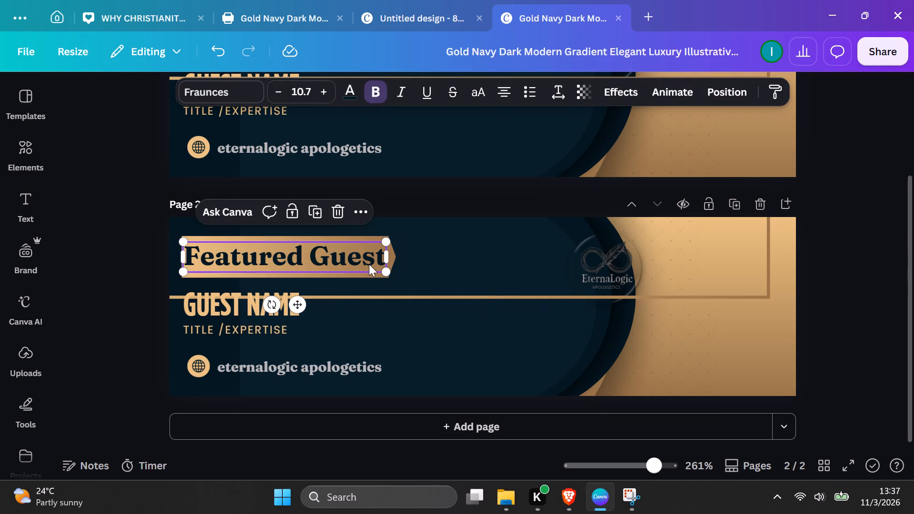
pyautogui.click(332, 212)
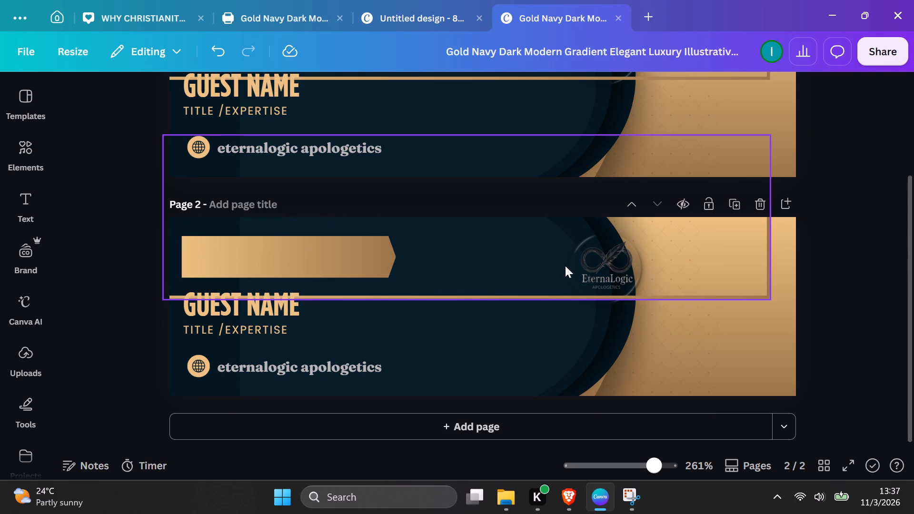
pyautogui.click(600, 272)
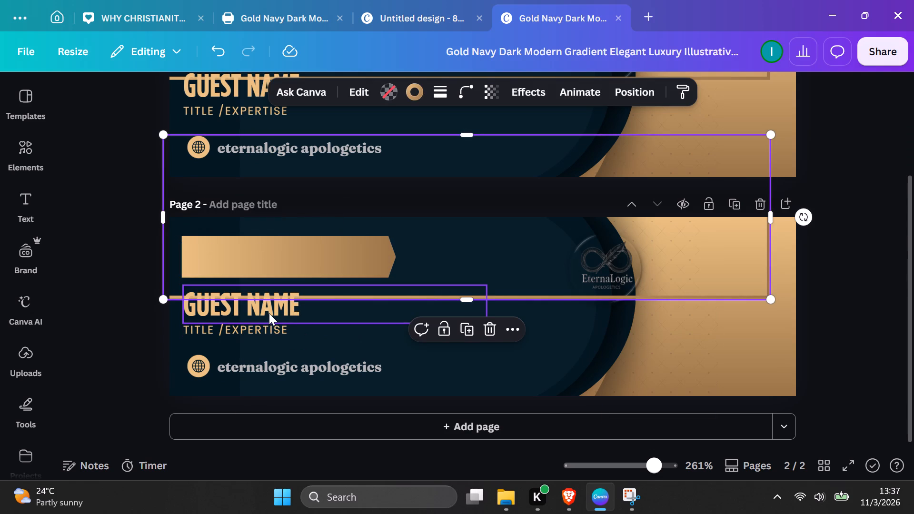
pyautogui.click(269, 313)
pyautogui.click(385, 256)
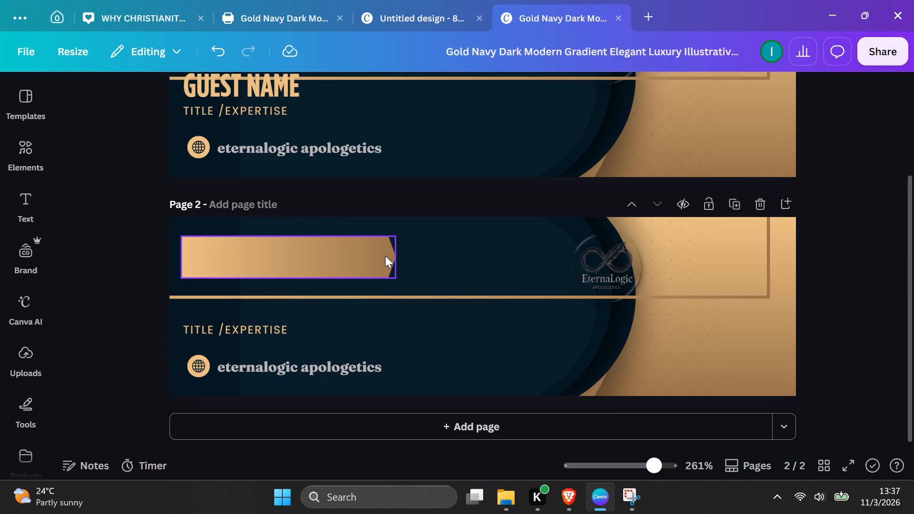
pyautogui.click(300, 264)
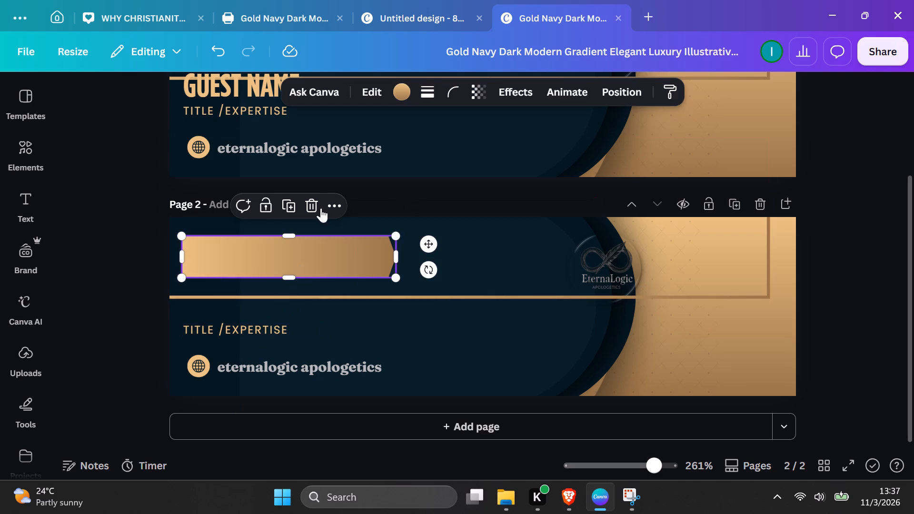
pyautogui.click(310, 210)
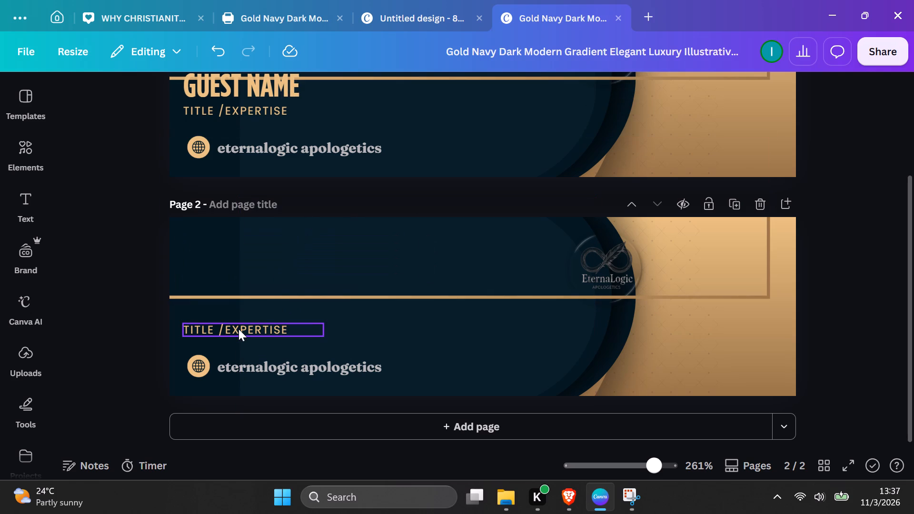
pyautogui.click(238, 329)
pyautogui.click(310, 295)
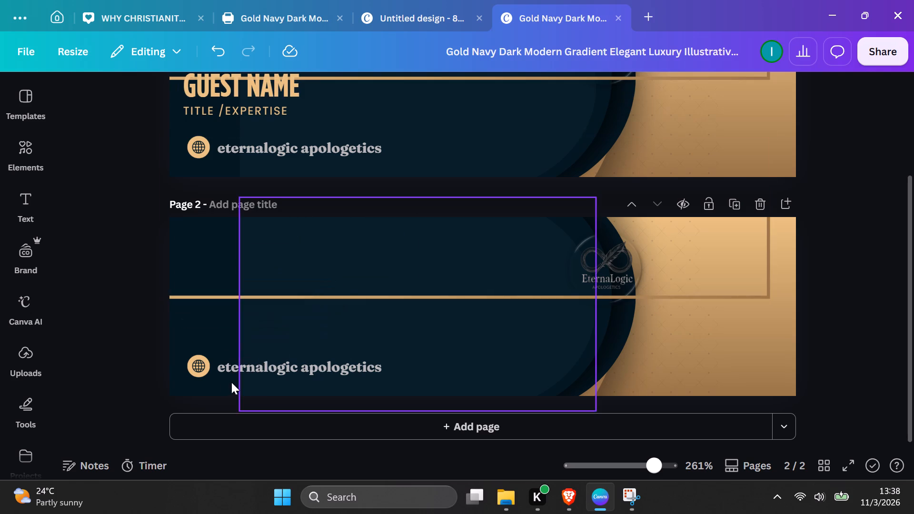
# Delete the globe icon and the "eternalogic apologetics" text beside it from page 2.
pyautogui.click(194, 373)
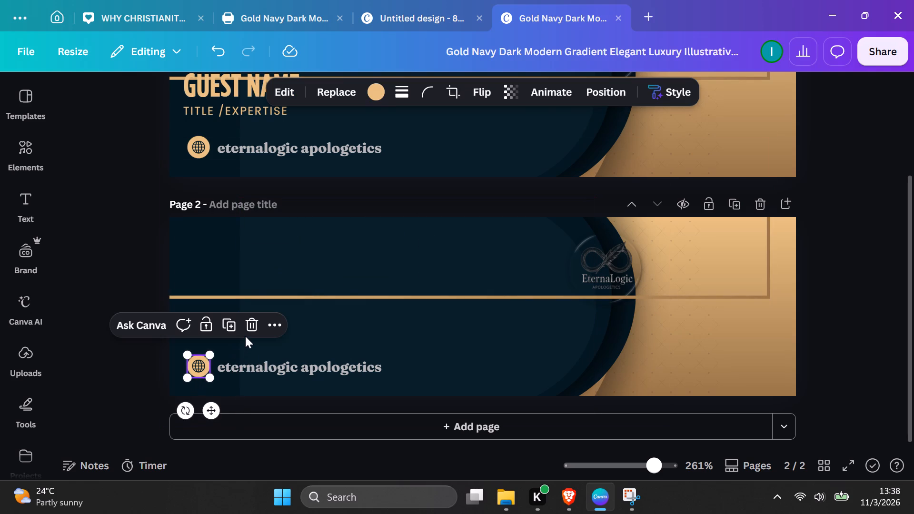
pyautogui.click(253, 326)
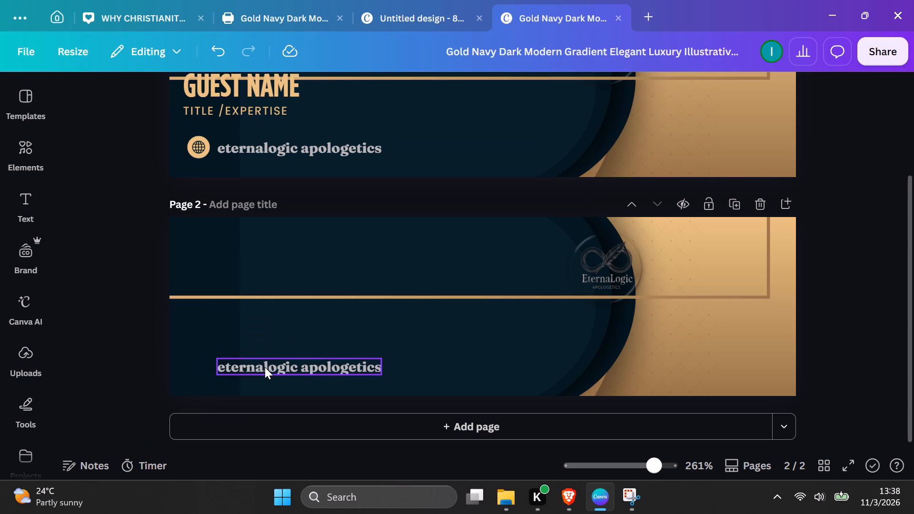
pyautogui.click(265, 367)
pyautogui.click(355, 325)
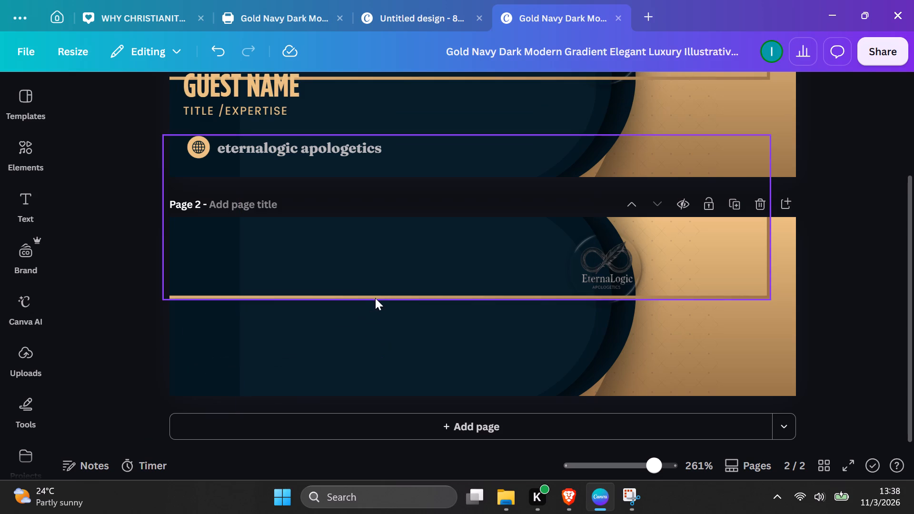
# Delete the thin gold border frame and the EternaLogic logo from page 2, keeping the faint embossed ring behind the logo.
pyautogui.click(377, 296)
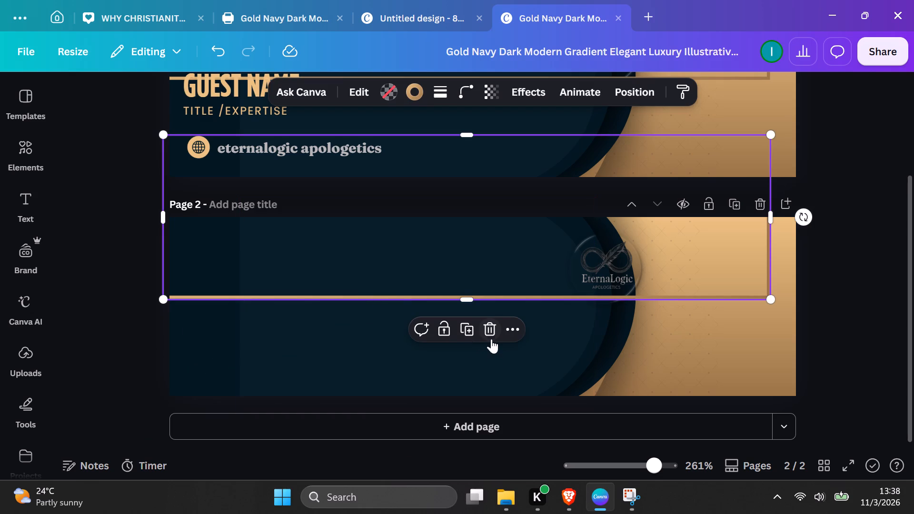
pyautogui.click(491, 338)
pyautogui.click(608, 283)
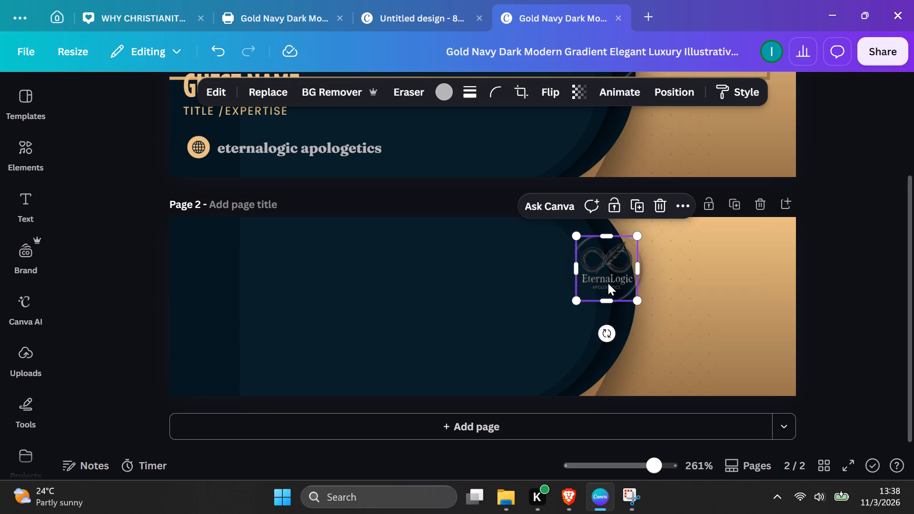
pyautogui.click(662, 207)
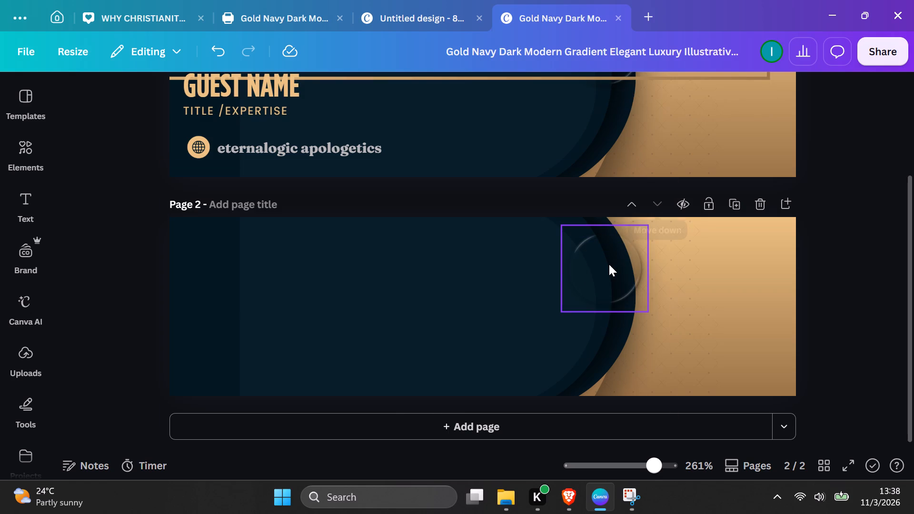
pyautogui.click(609, 264)
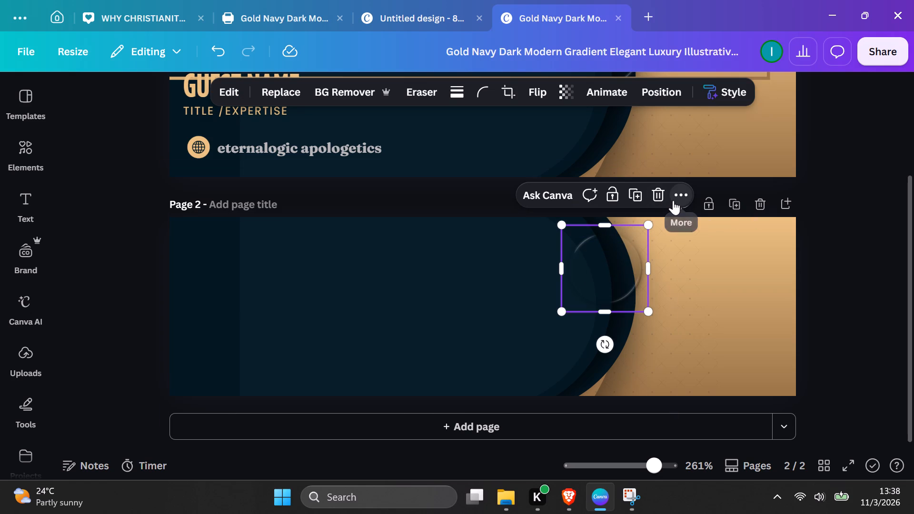
# Download only page 2 as an SVG and save it to the Downloads folder under the suggested file name.
pyautogui.click(869, 52)
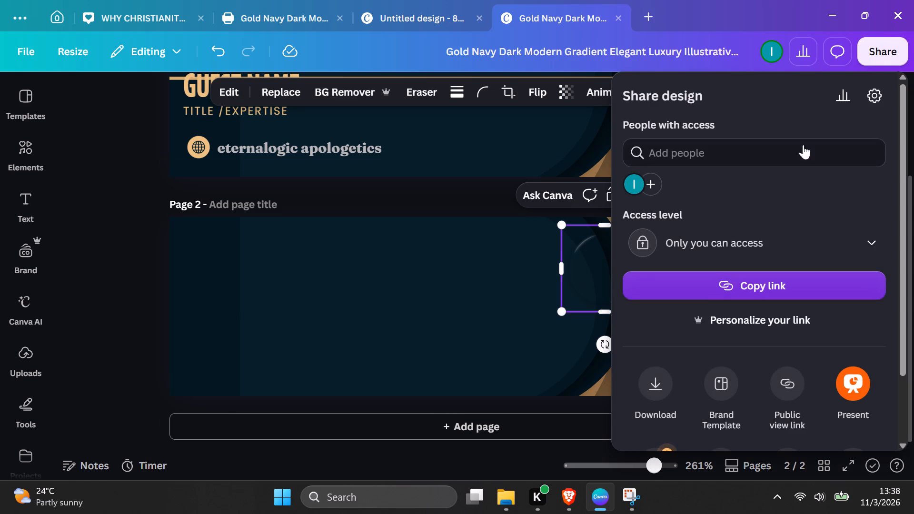
pyautogui.click(657, 373)
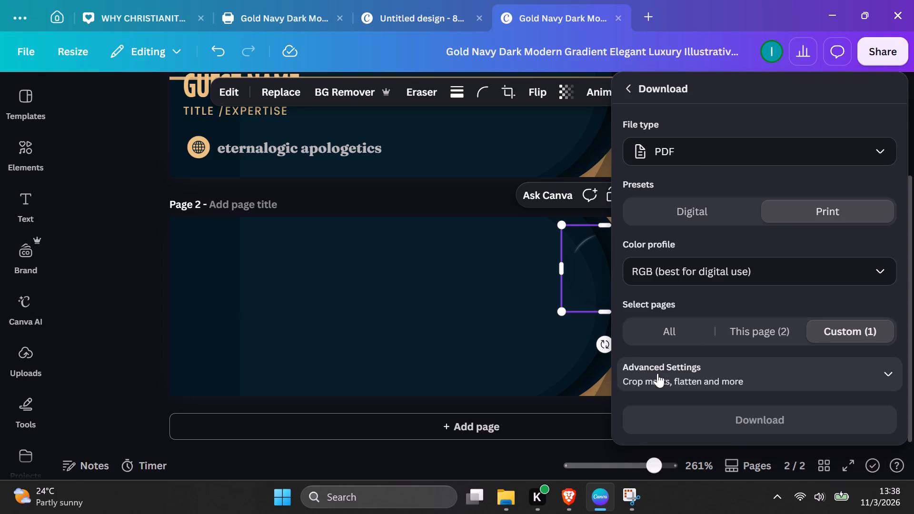
pyautogui.click(769, 327)
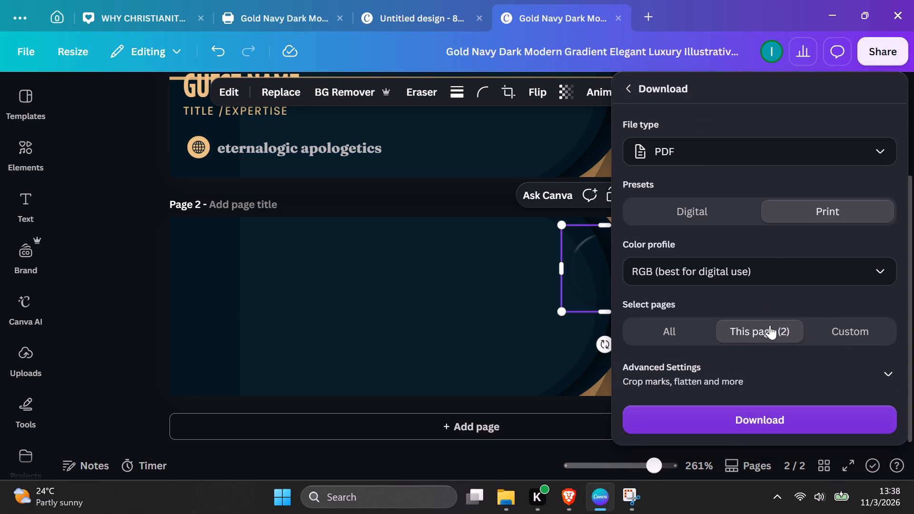
pyautogui.click(888, 142)
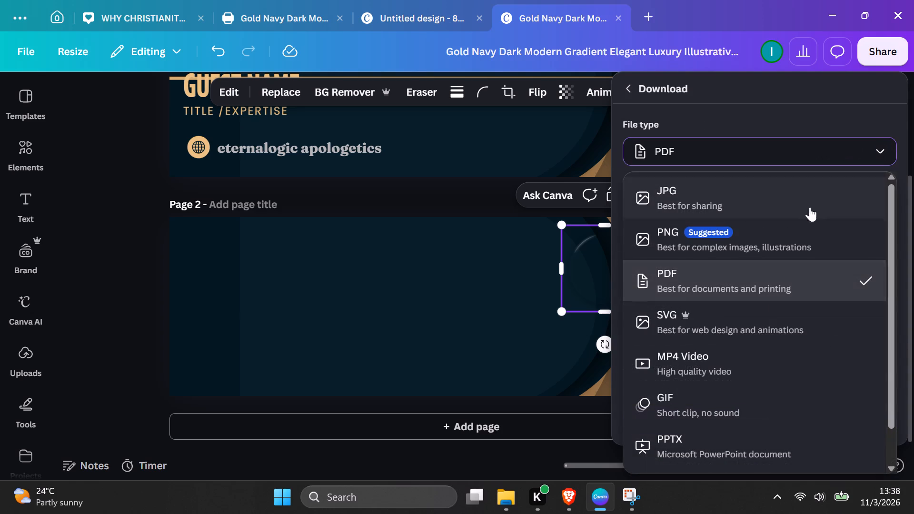
pyautogui.click(688, 319)
pyautogui.click(707, 318)
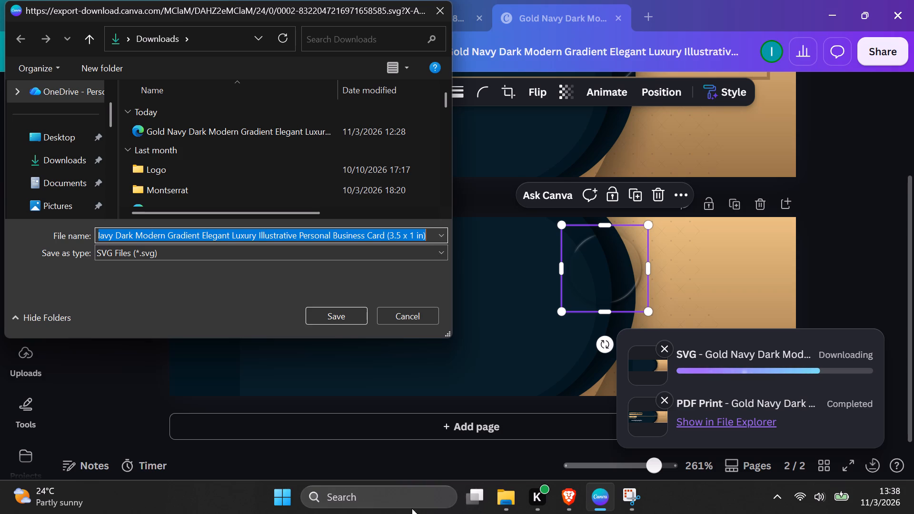
pyautogui.click(323, 316)
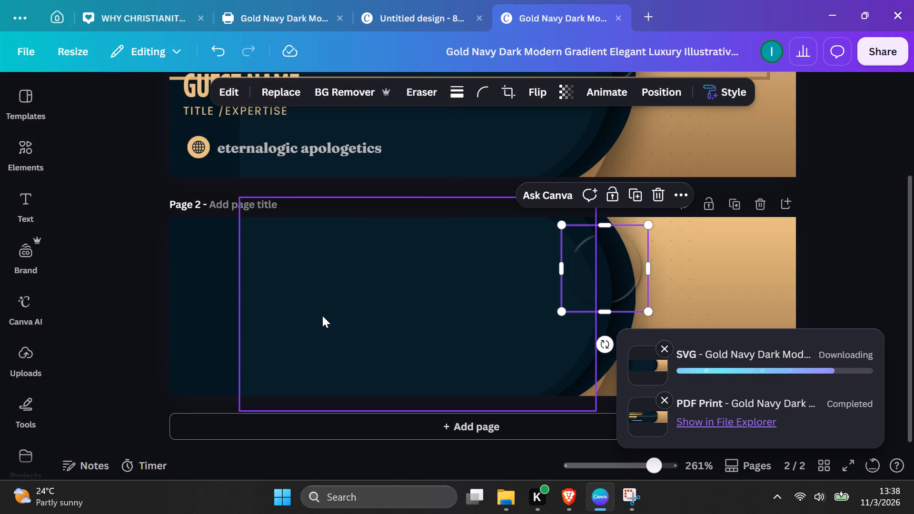
# Launch Affinity and open the newly saved SVG from the Downloads folder in it.
pyautogui.click(507, 509)
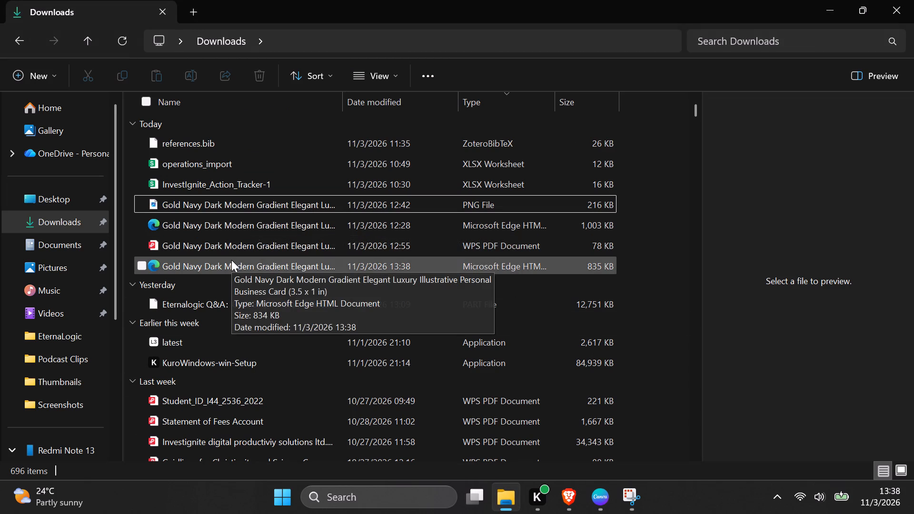
pyautogui.click(377, 507)
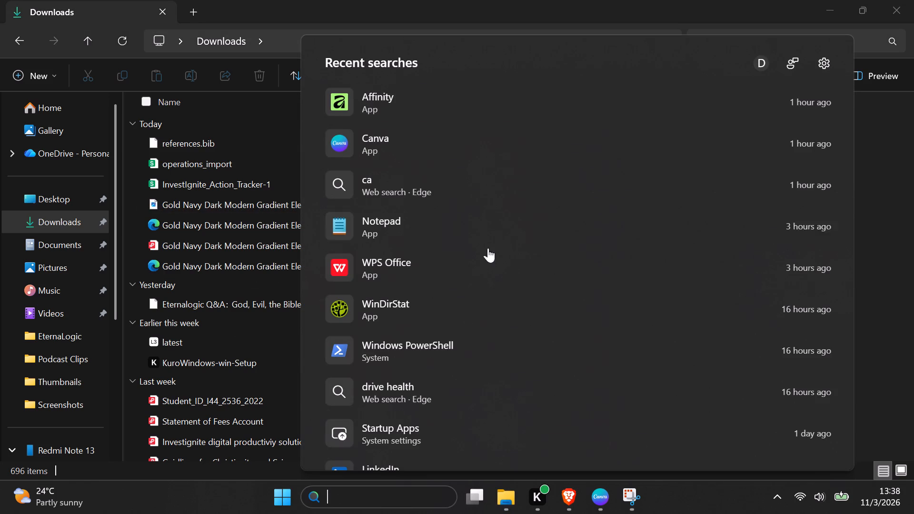
pyautogui.click(381, 109)
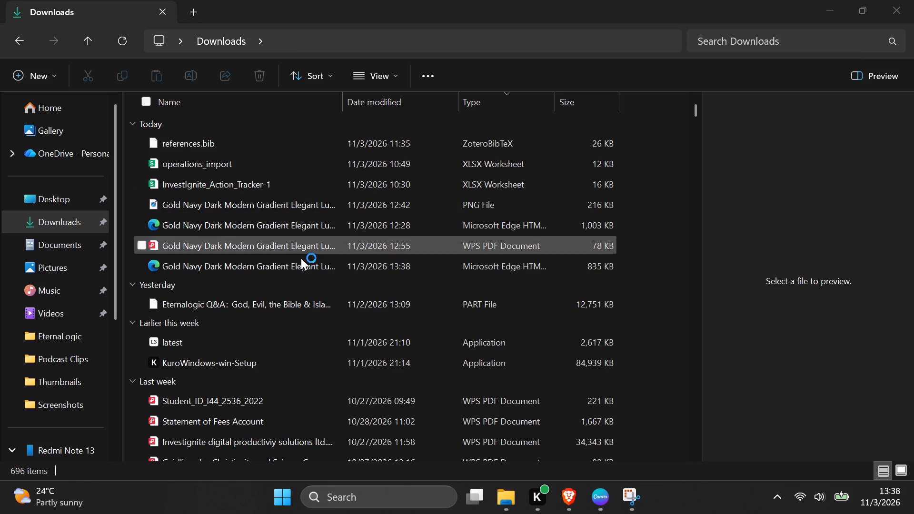
pyautogui.click(279, 274)
pyautogui.click(213, 267)
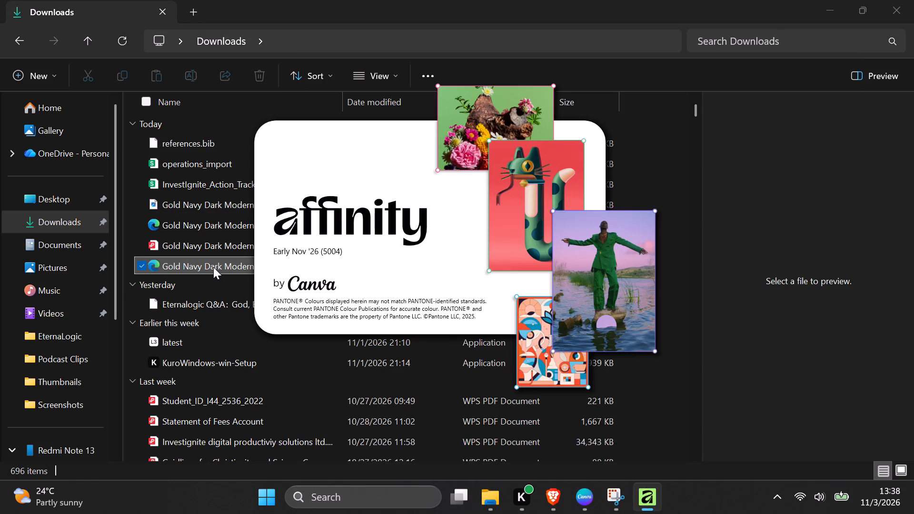
pyautogui.rightClick(212, 267)
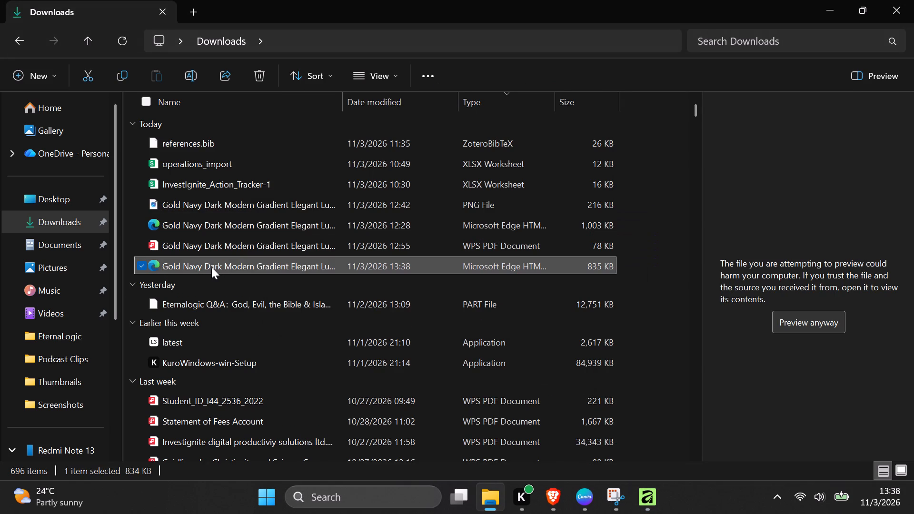
pyautogui.rightClick(211, 267)
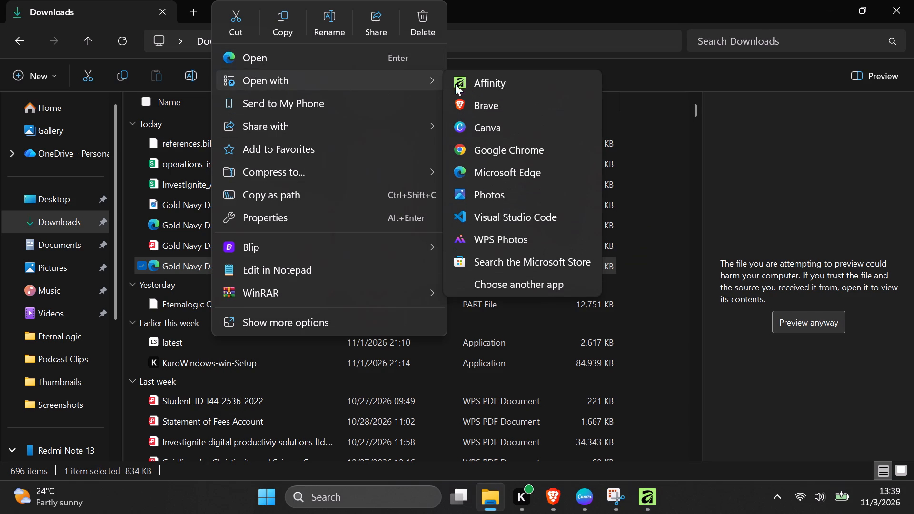
pyautogui.click(499, 76)
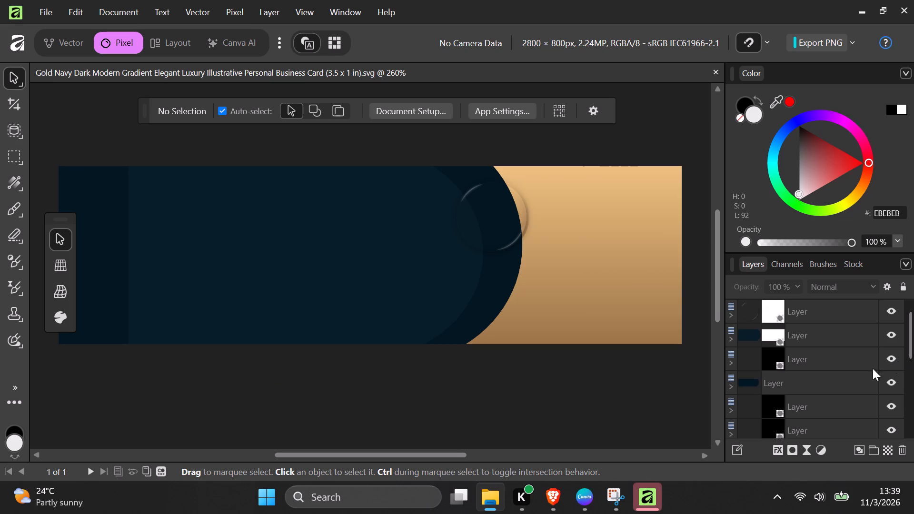
# Delete the lowest of the two white Rectangle layers at the bottom of the layer stack.
pyautogui.scroll(-3, 778, 389)
pyautogui.scroll(4, 775, 372)
pyautogui.scroll(-5, 779, 359)
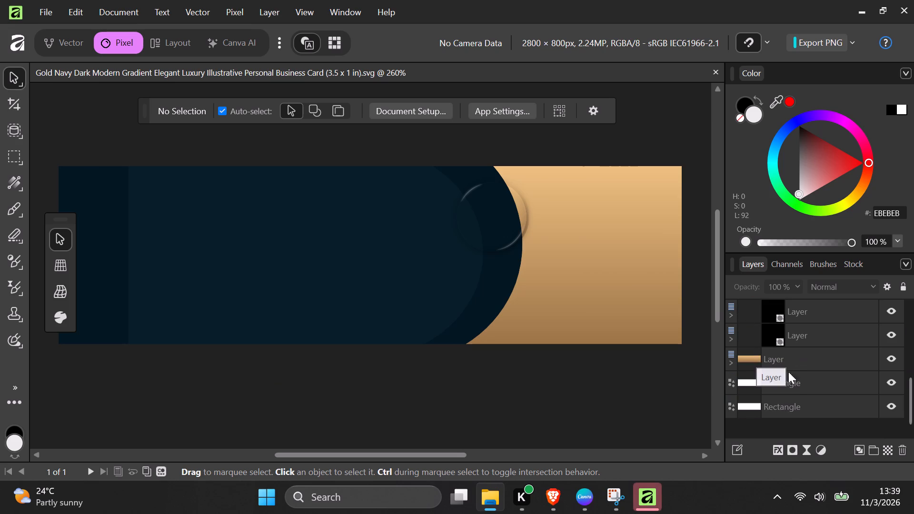
pyautogui.click(791, 402)
pyautogui.click(779, 414)
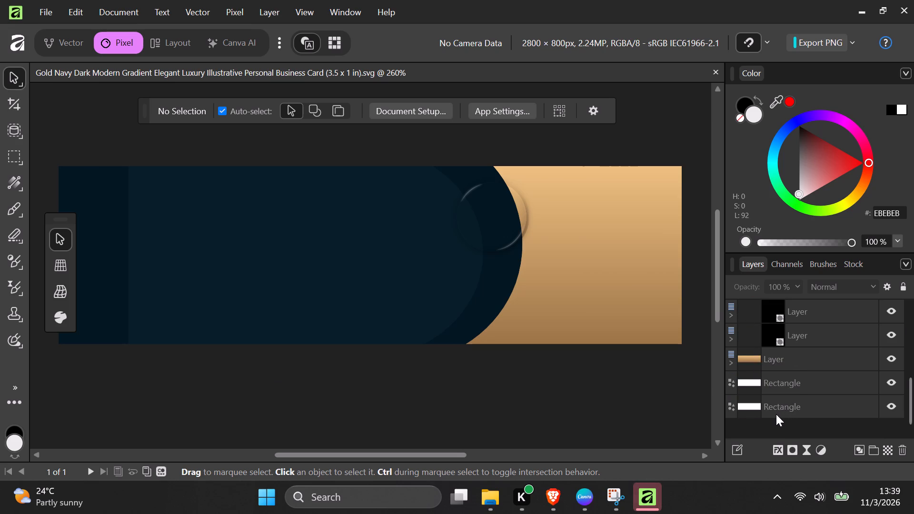
pyautogui.scroll(1, 441, 389)
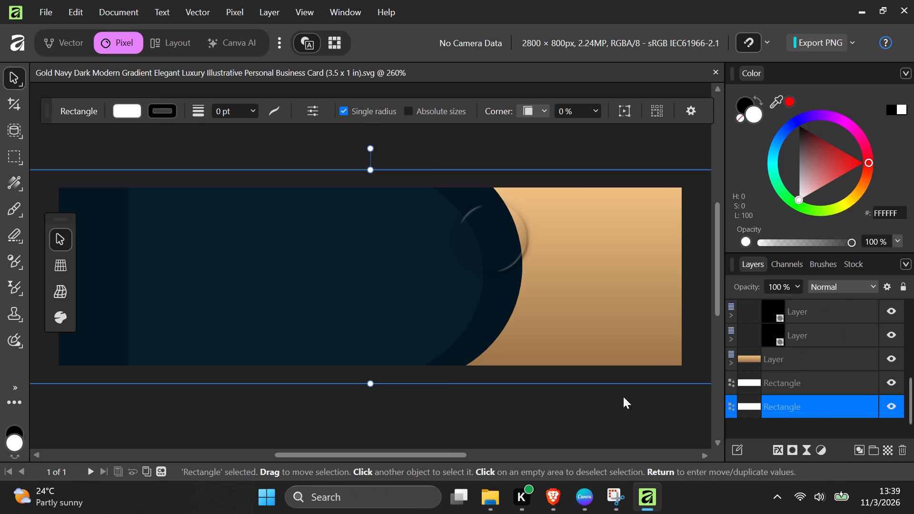
pyautogui.click(787, 387)
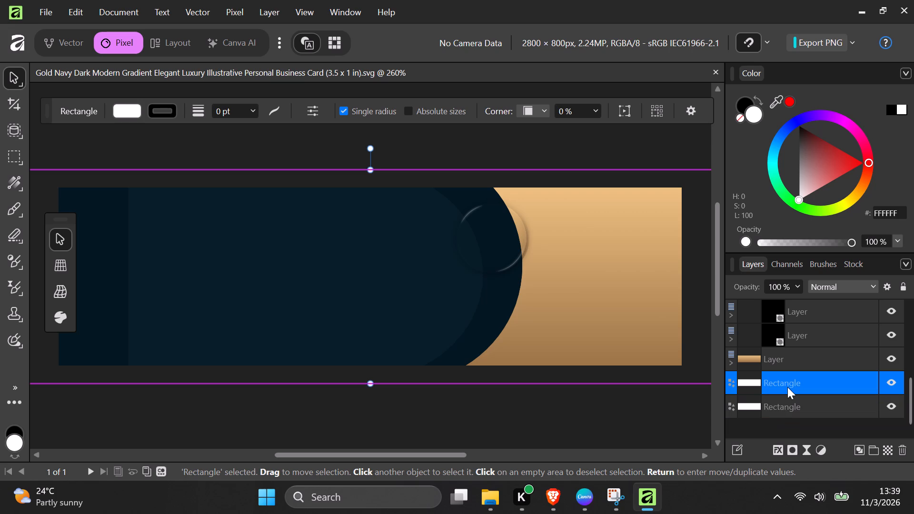
pyautogui.click(793, 416)
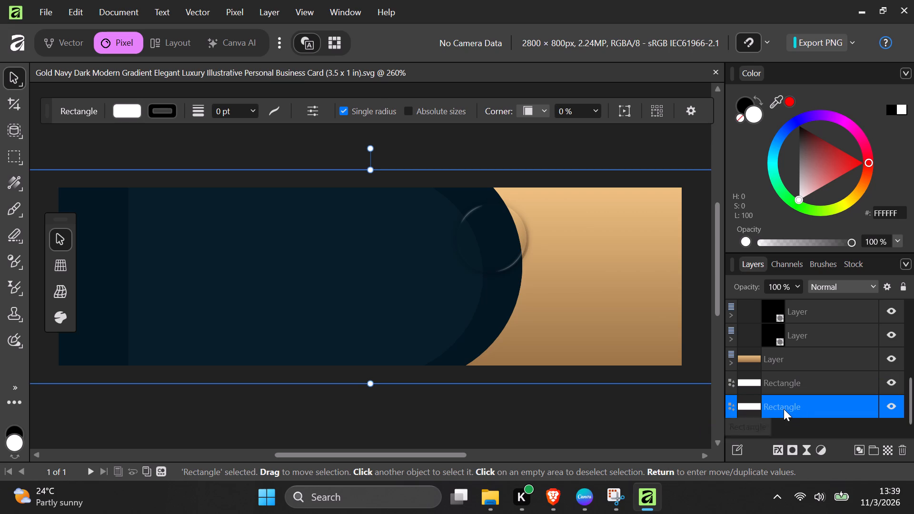
pyautogui.rightClick(785, 409)
pyautogui.click(633, 168)
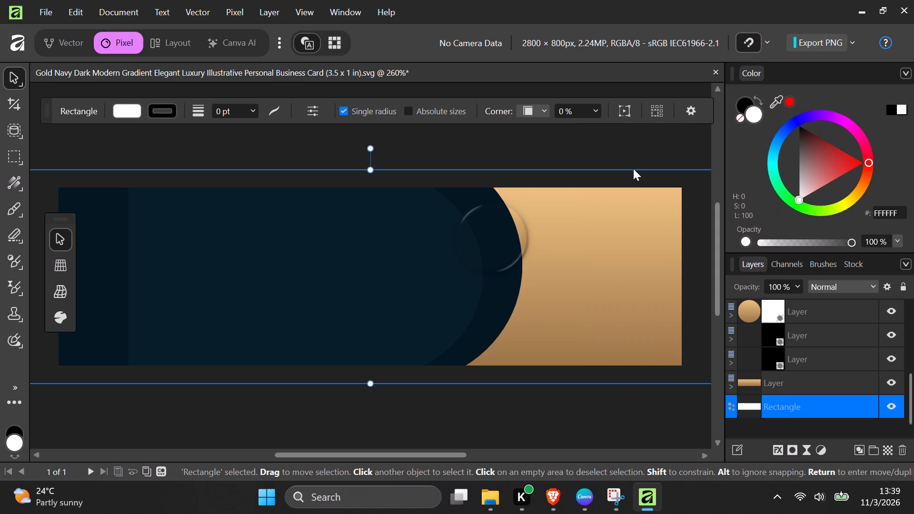
# Hide the gold circle layer and the two black-masked layers directly above the gold gradient background.
pyautogui.click(780, 381)
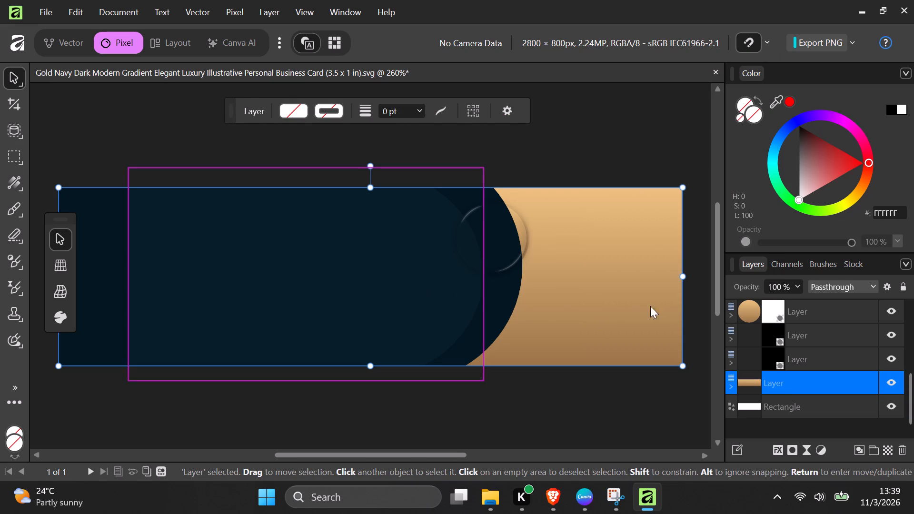
pyautogui.click(891, 361)
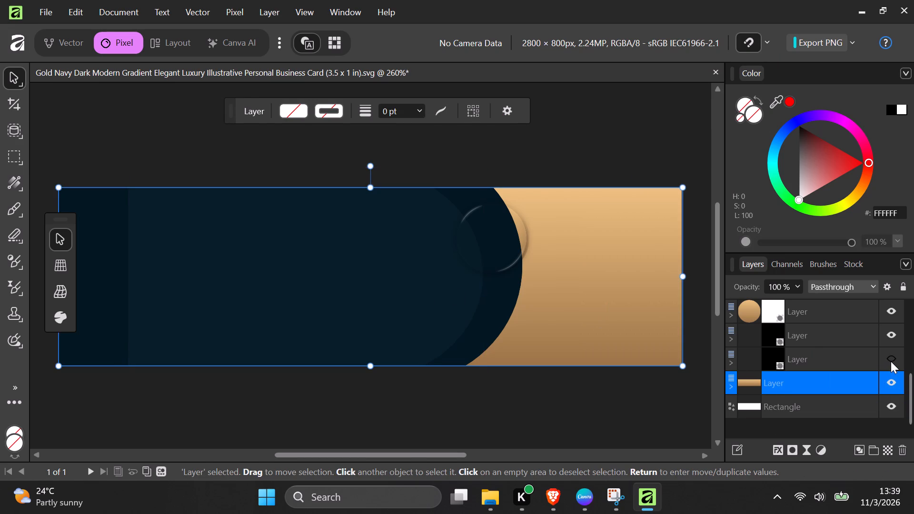
pyautogui.click(893, 336)
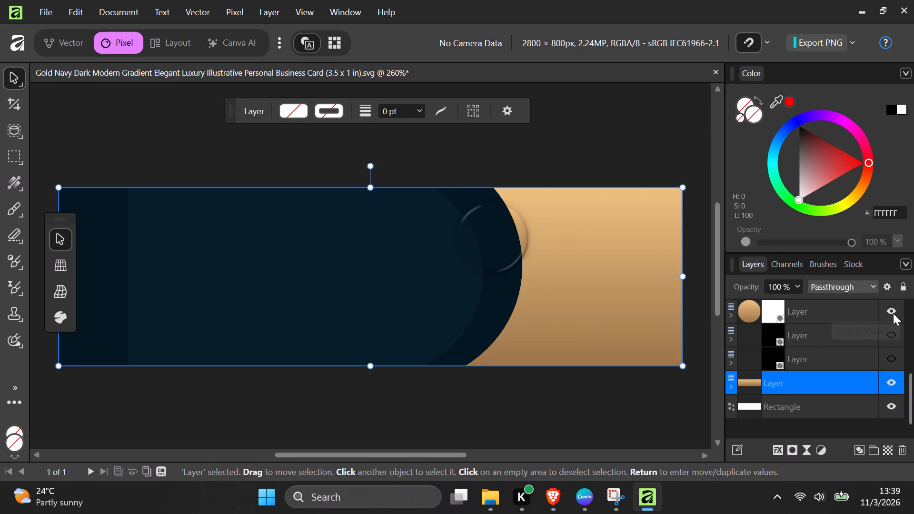
pyautogui.click(892, 312)
# Hide the dark navy shape, the lighter navy panel and the embossed ring layers.
pyautogui.scroll(2, 833, 353)
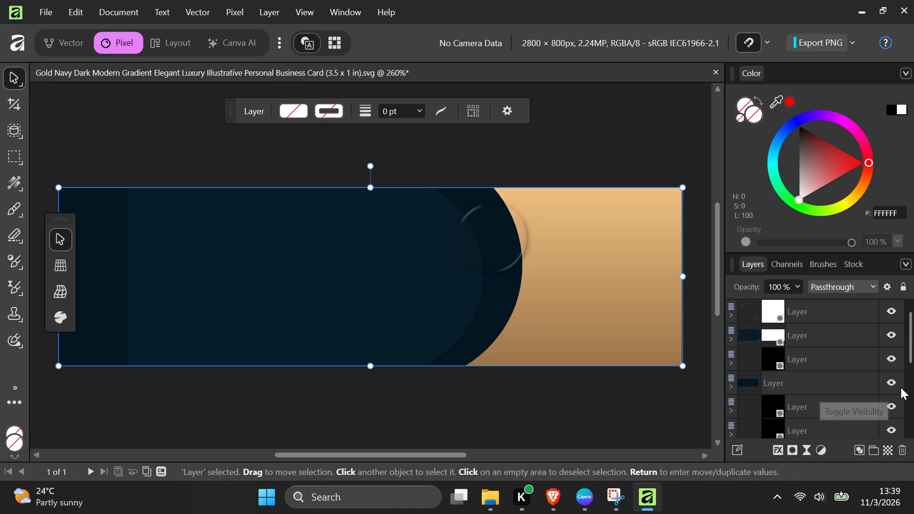
pyautogui.click(892, 379)
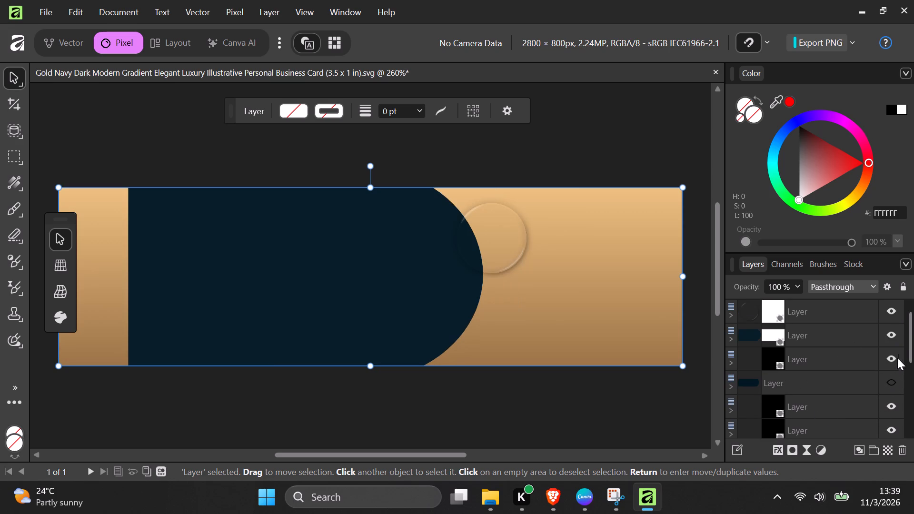
pyautogui.click(891, 334)
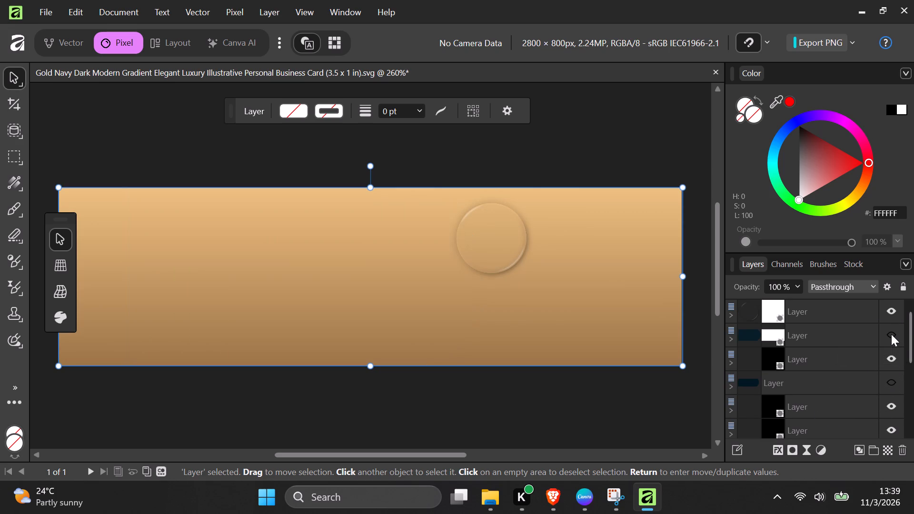
pyautogui.click(894, 313)
# Check the gold gradient background layer by switching its visibility off and on again.
pyautogui.scroll(2, 838, 344)
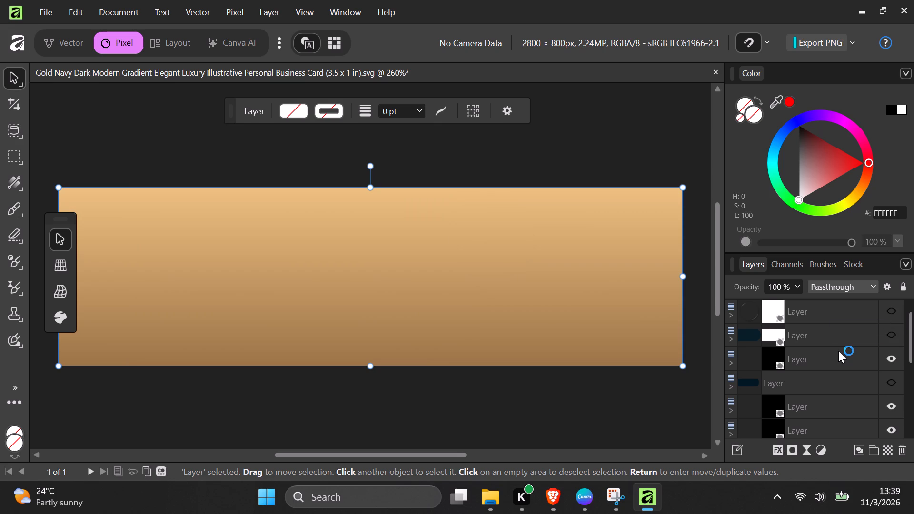
pyautogui.scroll(2, 838, 351)
pyautogui.scroll(-8, 838, 349)
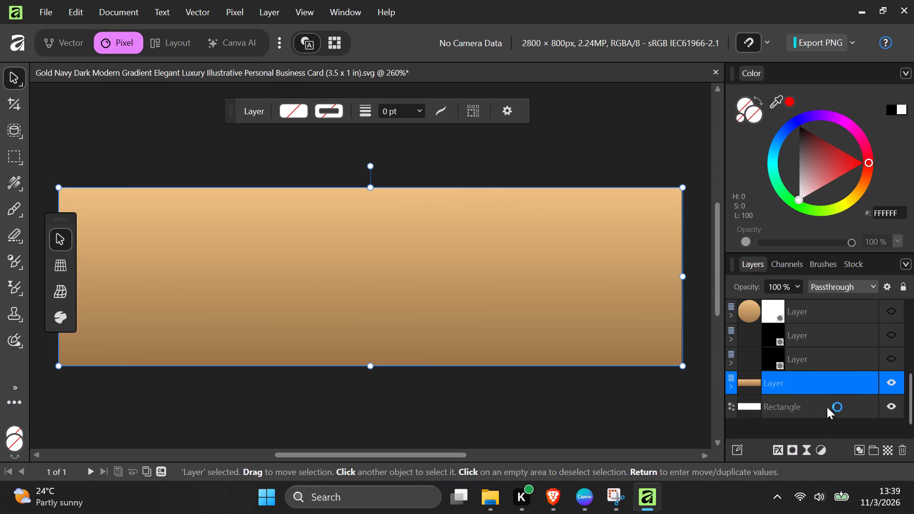
pyautogui.click(895, 382)
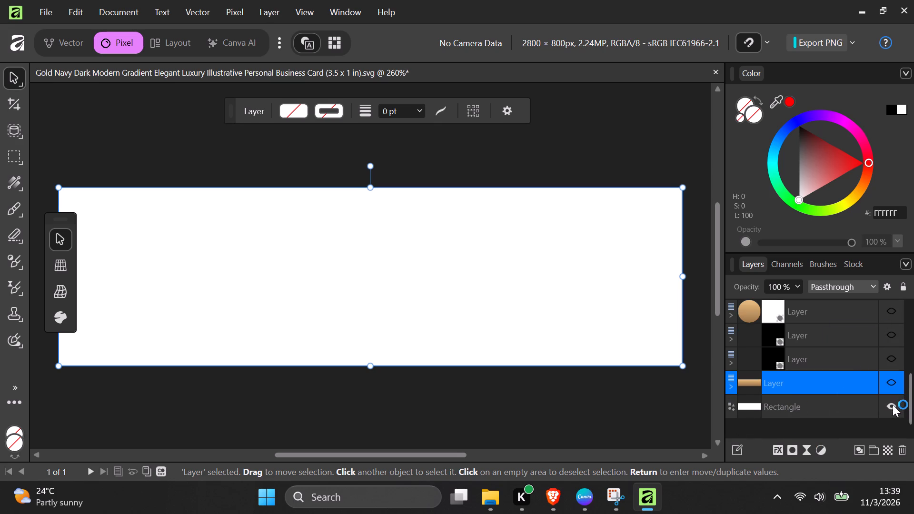
pyautogui.click(891, 380)
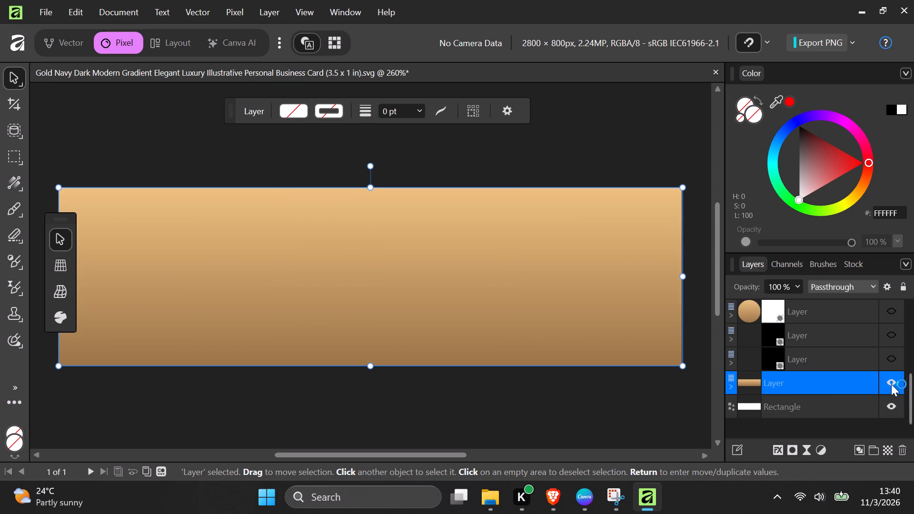
# Show the two black-masked layers above the gold background, the dark navy shape and the lighter navy panel again.
pyautogui.click(889, 362)
pyautogui.click(887, 330)
pyautogui.scroll(1, 865, 347)
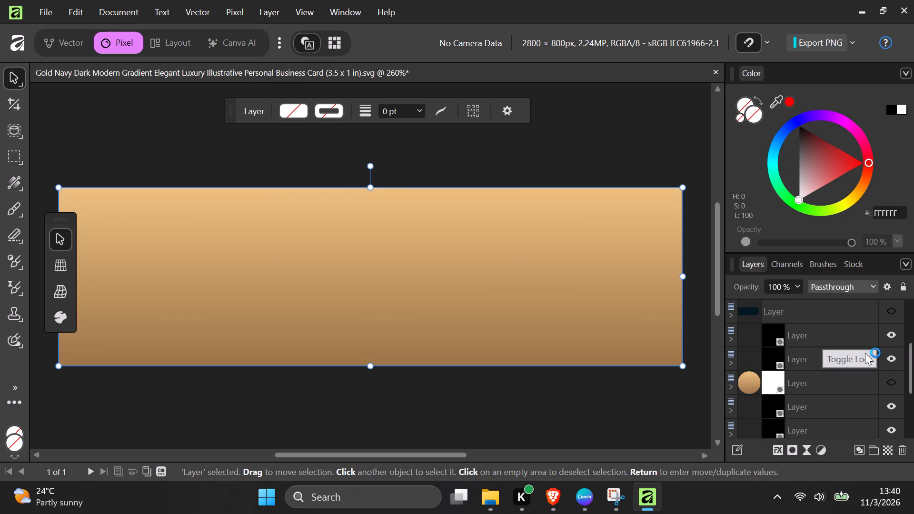
pyautogui.click(892, 313)
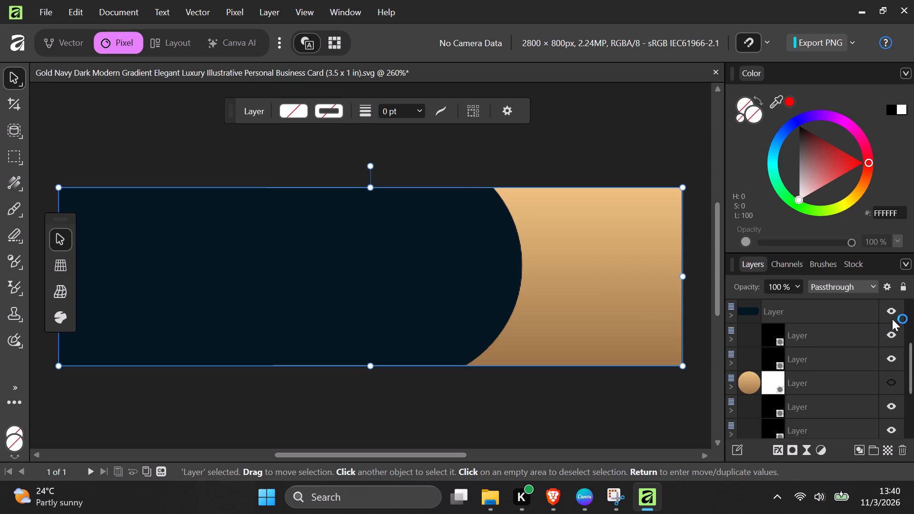
pyautogui.scroll(1, 848, 365)
pyautogui.click(890, 336)
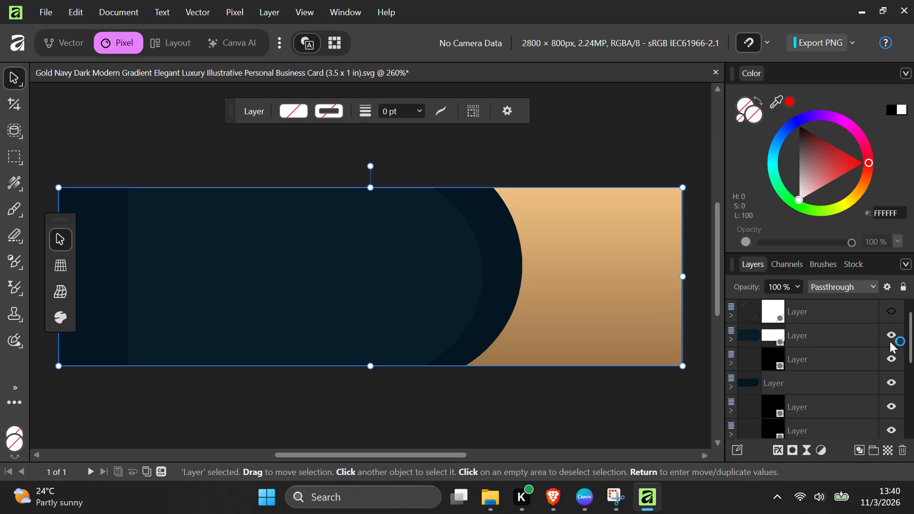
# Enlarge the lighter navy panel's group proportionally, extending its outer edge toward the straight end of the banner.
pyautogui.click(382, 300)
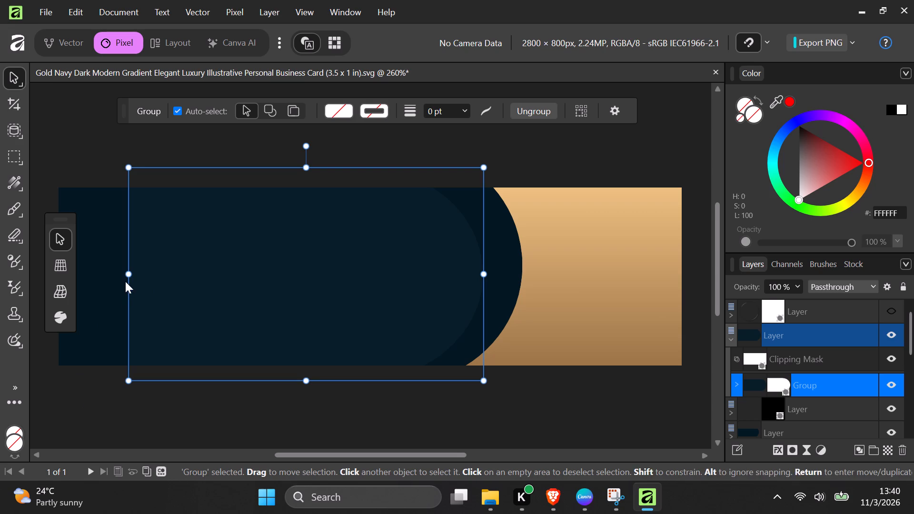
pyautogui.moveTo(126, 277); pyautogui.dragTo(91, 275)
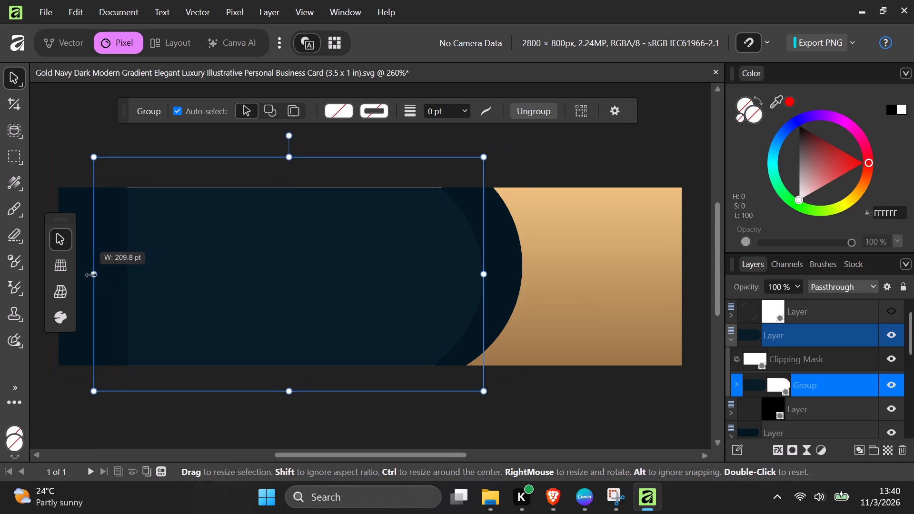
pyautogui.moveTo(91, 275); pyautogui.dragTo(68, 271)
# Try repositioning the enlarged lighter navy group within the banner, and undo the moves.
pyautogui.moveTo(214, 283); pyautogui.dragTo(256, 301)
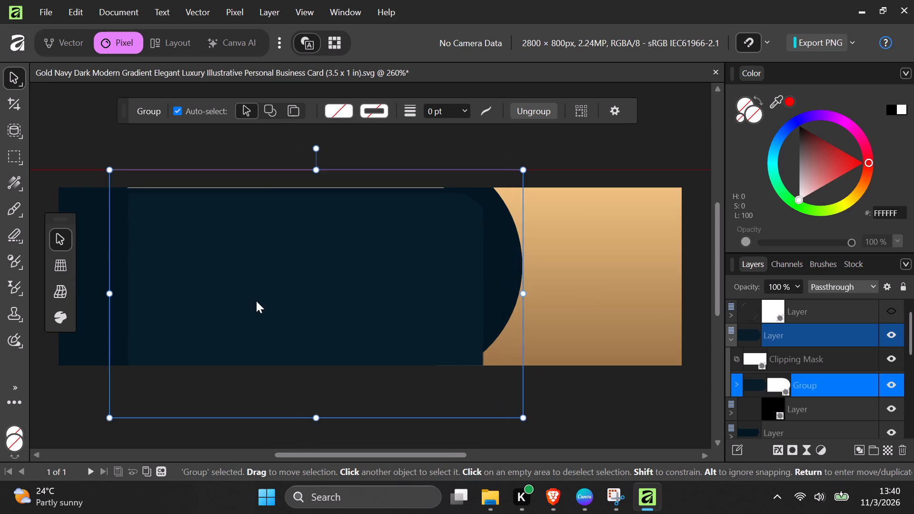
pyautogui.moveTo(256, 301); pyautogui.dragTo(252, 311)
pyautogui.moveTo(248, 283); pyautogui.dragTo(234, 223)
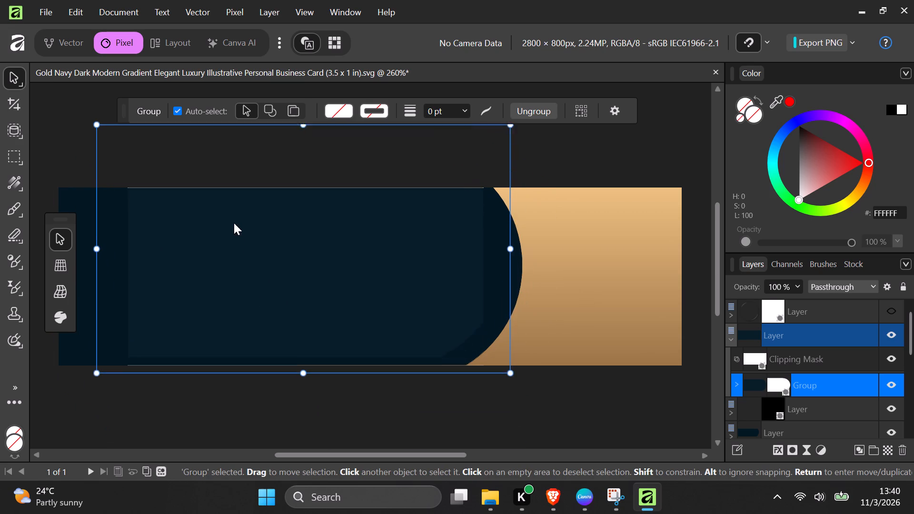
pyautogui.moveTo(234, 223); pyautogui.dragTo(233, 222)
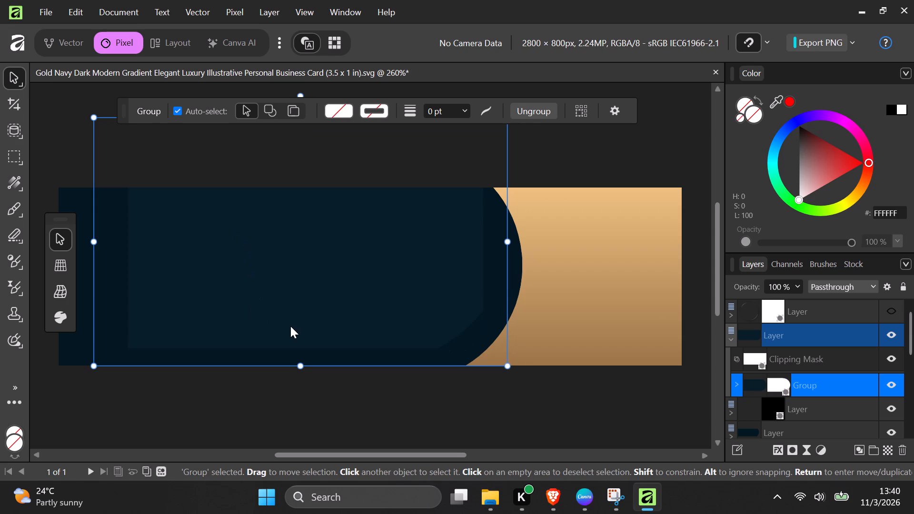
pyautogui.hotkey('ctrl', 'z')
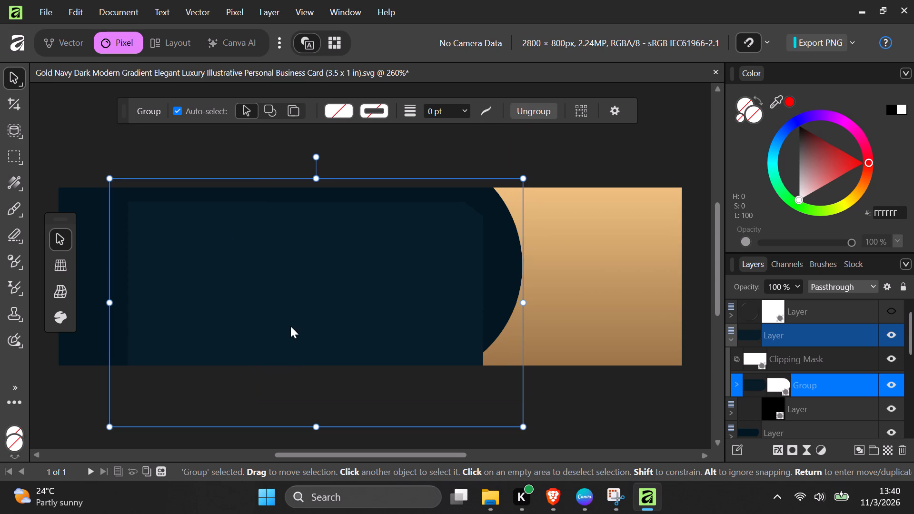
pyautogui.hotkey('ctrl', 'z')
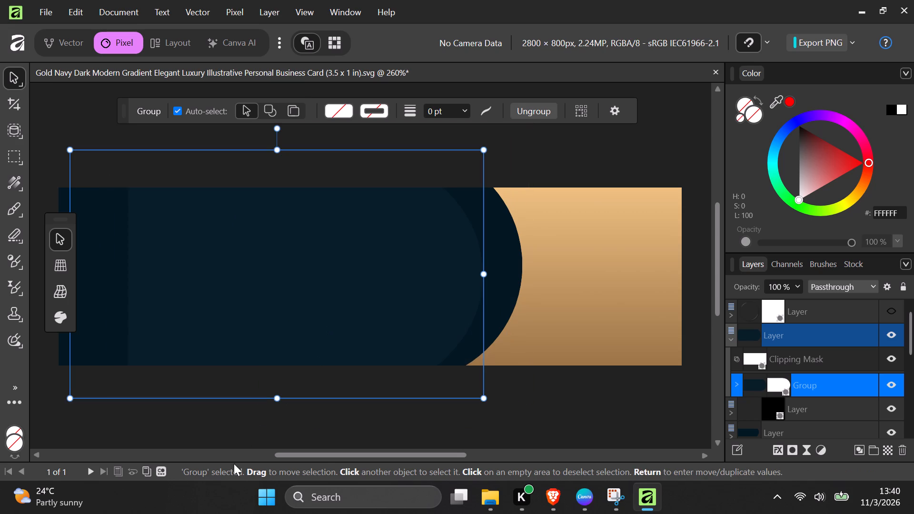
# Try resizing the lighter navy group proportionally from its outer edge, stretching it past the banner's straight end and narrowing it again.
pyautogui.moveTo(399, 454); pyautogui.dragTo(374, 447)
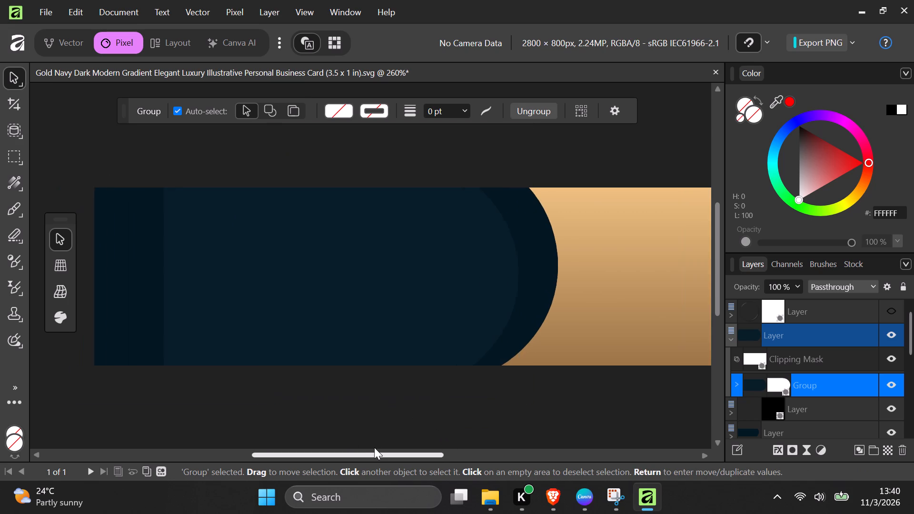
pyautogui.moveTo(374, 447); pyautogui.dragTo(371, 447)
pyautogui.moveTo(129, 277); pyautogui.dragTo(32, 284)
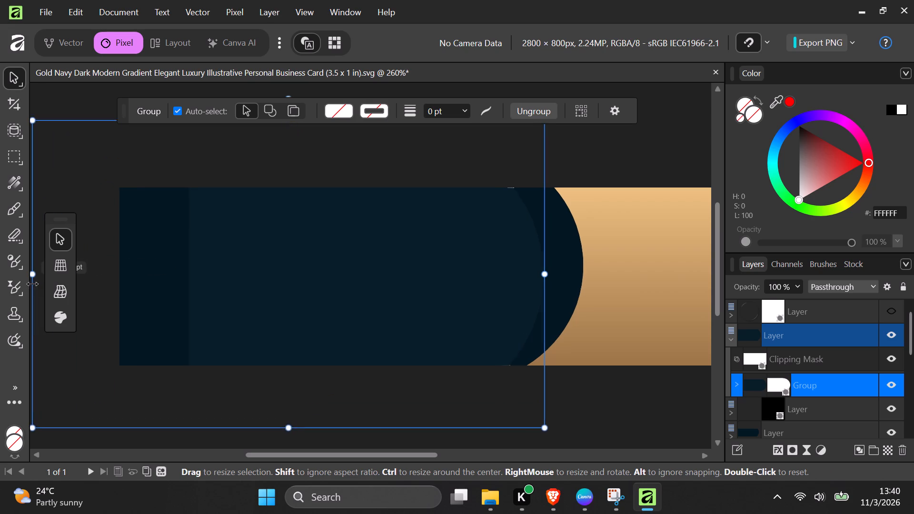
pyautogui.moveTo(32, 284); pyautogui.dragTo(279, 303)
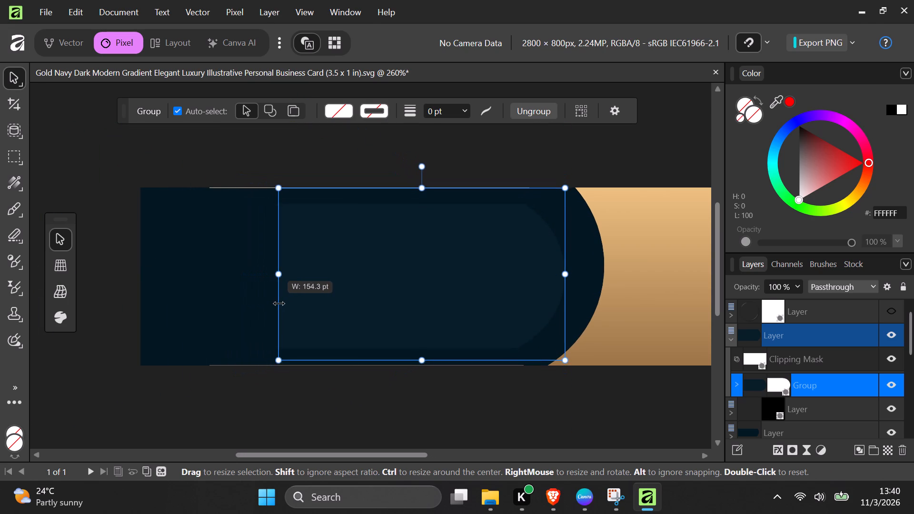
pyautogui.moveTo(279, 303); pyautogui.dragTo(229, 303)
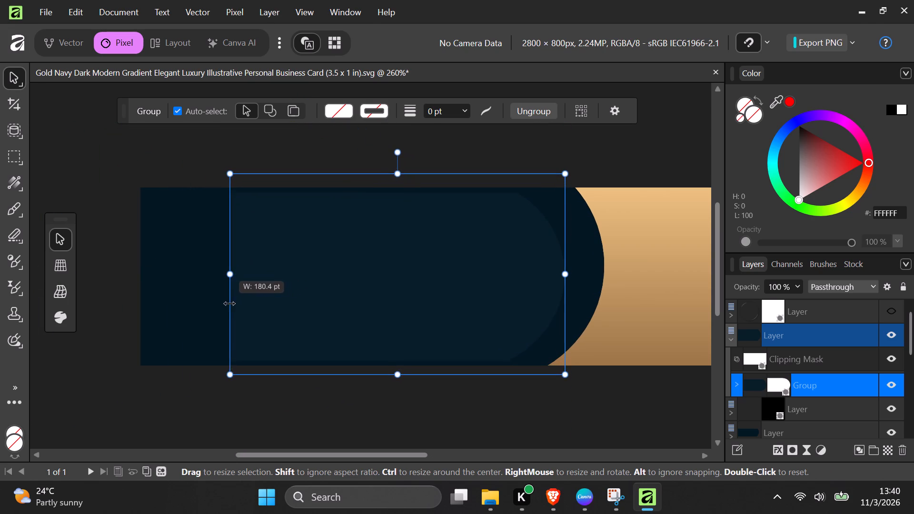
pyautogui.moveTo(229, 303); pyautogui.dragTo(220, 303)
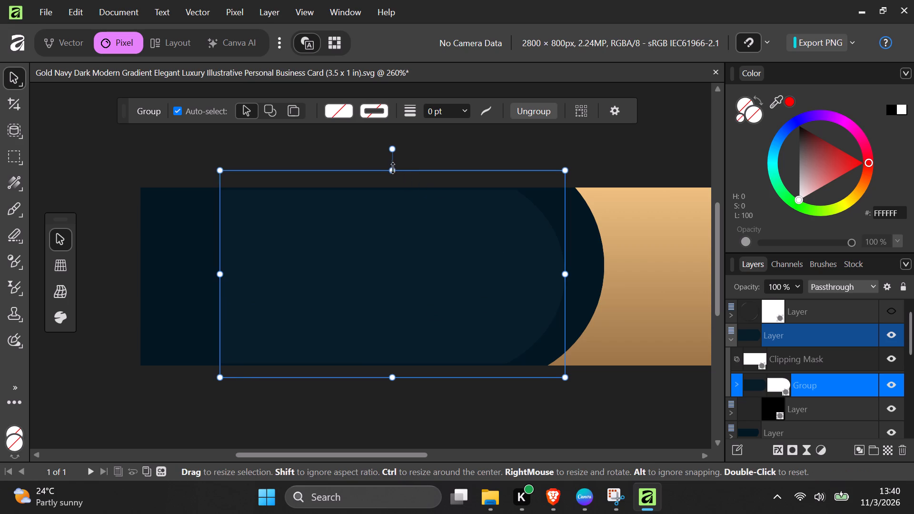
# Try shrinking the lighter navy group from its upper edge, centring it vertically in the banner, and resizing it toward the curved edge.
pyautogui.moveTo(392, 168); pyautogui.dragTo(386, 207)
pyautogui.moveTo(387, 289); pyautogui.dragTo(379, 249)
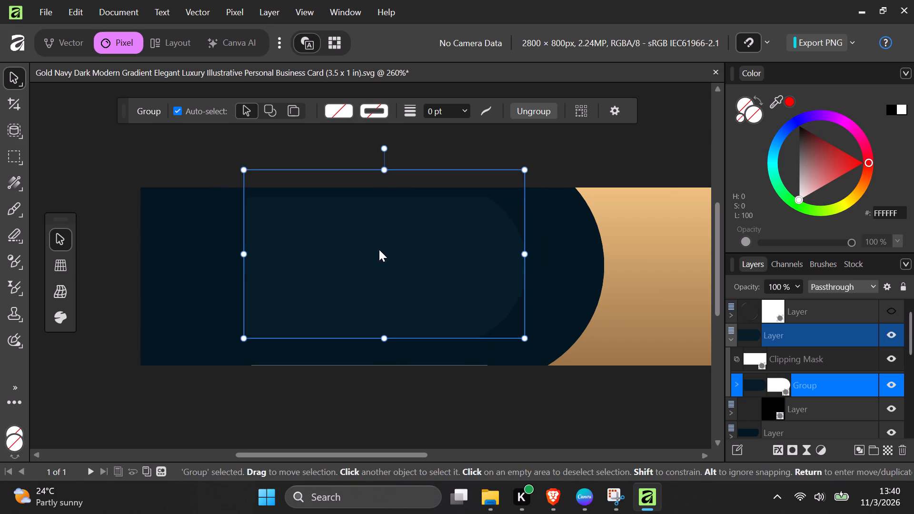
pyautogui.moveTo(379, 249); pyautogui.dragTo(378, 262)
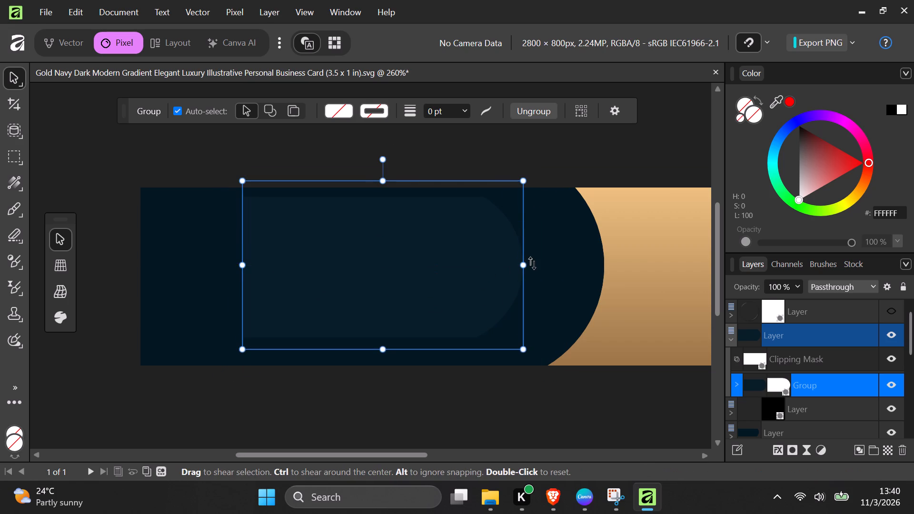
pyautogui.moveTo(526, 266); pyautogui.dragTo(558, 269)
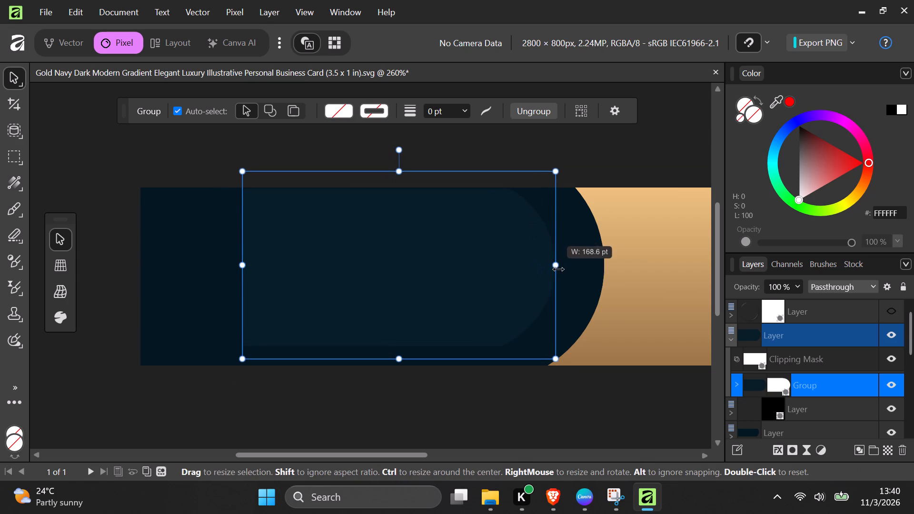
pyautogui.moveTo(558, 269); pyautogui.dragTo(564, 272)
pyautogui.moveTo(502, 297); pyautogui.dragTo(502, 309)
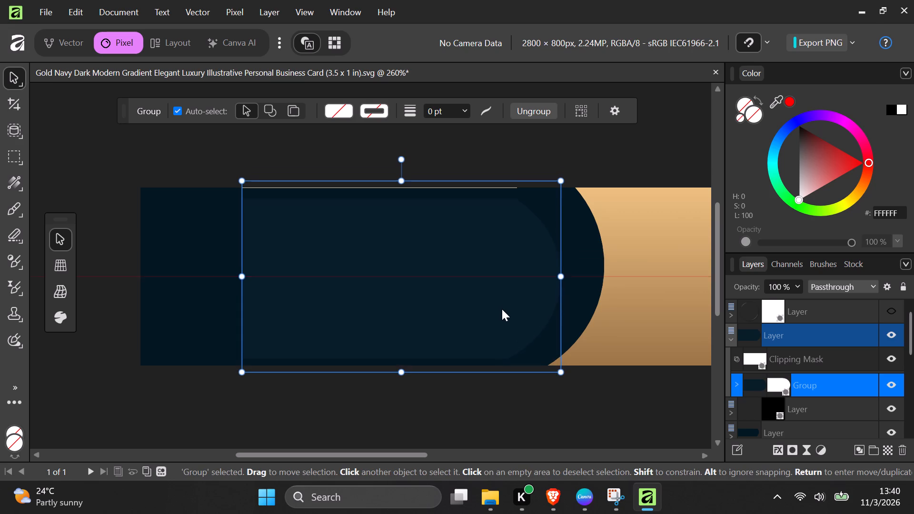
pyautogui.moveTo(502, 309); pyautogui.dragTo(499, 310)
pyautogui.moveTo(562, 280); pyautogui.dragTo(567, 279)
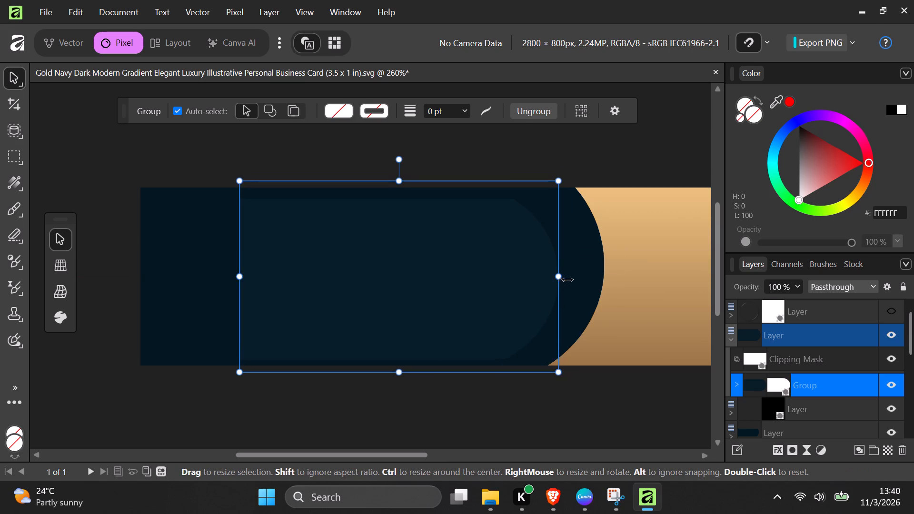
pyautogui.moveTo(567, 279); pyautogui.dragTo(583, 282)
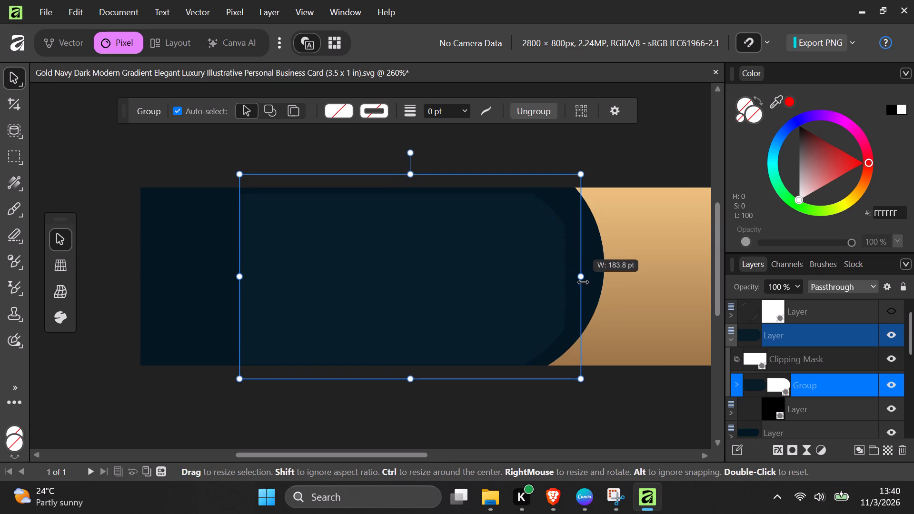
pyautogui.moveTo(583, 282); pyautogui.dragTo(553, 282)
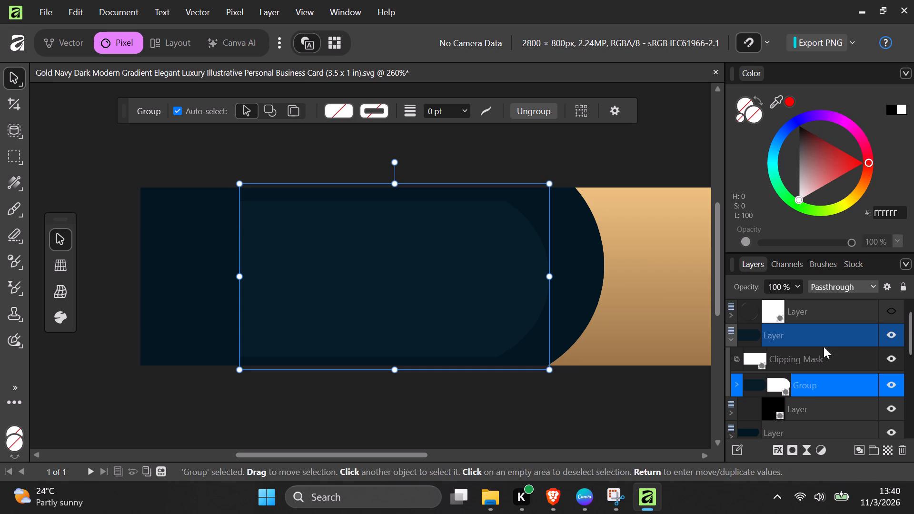
# Check the lighter navy panel's clipping mask by switching its visibility off and on again.
pyautogui.click(818, 360)
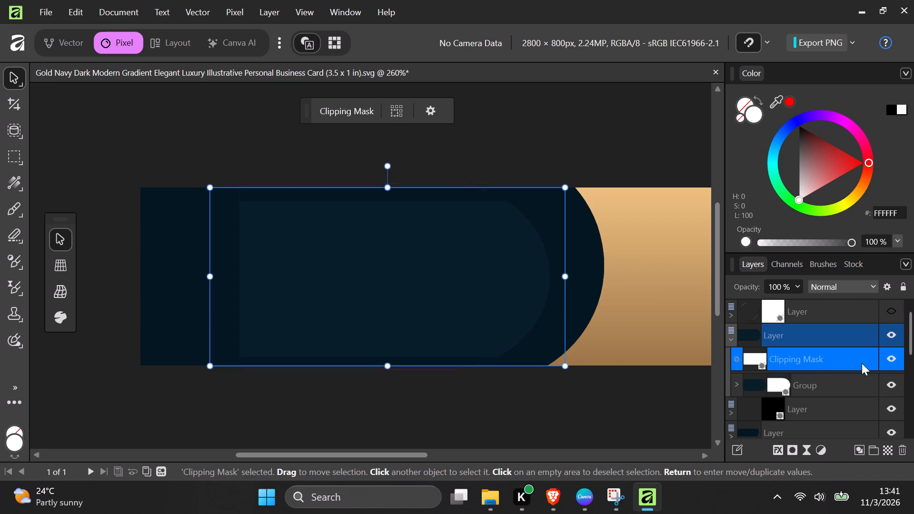
pyautogui.click(893, 361)
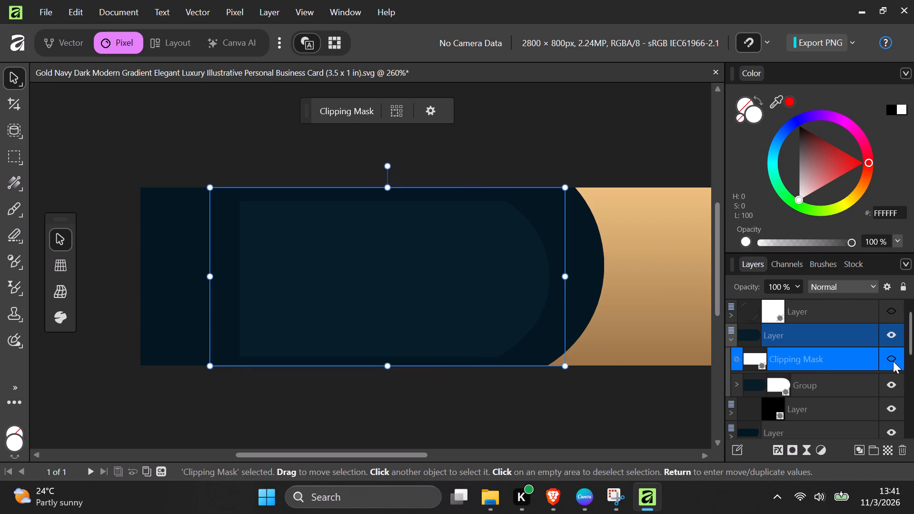
pyautogui.click(893, 361)
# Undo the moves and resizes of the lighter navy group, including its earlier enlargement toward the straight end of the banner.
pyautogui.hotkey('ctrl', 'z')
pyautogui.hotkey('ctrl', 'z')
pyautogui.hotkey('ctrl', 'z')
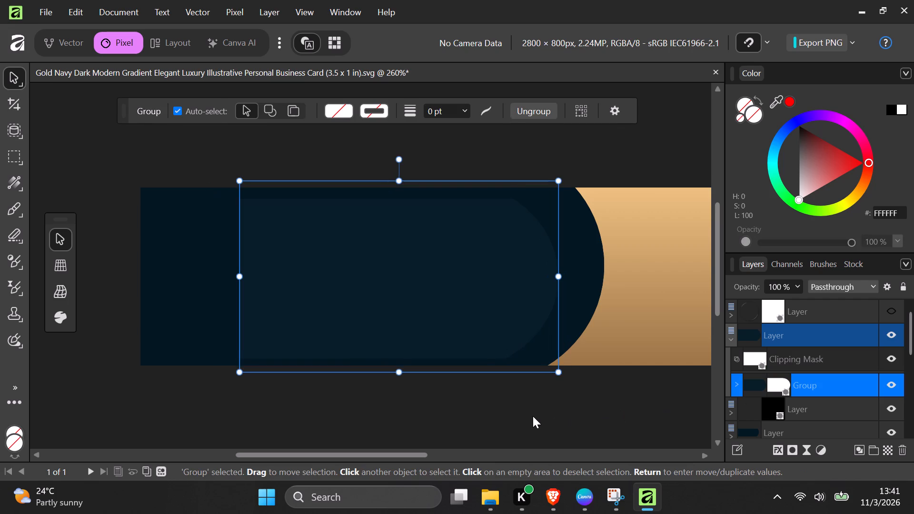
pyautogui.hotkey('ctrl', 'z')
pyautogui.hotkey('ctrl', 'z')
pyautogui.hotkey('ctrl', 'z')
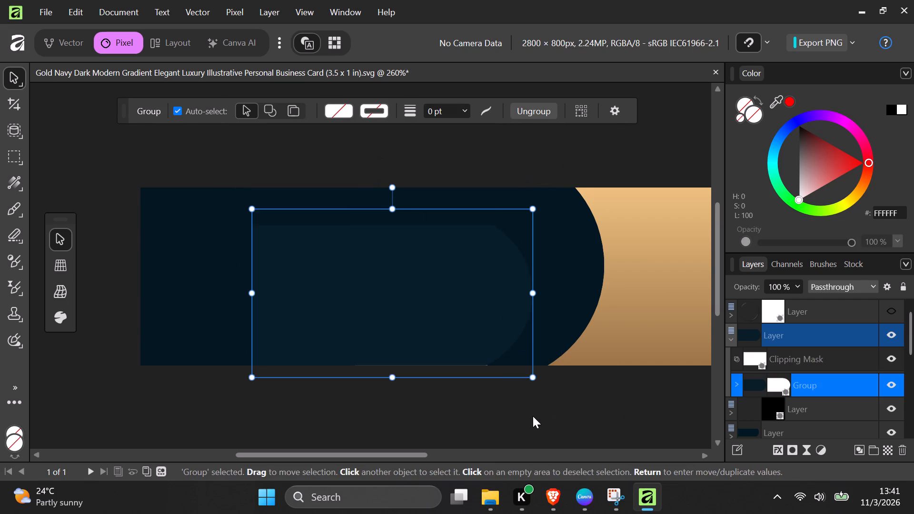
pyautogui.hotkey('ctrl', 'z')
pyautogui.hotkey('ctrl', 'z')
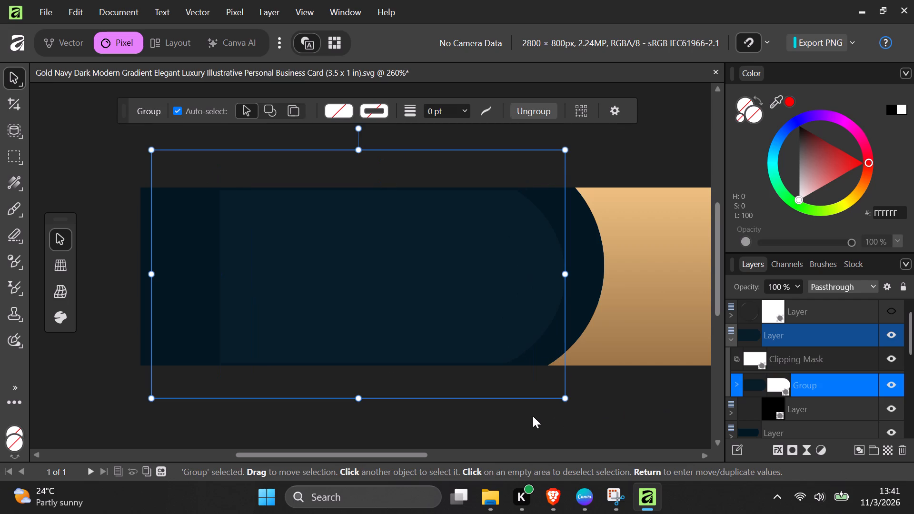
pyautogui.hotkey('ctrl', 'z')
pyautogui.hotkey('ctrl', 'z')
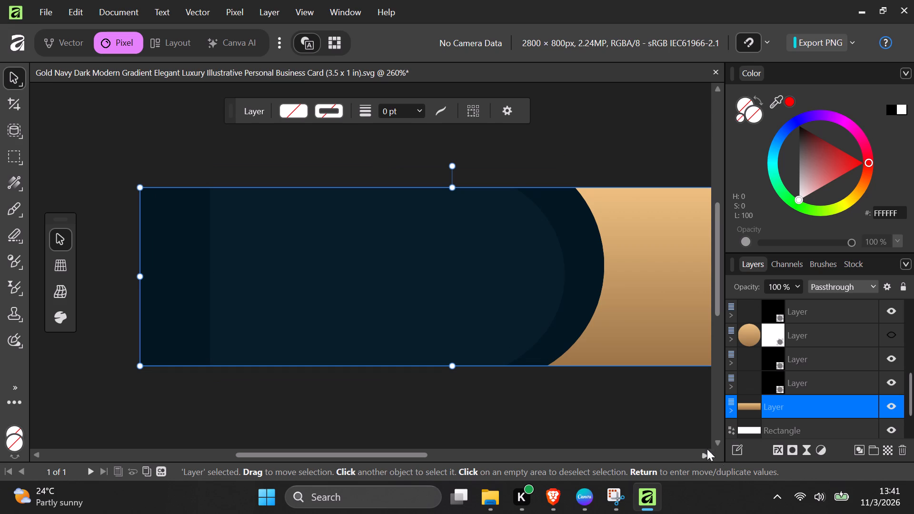
# Enlarge the whole lighter navy panel layer proportionally to about 230 pt wide, from the banner's straight end to just inside the dark curve.
pyautogui.scroll(1, 815, 384)
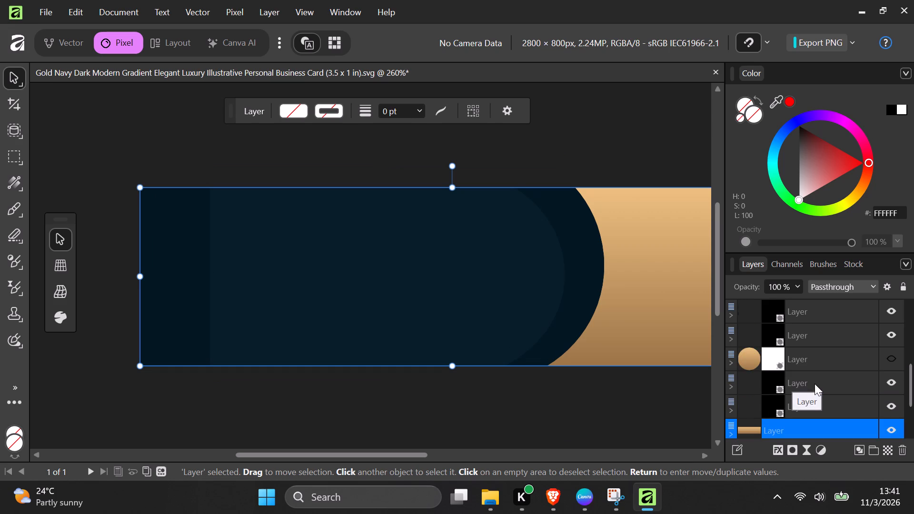
pyautogui.scroll(1, 815, 384)
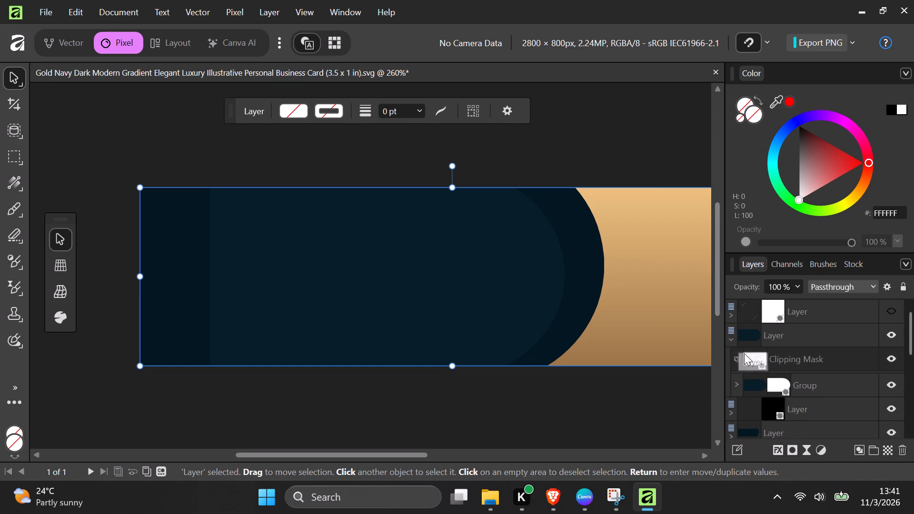
pyautogui.click(730, 341)
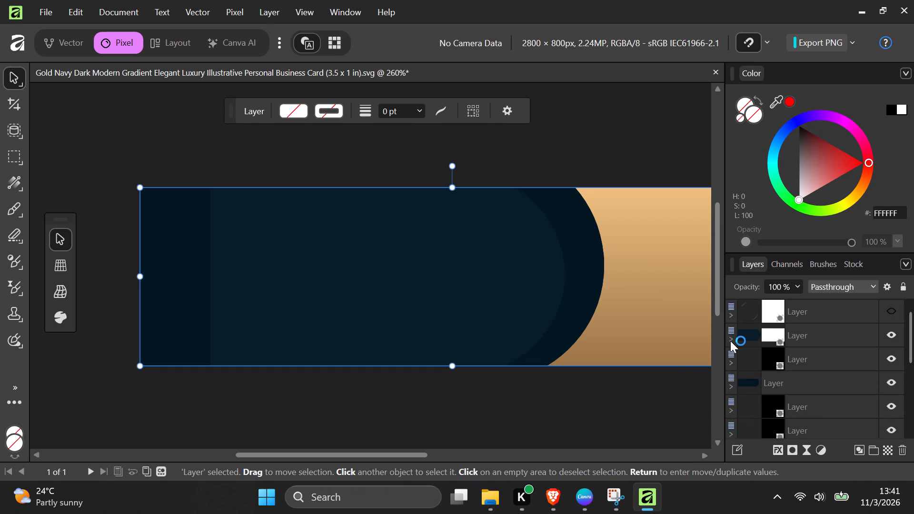
pyautogui.click(757, 337)
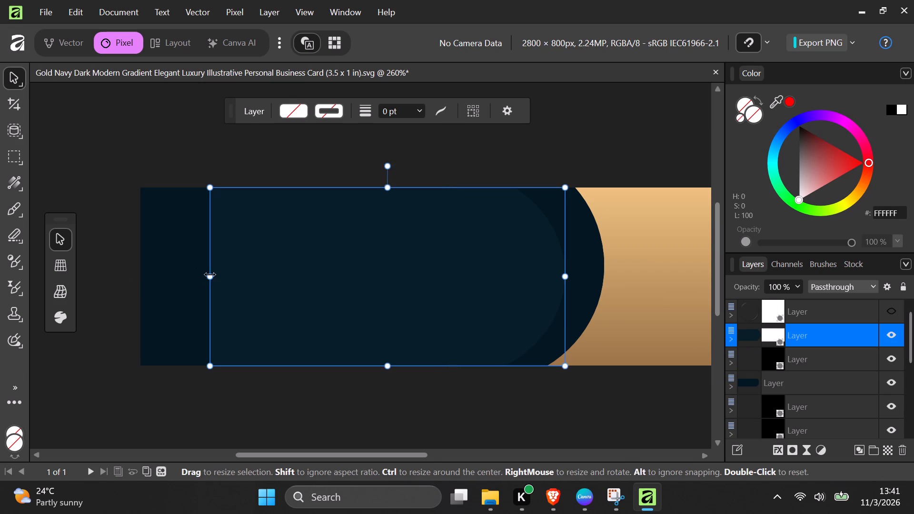
pyautogui.moveTo(212, 274); pyautogui.dragTo(153, 274)
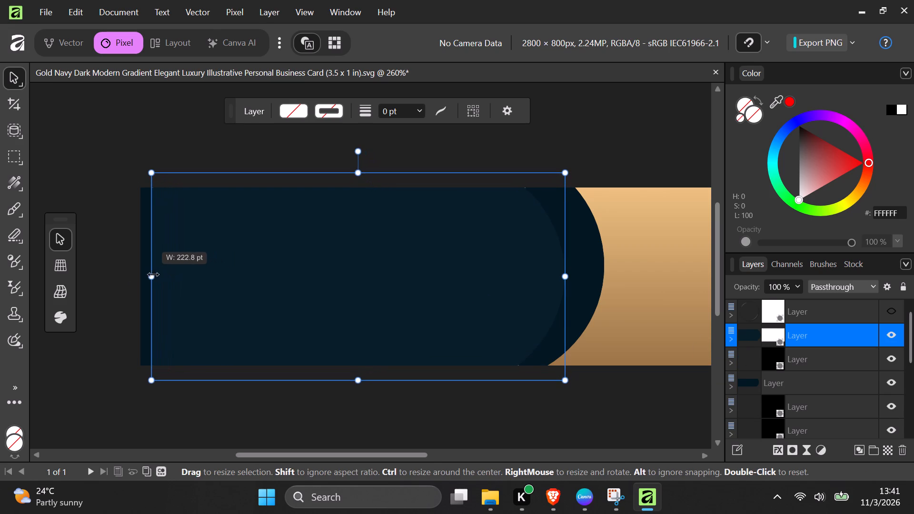
pyautogui.moveTo(153, 274); pyautogui.dragTo(144, 276)
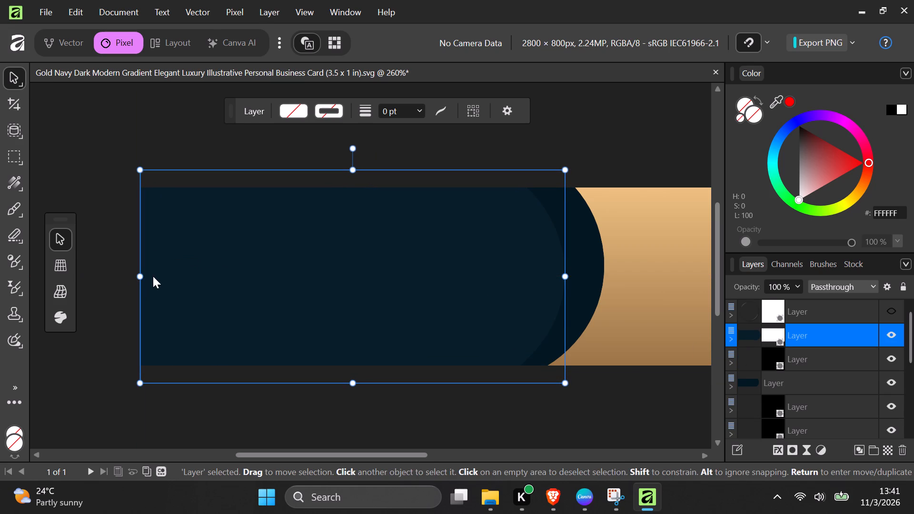
pyautogui.moveTo(568, 276); pyautogui.dragTo(581, 276)
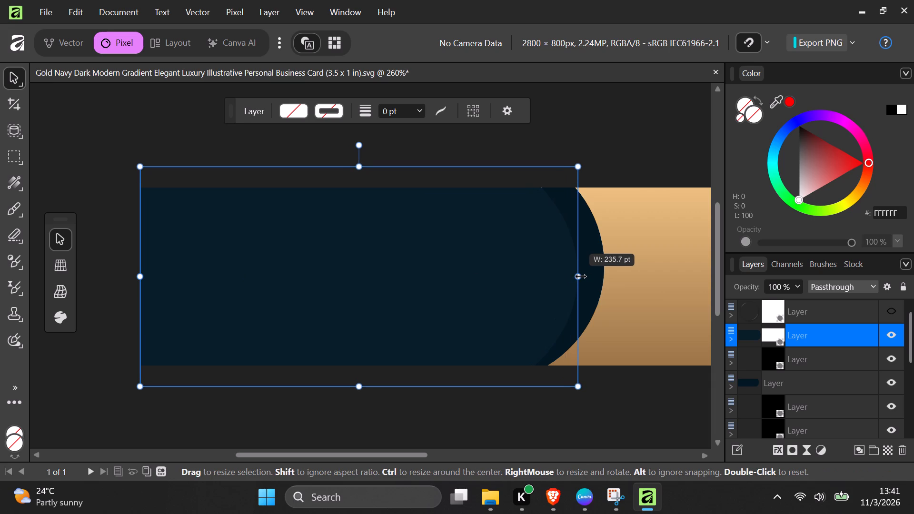
pyautogui.moveTo(581, 276); pyautogui.dragTo(575, 280)
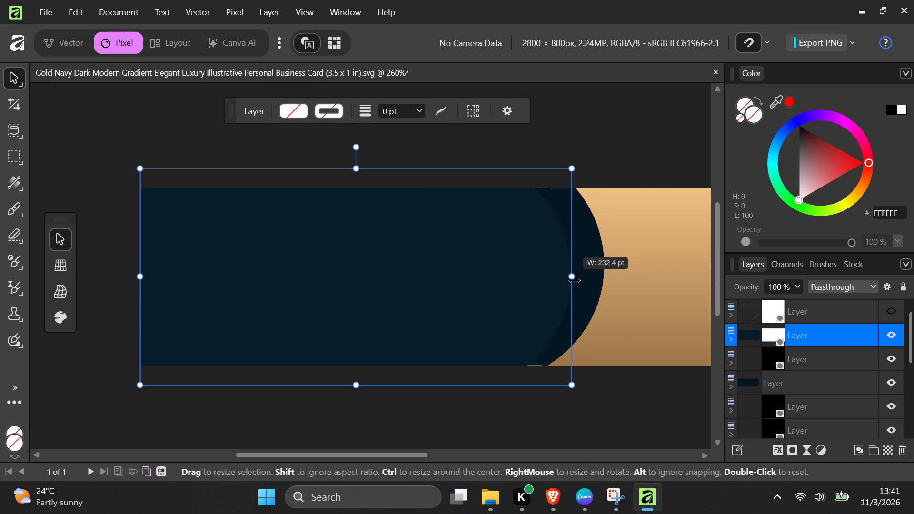
pyautogui.moveTo(575, 280); pyautogui.dragTo(572, 281)
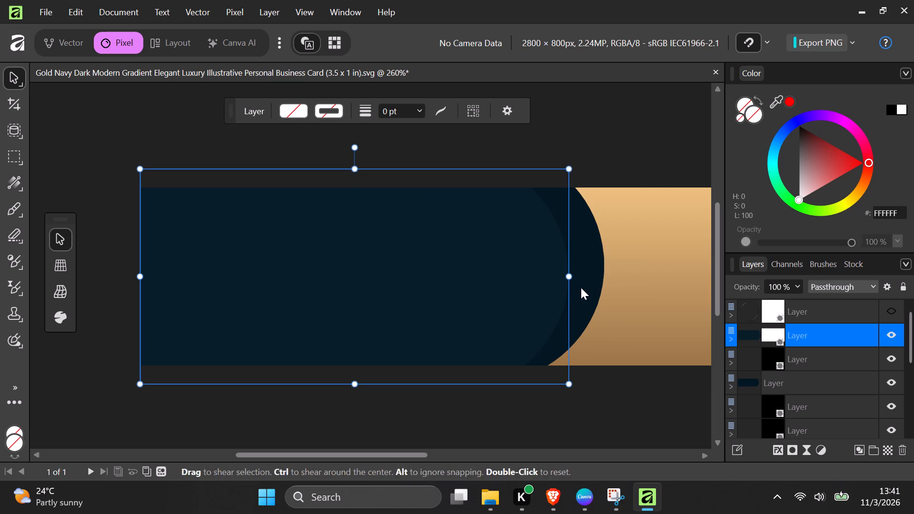
# Show the hidden gold circle layer again.
pyautogui.scroll(-2, 800, 384)
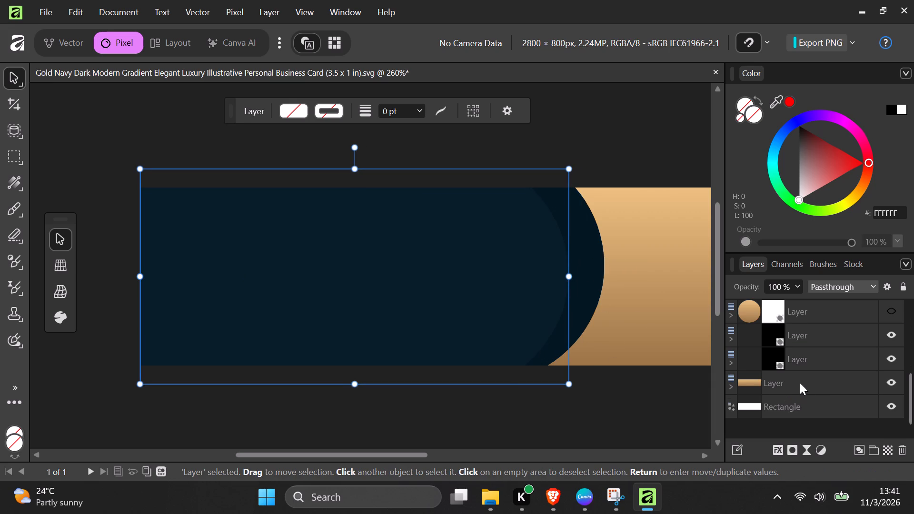
pyautogui.click(889, 311)
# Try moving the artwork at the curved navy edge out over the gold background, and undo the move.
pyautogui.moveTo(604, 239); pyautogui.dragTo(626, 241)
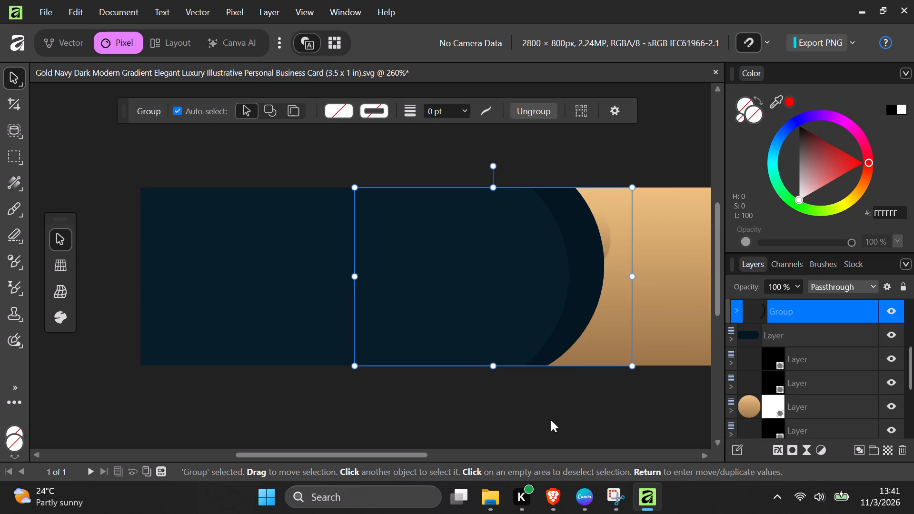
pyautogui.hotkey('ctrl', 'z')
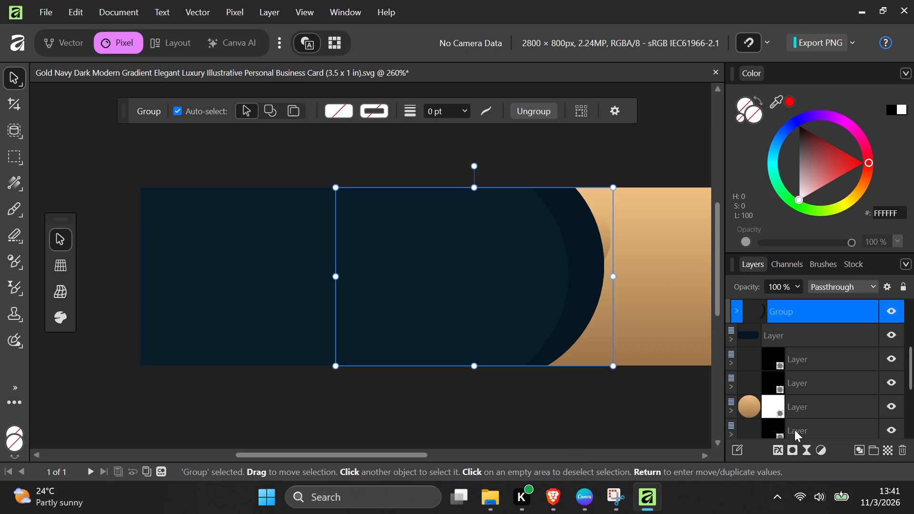
# Move the gold circle from behind the dark navy curve onto the gold background near the banner's upper edge, adjusting its size proportionally.
pyautogui.click(729, 410)
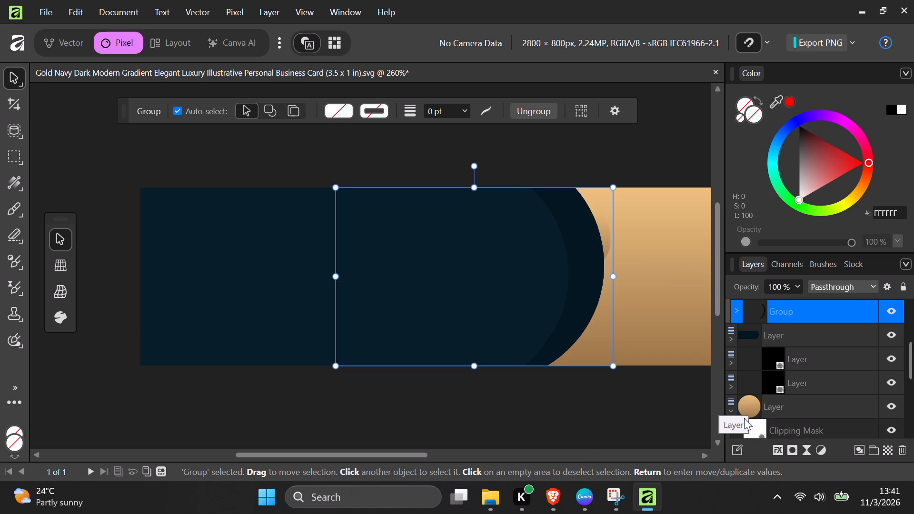
pyautogui.click(735, 413)
pyautogui.click(749, 406)
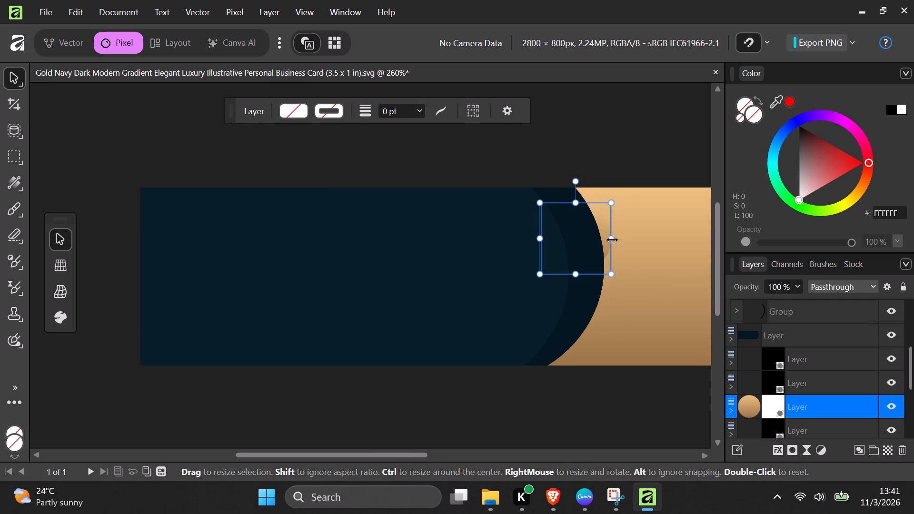
pyautogui.moveTo(613, 240); pyautogui.dragTo(636, 245)
pyautogui.click(596, 235)
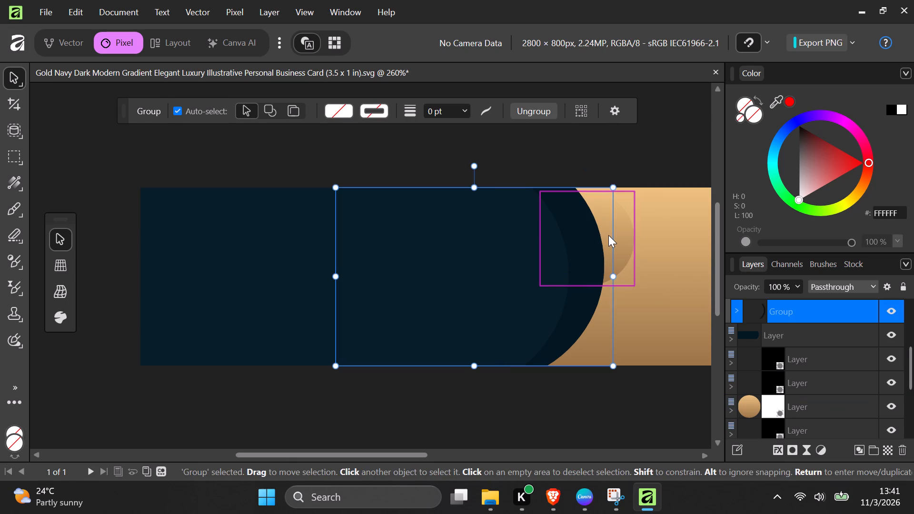
pyautogui.click(743, 404)
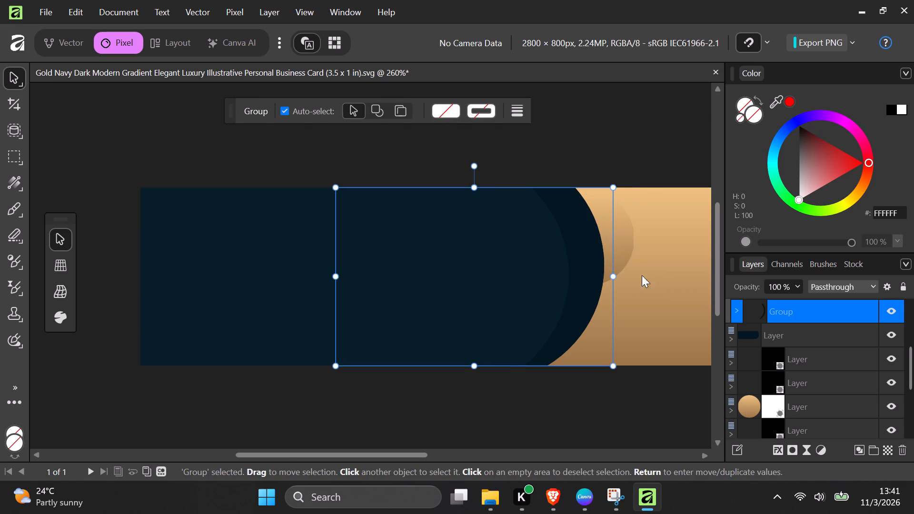
pyautogui.moveTo(615, 234); pyautogui.dragTo(687, 235)
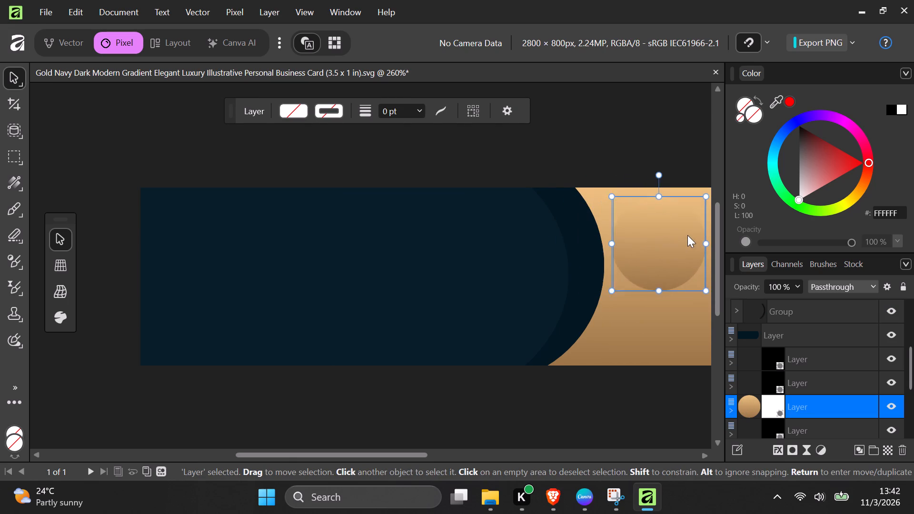
pyautogui.moveTo(687, 235); pyautogui.dragTo(686, 237)
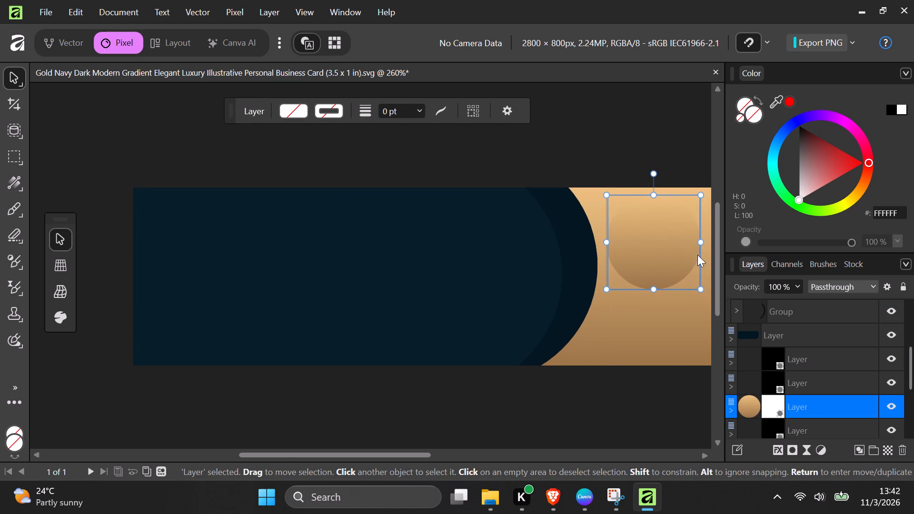
pyautogui.moveTo(695, 290); pyautogui.dragTo(677, 256)
pyautogui.moveTo(653, 235); pyautogui.dragTo(676, 235)
# Identify the two black-masked layers directly below the gold circle layer and delete both.
pyautogui.scroll(-2, 815, 398)
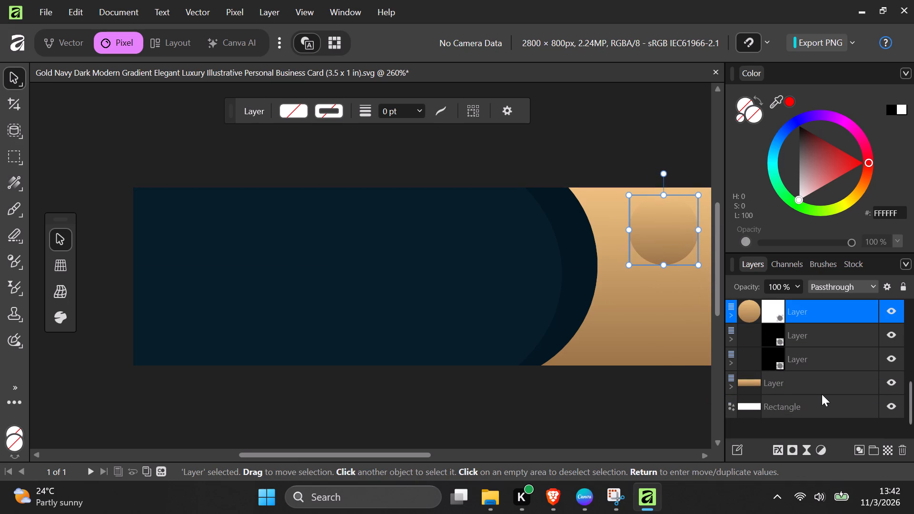
pyautogui.click(746, 336)
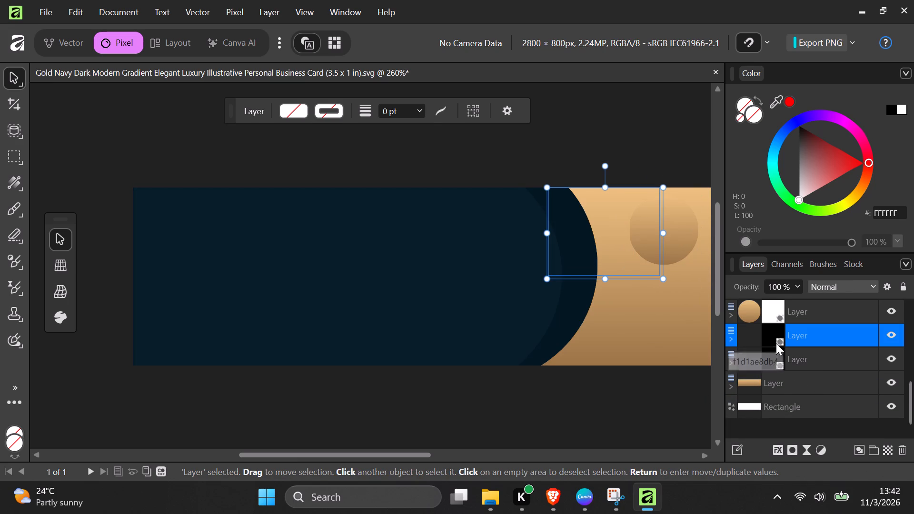
pyautogui.click(753, 353)
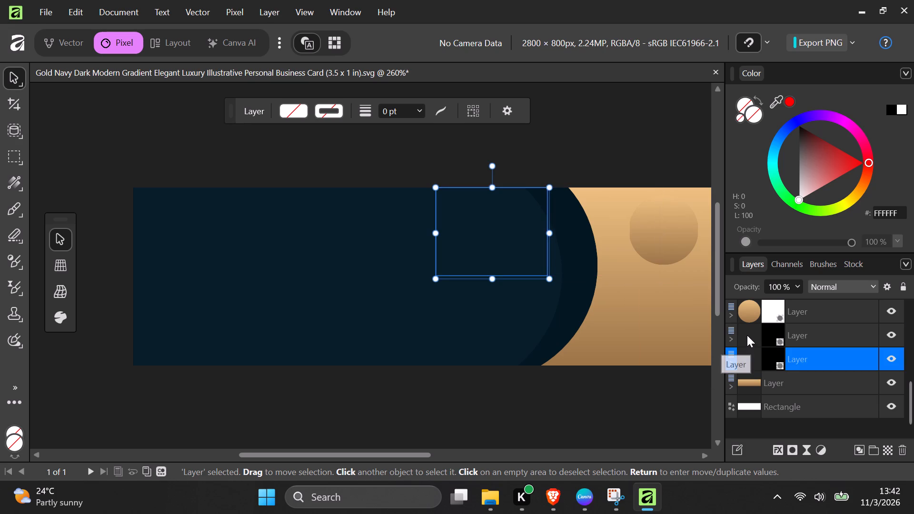
pyautogui.moveTo(505, 248); pyautogui.dragTo(521, 256)
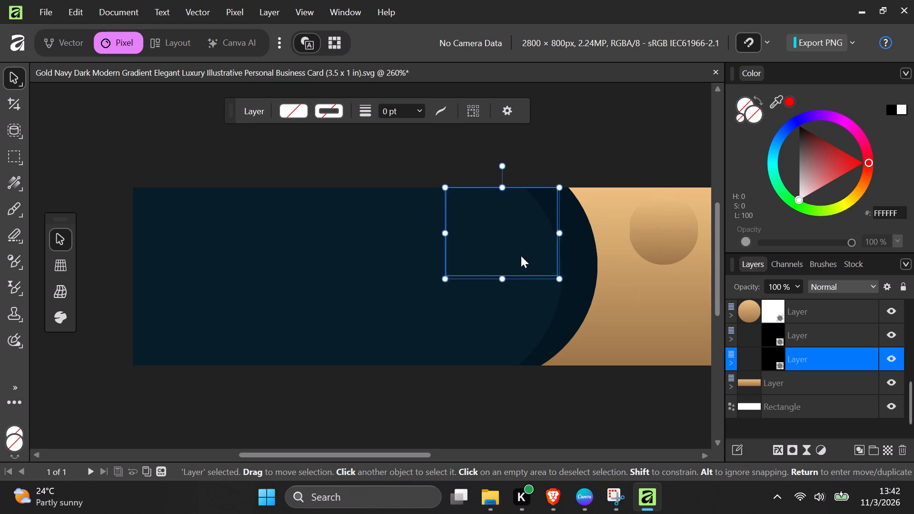
pyautogui.moveTo(521, 256); pyautogui.dragTo(669, 239)
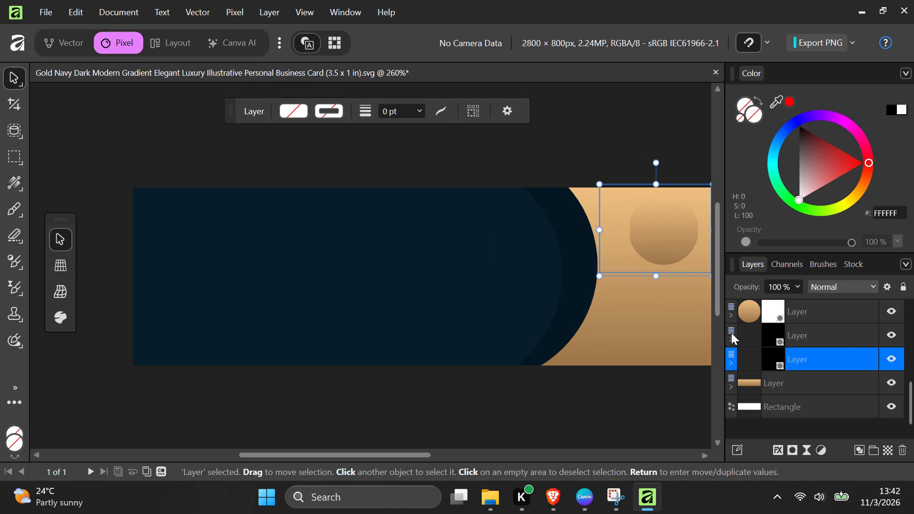
pyautogui.rightClick(729, 334)
pyautogui.click(574, 167)
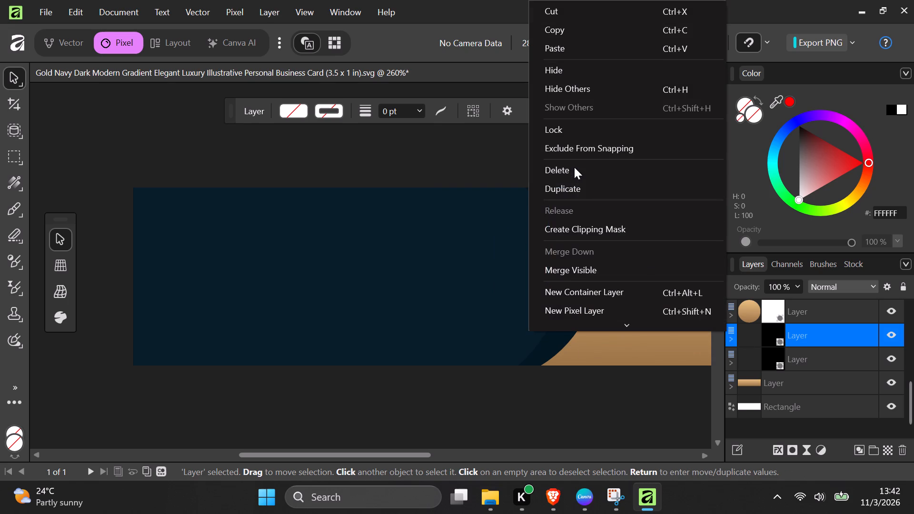
pyautogui.click(735, 355)
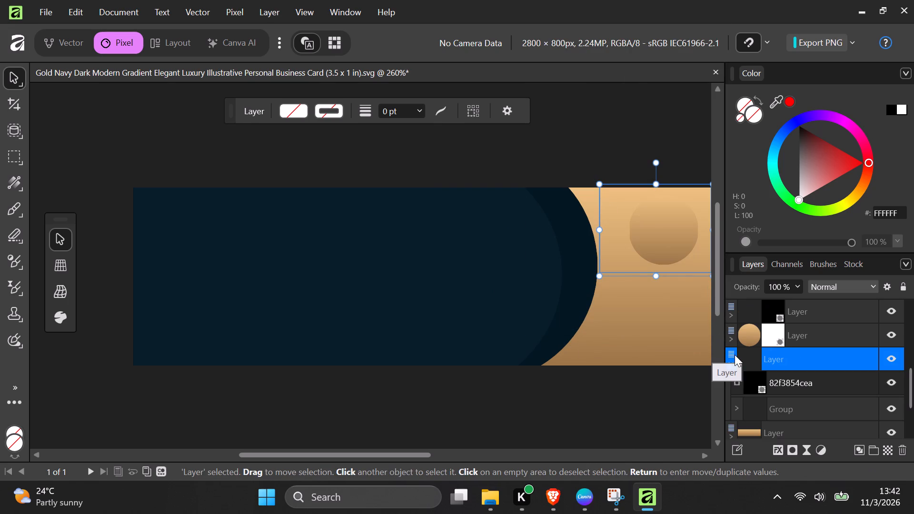
pyautogui.rightClick(734, 356)
pyautogui.click(601, 177)
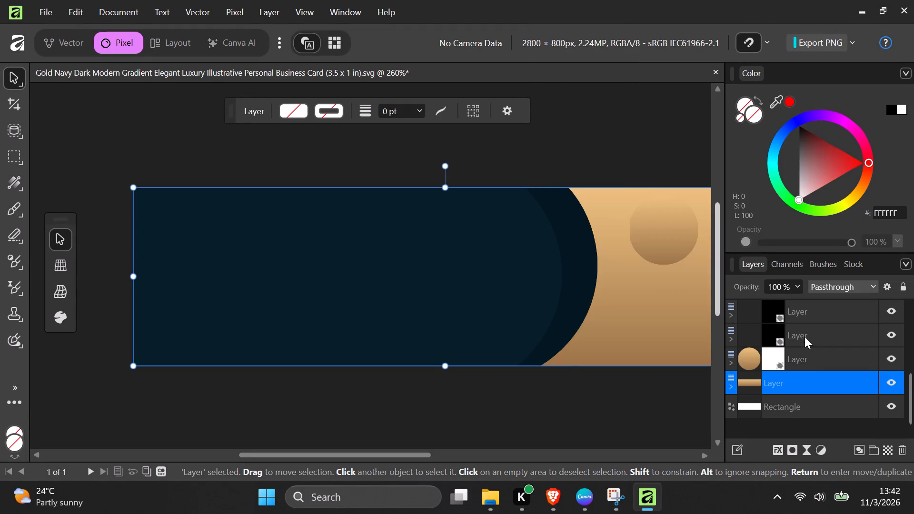
# Delete the two black-masked layers between the dark navy layer and the gold circle layer.
pyautogui.click(807, 330)
pyautogui.scroll(1, 807, 331)
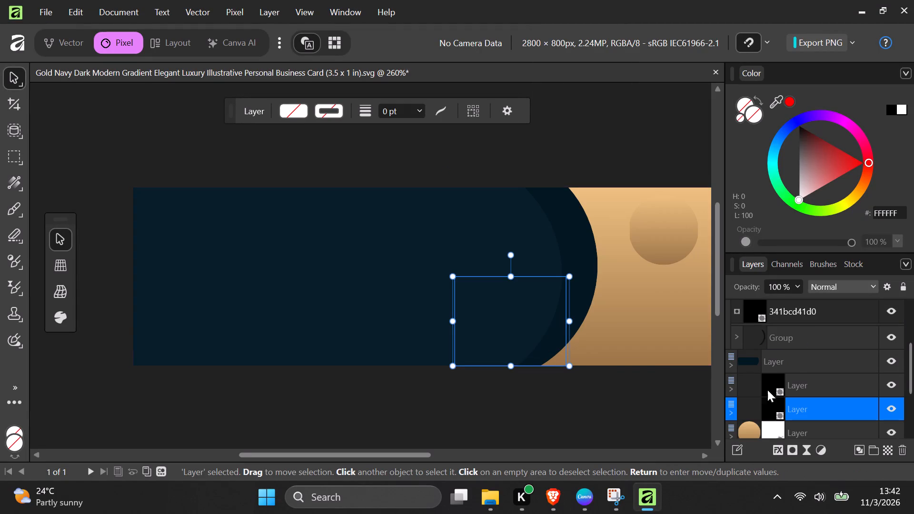
pyautogui.rightClick(743, 408)
pyautogui.click(589, 173)
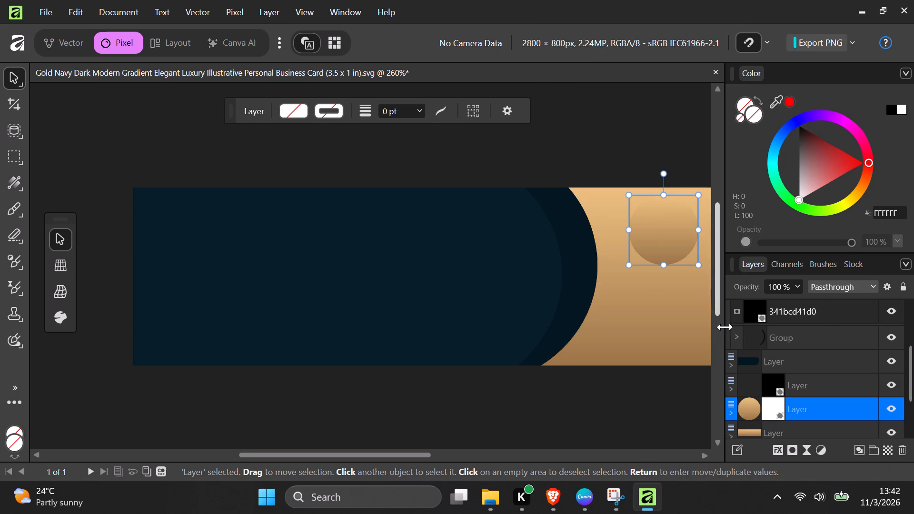
pyautogui.click(749, 384)
pyautogui.rightClick(749, 384)
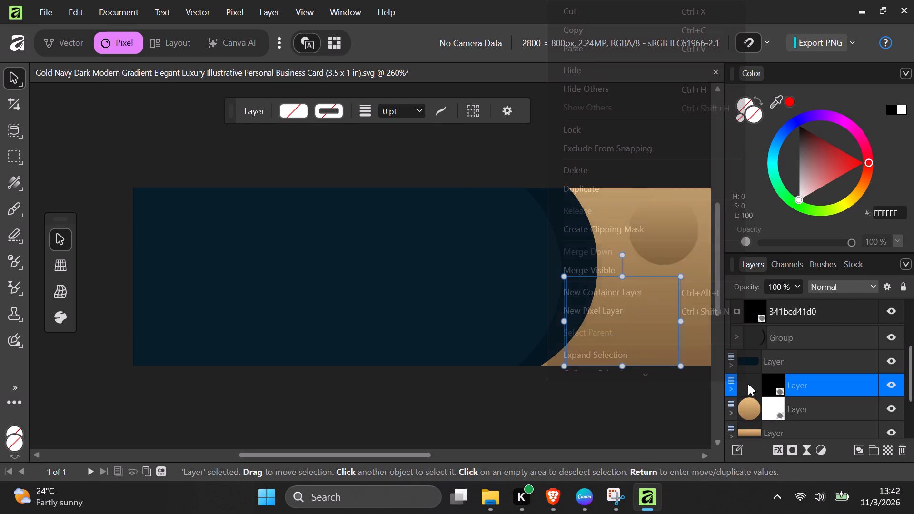
pyautogui.click(592, 175)
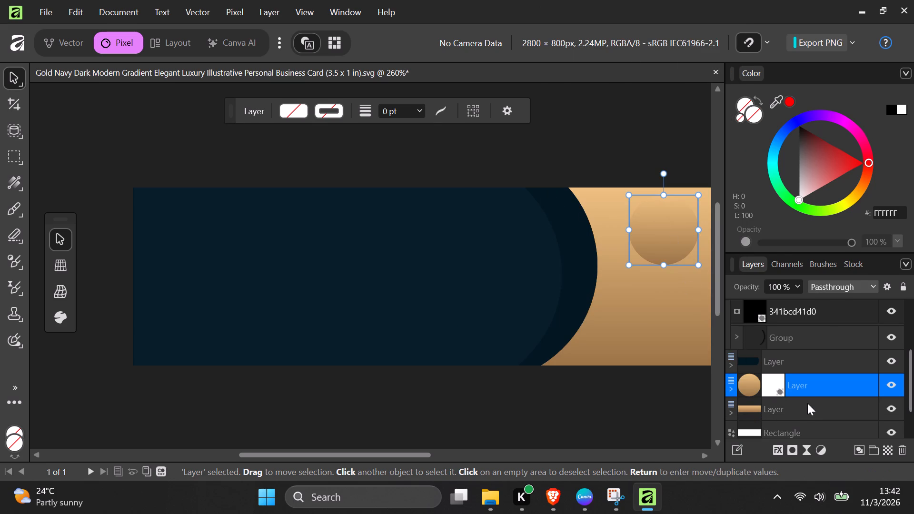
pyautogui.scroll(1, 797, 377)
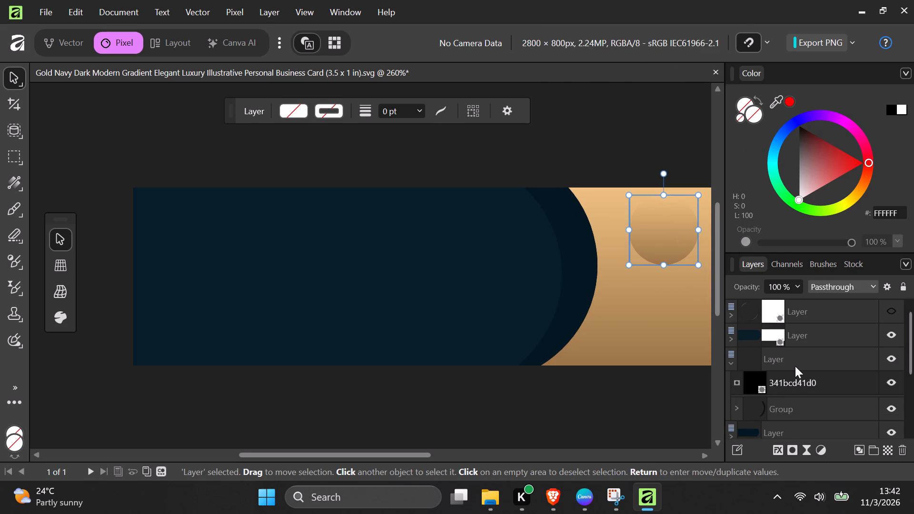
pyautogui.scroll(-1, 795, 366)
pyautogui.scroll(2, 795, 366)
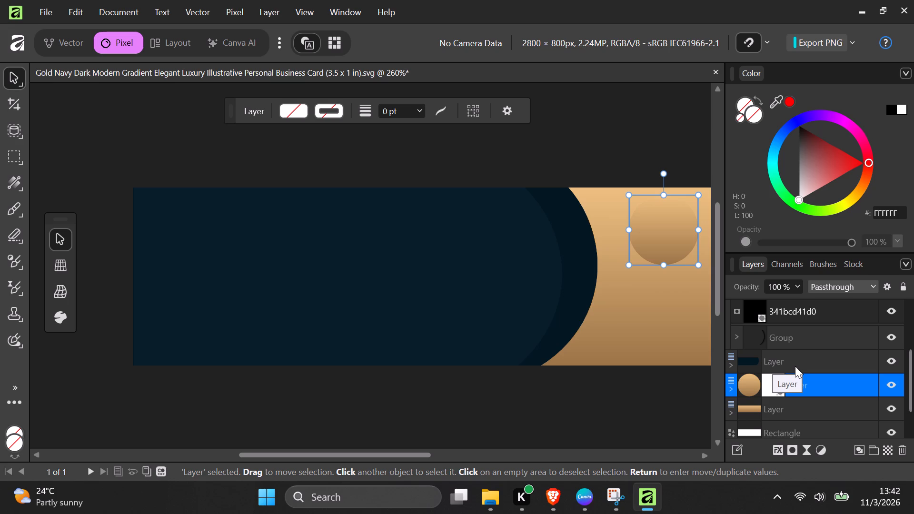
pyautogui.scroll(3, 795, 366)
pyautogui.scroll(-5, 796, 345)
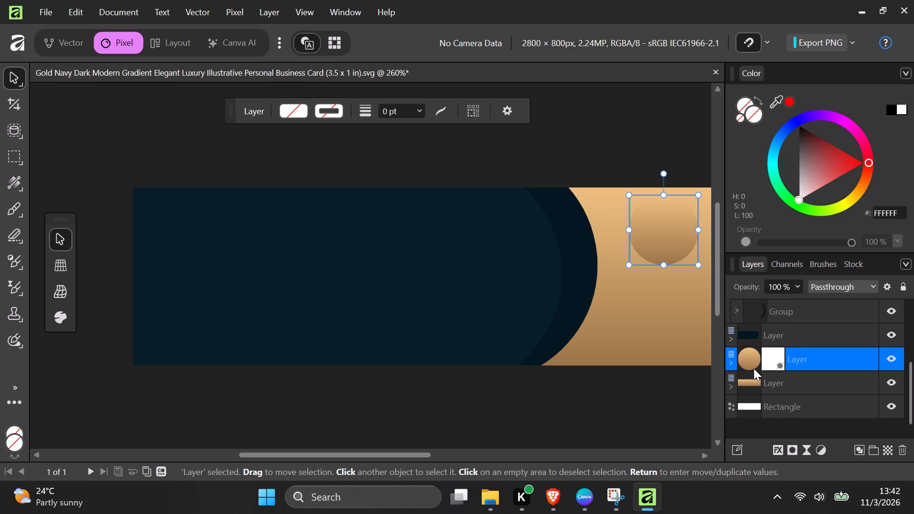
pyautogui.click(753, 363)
# Reposition the lighter navy group so it is vertically centred on the banner and flush with its straight end.
pyautogui.click(369, 255)
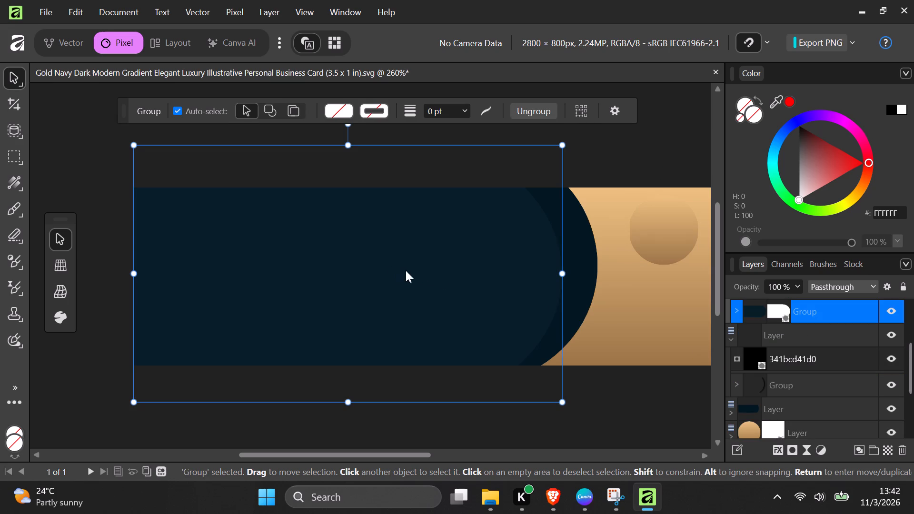
pyautogui.moveTo(456, 274); pyautogui.dragTo(491, 280)
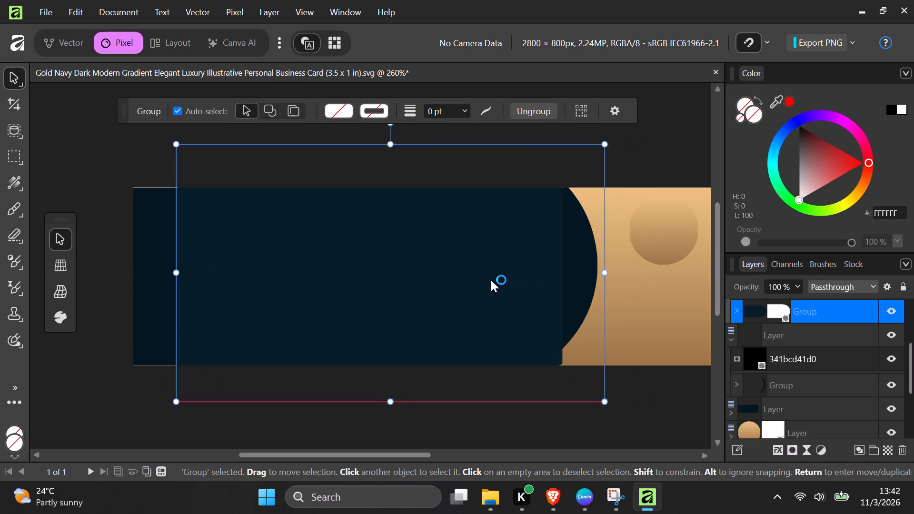
pyautogui.moveTo(491, 280); pyautogui.dragTo(401, 280)
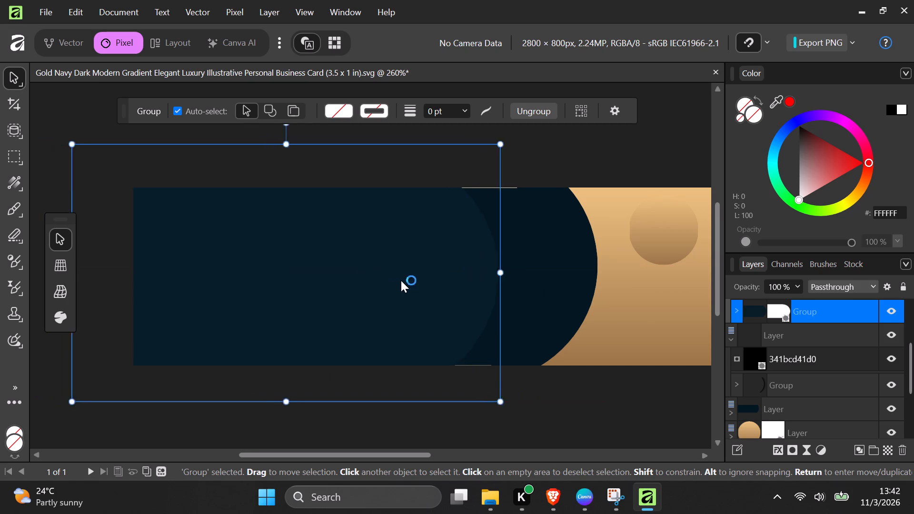
pyautogui.moveTo(401, 280); pyautogui.dragTo(467, 284)
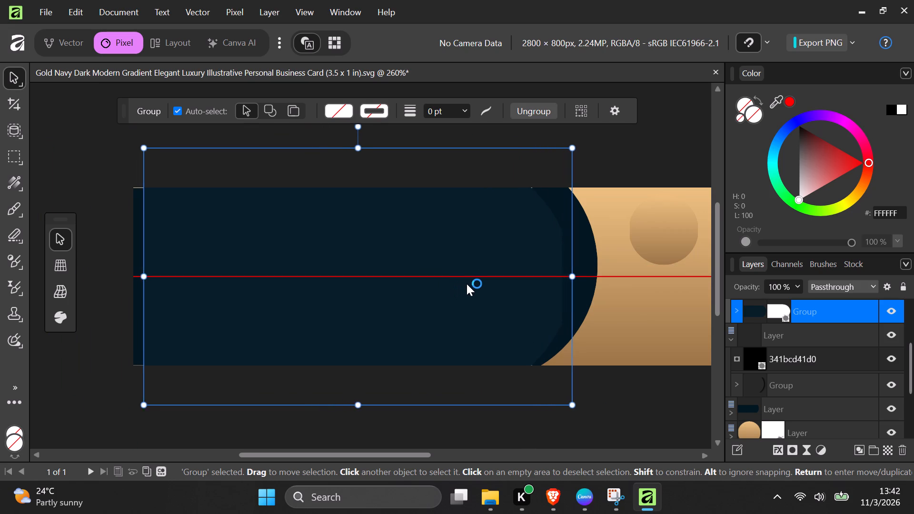
pyautogui.moveTo(467, 284); pyautogui.dragTo(467, 278)
pyautogui.moveTo(467, 278); pyautogui.dragTo(456, 279)
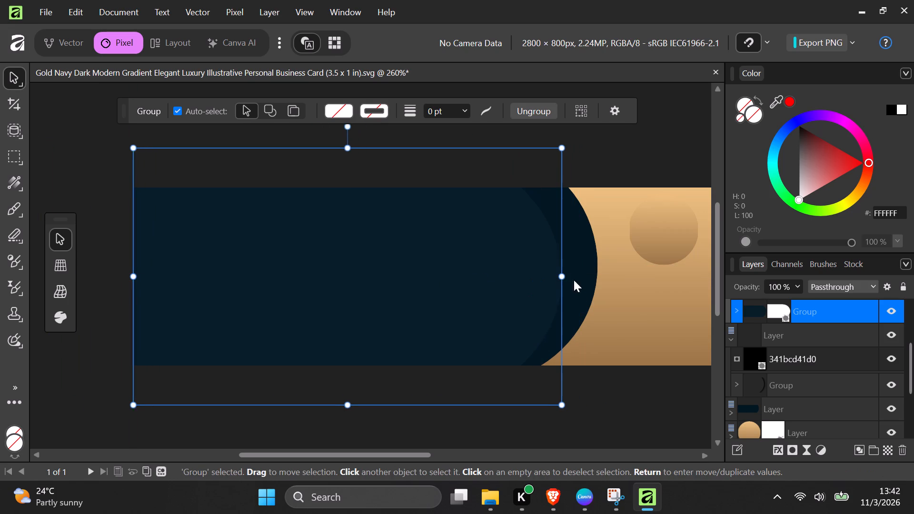
# Switch to Canva, try to undo the latest edits on page 2, and dismiss the SVG download notice.
pyautogui.click(583, 497)
pyautogui.scroll(7, 513, 336)
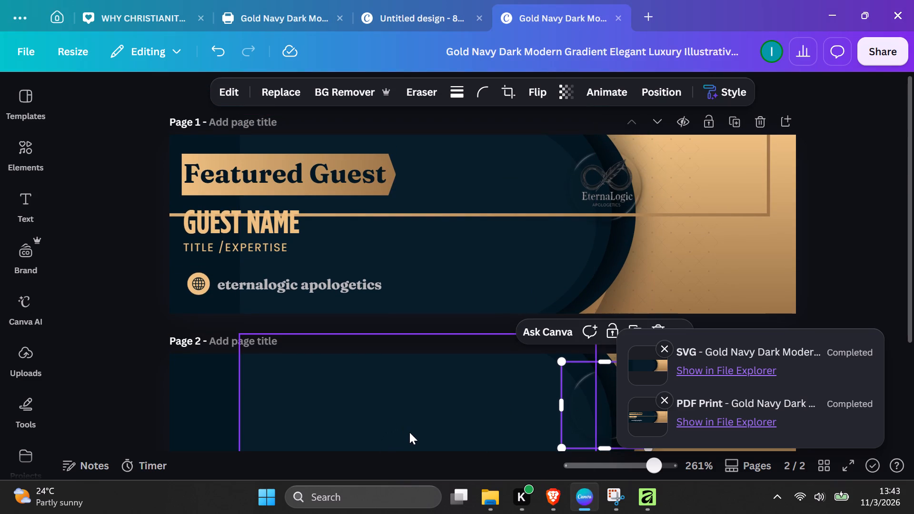
pyautogui.hotkey('ctrl', 'z')
pyautogui.hotkey('ctrl', 'z')
pyautogui.hotkey('ctrl', 'z')
pyautogui.hotkey('ctrl', 'z')
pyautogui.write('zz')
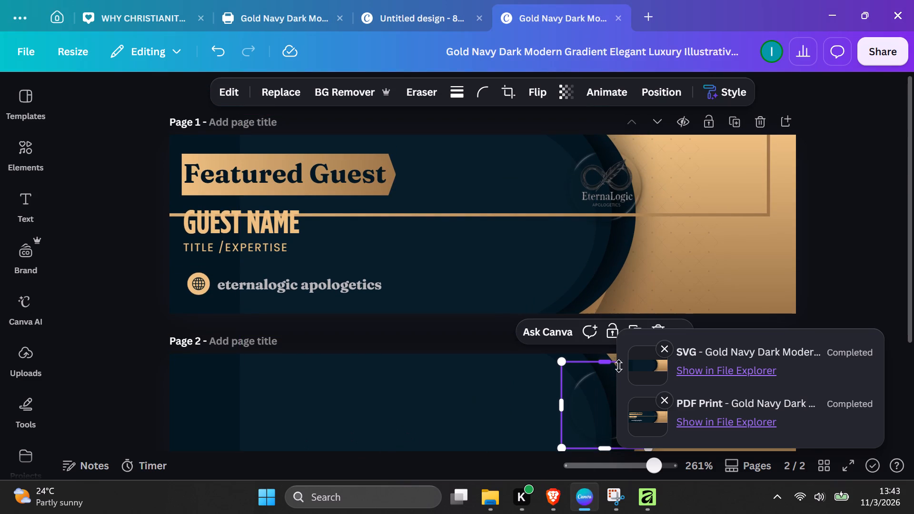
pyautogui.click(662, 346)
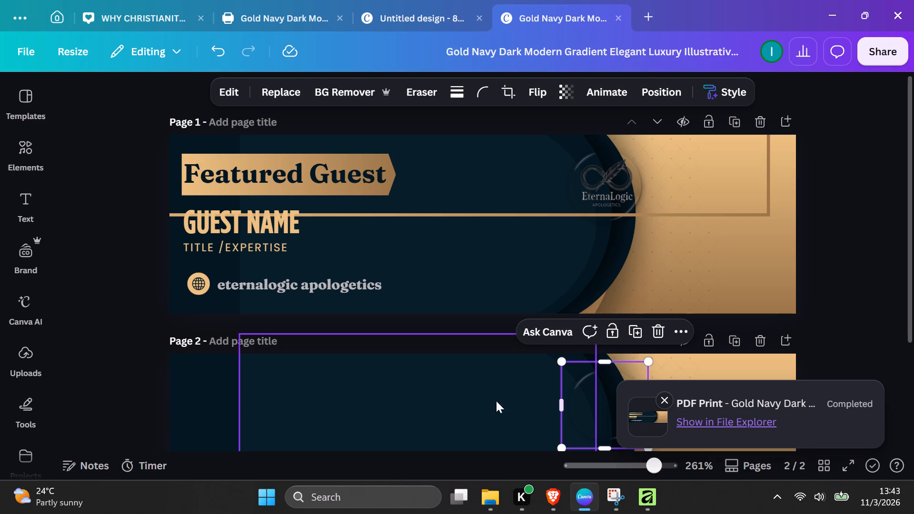
pyautogui.hotkey('ctrl', 'z')
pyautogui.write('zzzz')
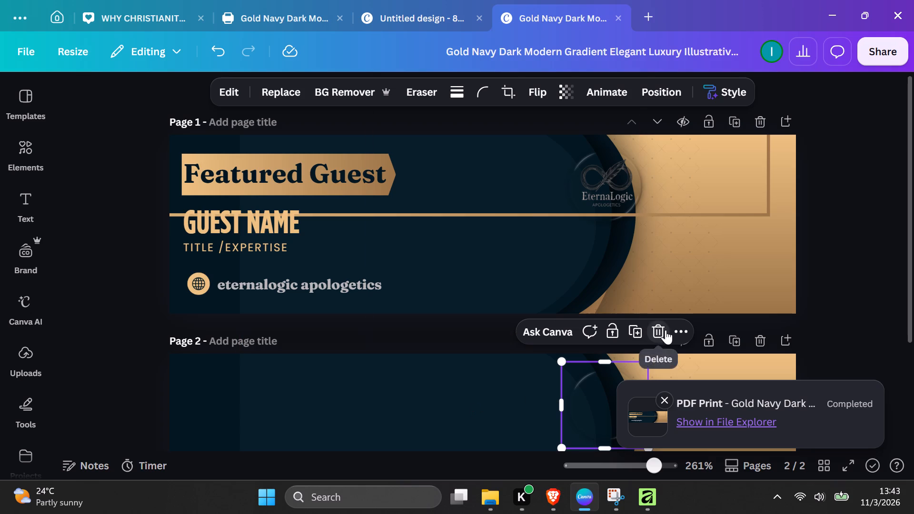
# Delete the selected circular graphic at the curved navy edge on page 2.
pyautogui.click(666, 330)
# Undo the edits on page 2 back to the version with the EternaLogic logo and the gold line frame.
pyautogui.scroll(2, 540, 303)
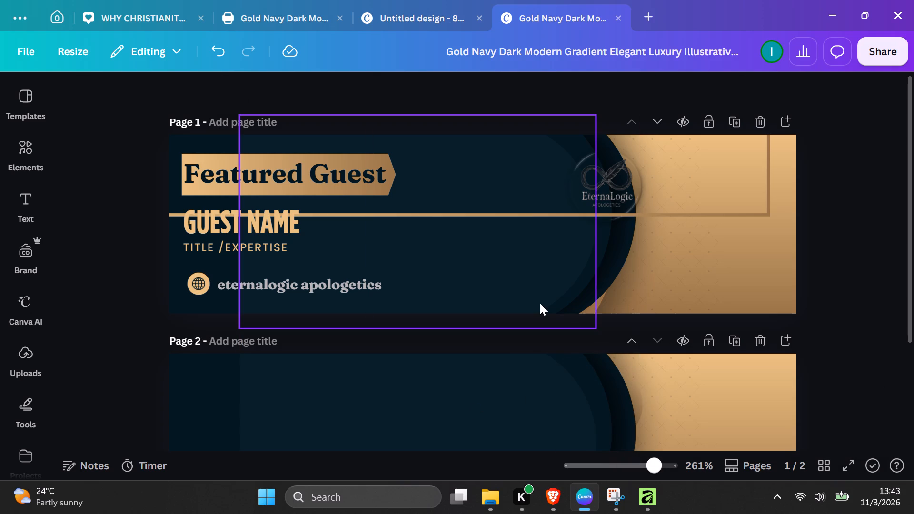
pyautogui.scroll(1, 540, 303)
pyautogui.hotkey('ctrl', 'z')
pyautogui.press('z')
pyautogui.hotkey('ctrl', 'z')
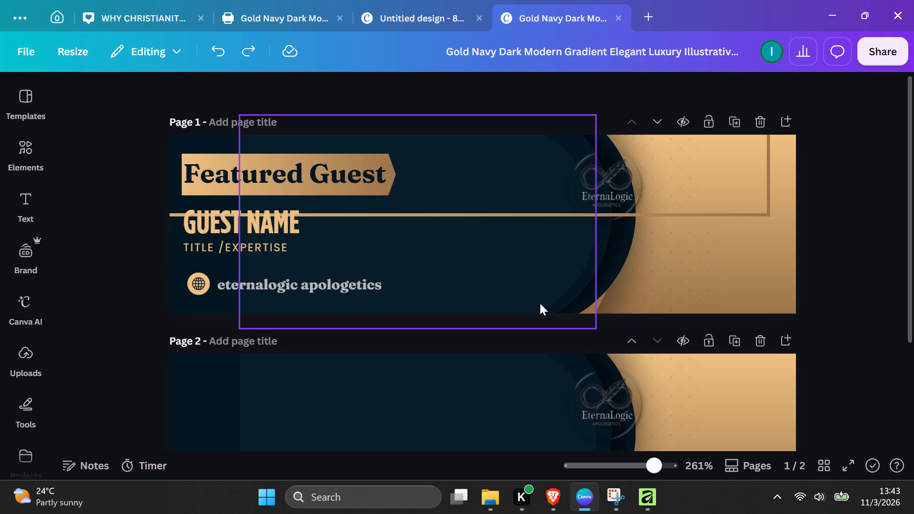
pyautogui.hotkey('ctrl', 'z')
pyautogui.hotkey('ctrl', 'z')
pyautogui.hotkey('ctrl', 'z')
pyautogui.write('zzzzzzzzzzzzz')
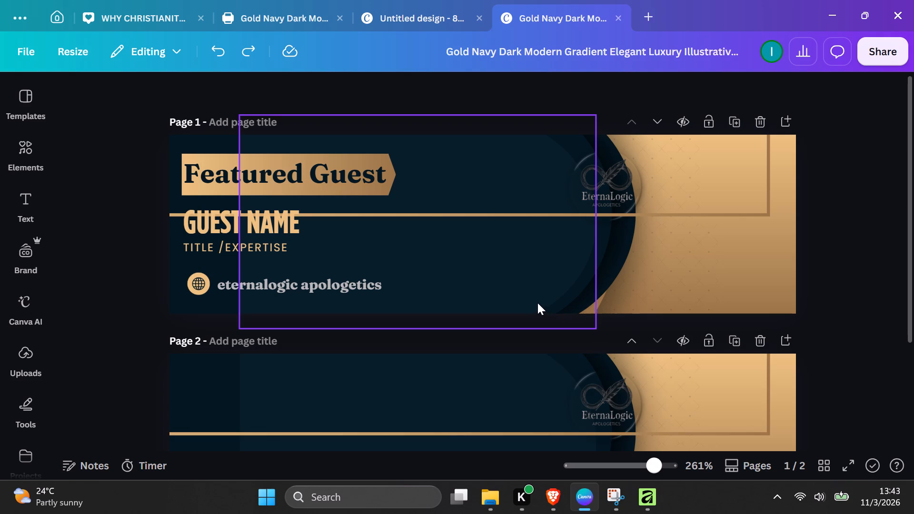
# Undo the page 2 edits and the page duplication, back to the single-page banner.
pyautogui.scroll(-6, 545, 297)
pyautogui.hotkey('ctrl', 'z')
pyautogui.hotkey('ctrl', 'z')
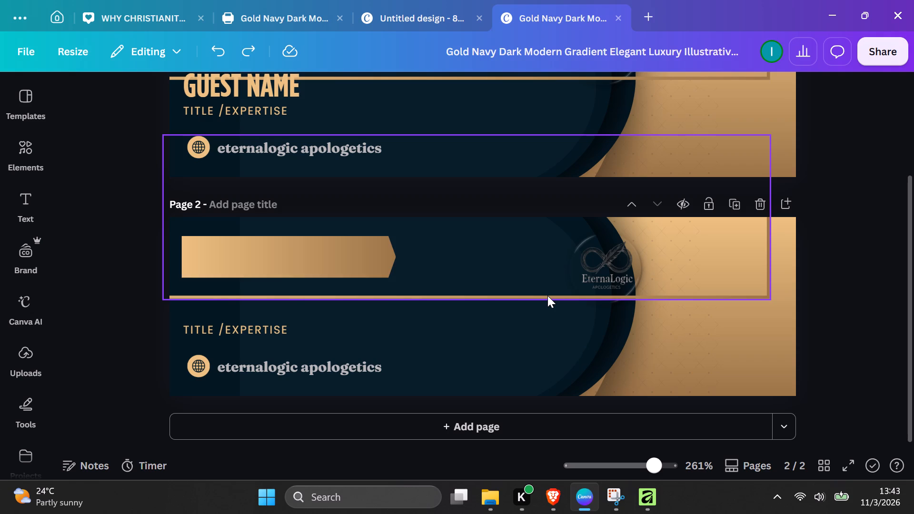
pyautogui.hotkey('ctrl', 'z')
pyautogui.hotkey('ctrl', 'z')
pyautogui.hotkey('ctrl', 'z')
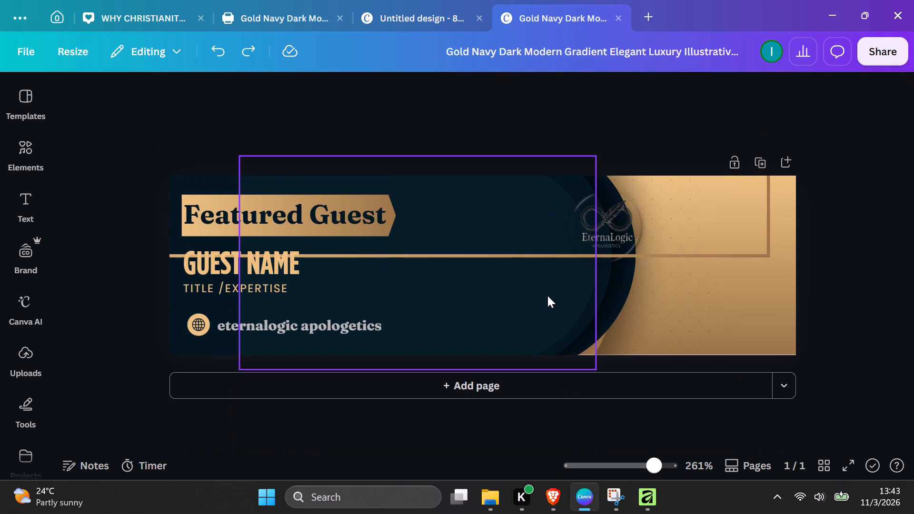
# Undo the banner edits back to the version with the complete gold frame and the navy curve inside it.
pyautogui.hotkey('ctrl', 'z')
pyautogui.hotkey('ctrl', 'z')
pyautogui.hotkey('ctrl', 'z')
pyautogui.hotkey('ctrl', 'z')
pyautogui.hotkey('ctrl', 'z')
pyautogui.hotkey('ctrl', 'z')
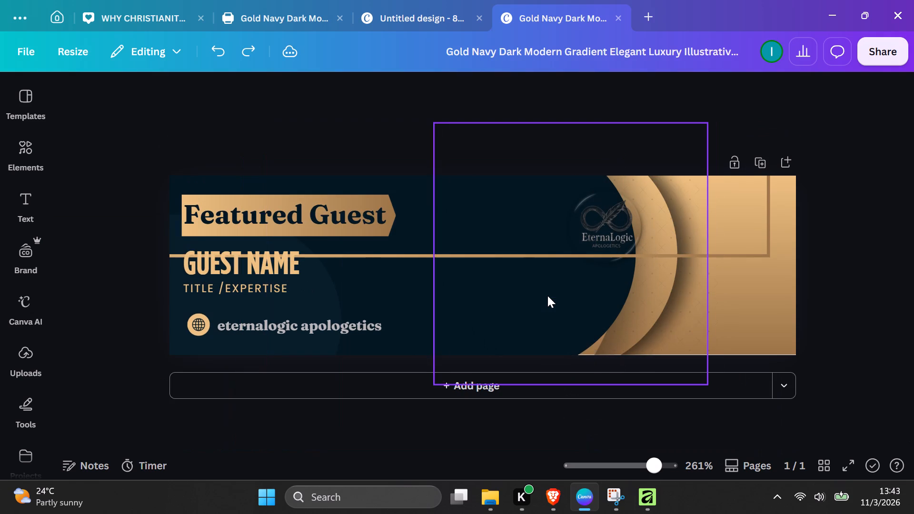
pyautogui.hotkey('ctrl', 'z')
pyautogui.hotkey('ctrl', 'z')
pyautogui.hotkey('ctrl', 'z')
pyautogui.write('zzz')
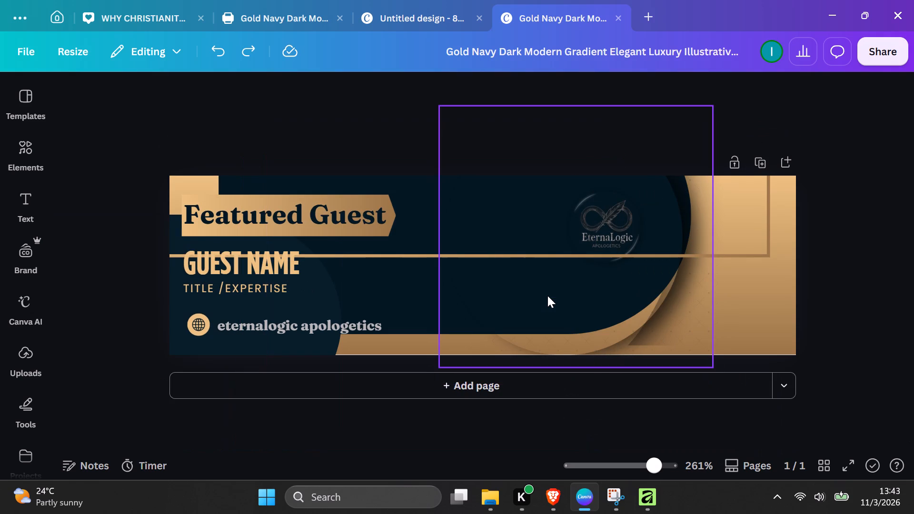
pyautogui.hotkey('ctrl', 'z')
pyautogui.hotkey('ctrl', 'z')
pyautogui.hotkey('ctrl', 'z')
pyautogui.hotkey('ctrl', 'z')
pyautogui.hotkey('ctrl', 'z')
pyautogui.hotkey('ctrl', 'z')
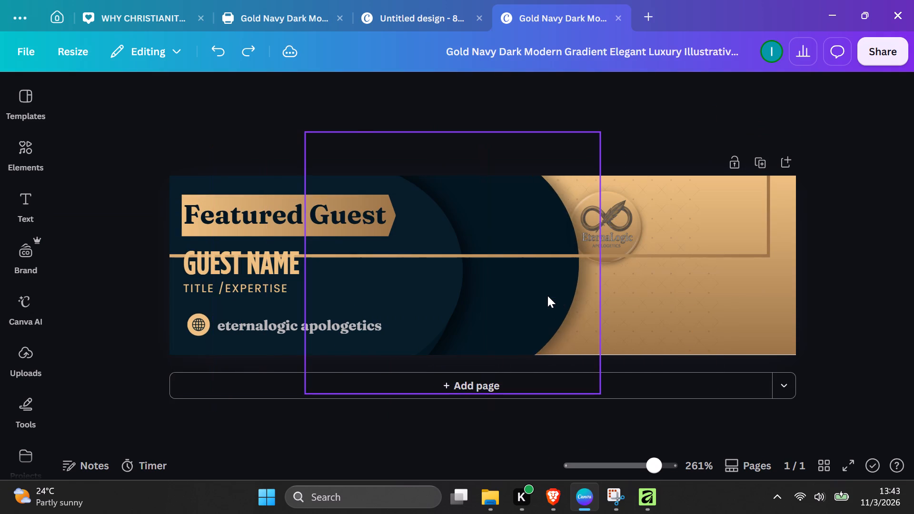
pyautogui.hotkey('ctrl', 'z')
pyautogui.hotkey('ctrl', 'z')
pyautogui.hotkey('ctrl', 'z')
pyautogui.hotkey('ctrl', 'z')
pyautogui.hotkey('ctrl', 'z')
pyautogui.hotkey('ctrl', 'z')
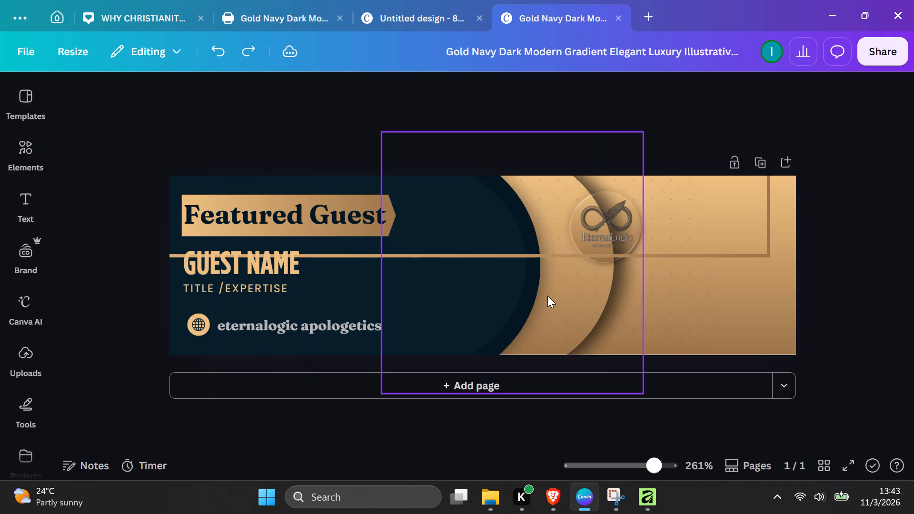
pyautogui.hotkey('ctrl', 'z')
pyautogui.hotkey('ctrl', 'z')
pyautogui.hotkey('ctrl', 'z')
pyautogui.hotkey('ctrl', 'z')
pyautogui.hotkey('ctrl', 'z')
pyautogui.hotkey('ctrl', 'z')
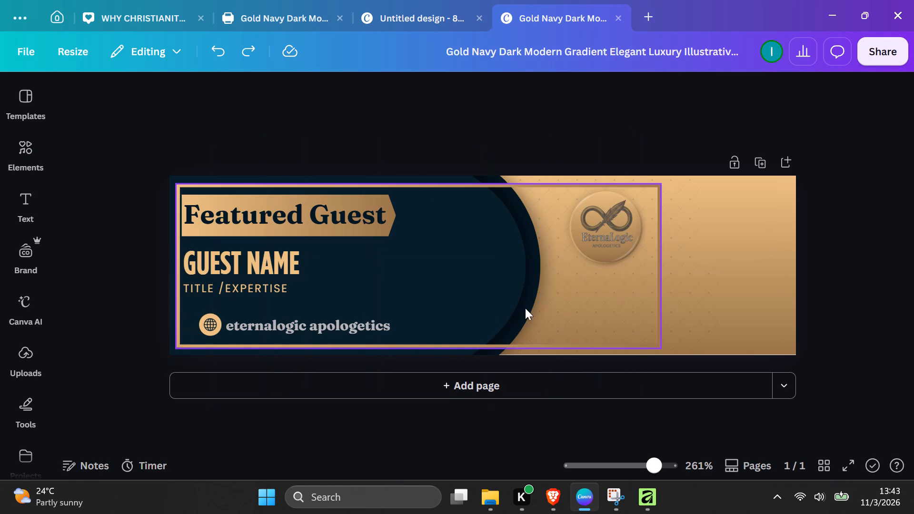
# Shift the globe icon and the eternalogic apologetics text slightly left, keeping both on their shared horizontal line.
pyautogui.moveTo(213, 325); pyautogui.dragTo(202, 325)
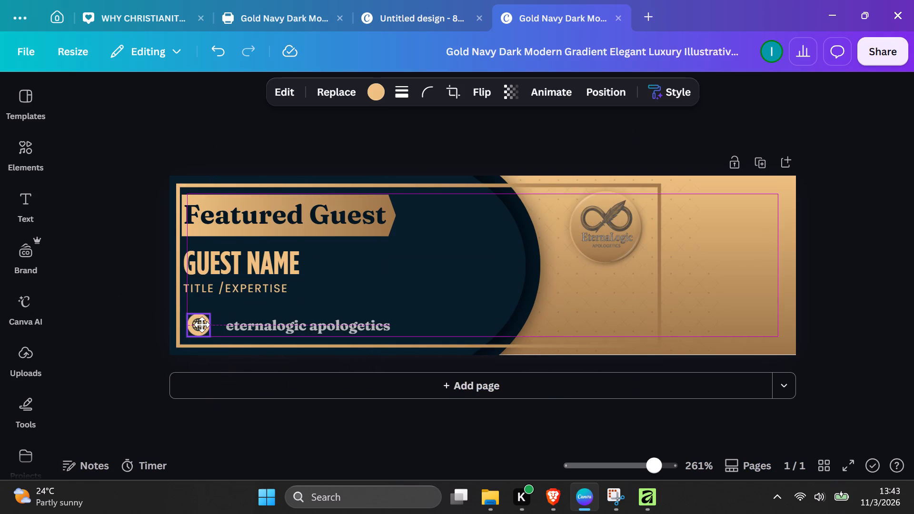
pyautogui.moveTo(202, 325); pyautogui.dragTo(203, 325)
pyautogui.moveTo(275, 325); pyautogui.dragTo(266, 325)
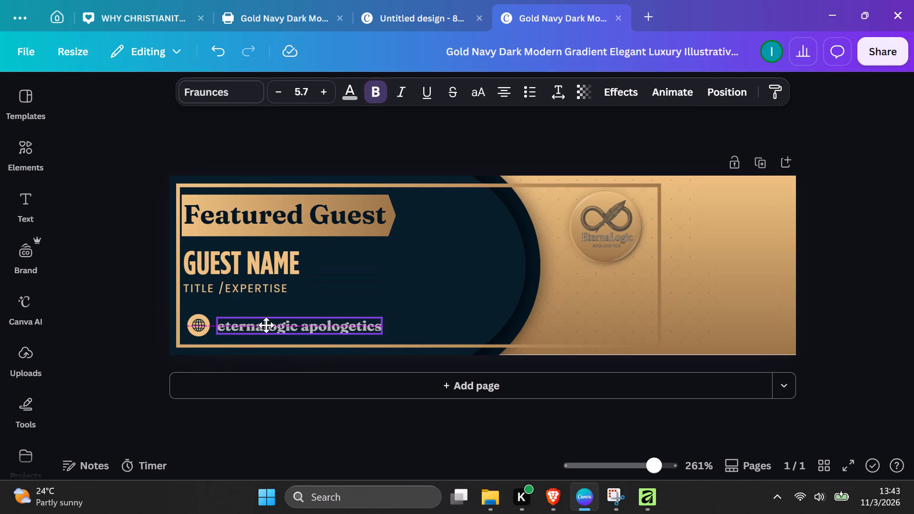
pyautogui.moveTo(266, 325); pyautogui.dragTo(265, 325)
pyautogui.click(843, 253)
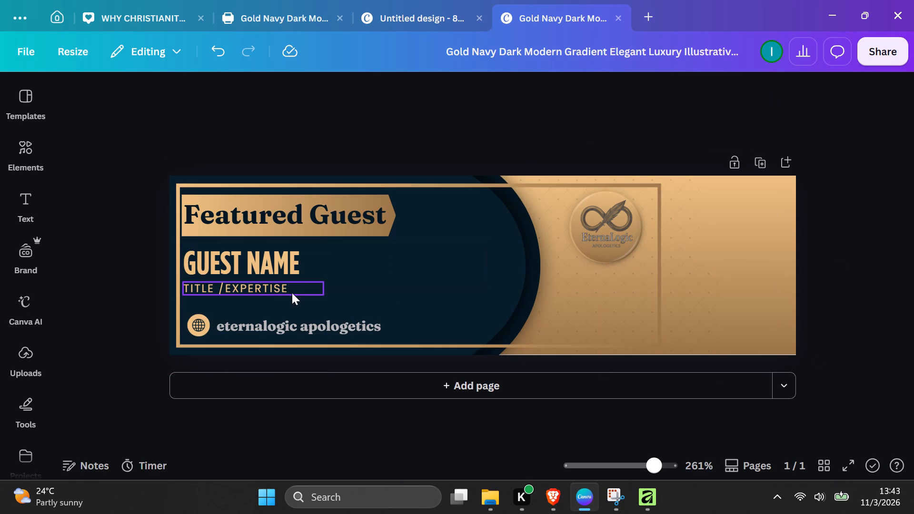
# Nudge the TITLE /EXPERTISE line slightly right so it lines up with the globe icon's left edge.
pyautogui.moveTo(264, 286); pyautogui.dragTo(272, 286)
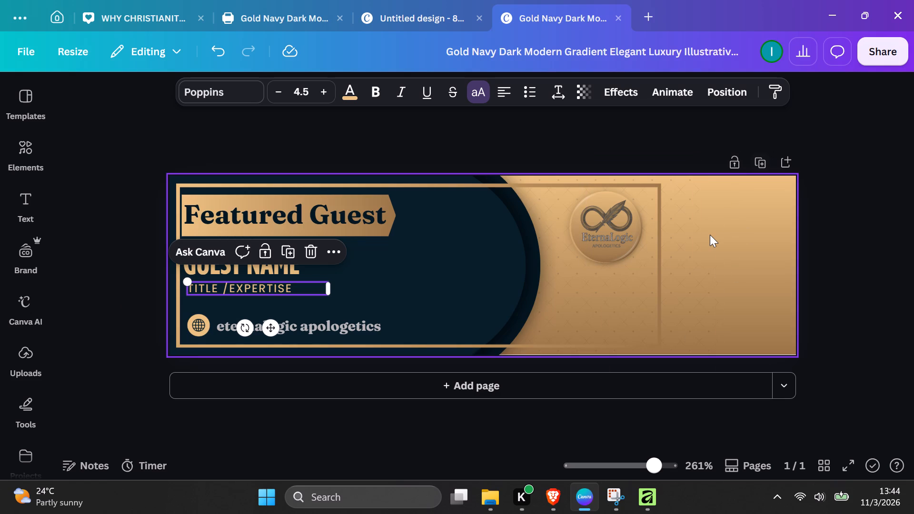
pyautogui.click(894, 279)
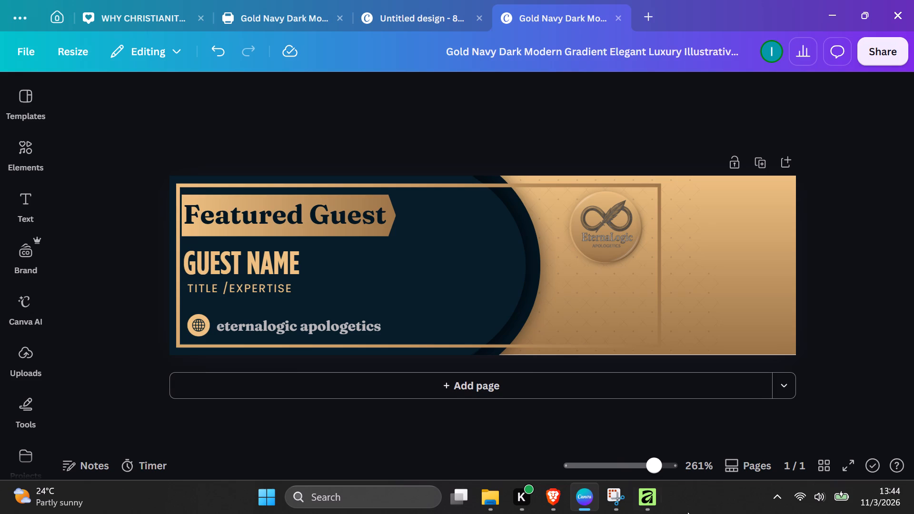
# Switch to Snipping Tool, capture the banner from its navy end to just past the gold frame, and view the capture enlarged.
pyautogui.click(617, 496)
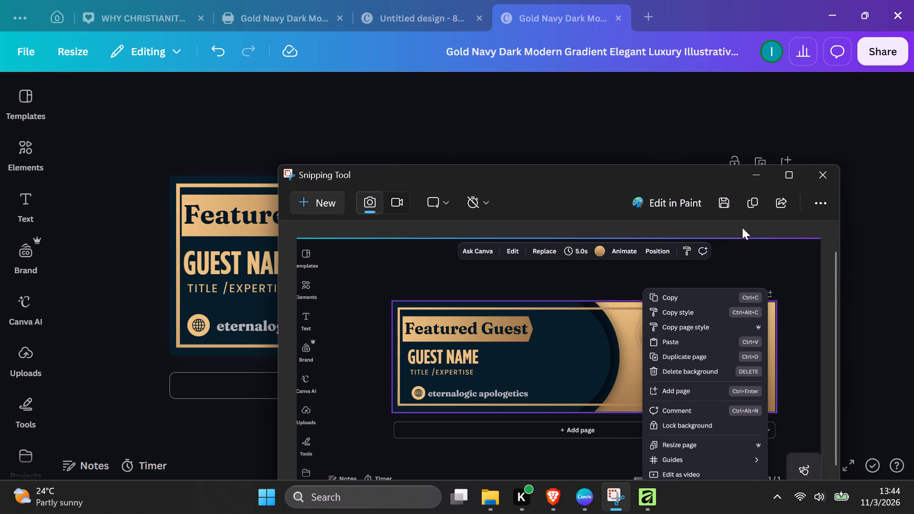
pyautogui.click(792, 173)
pyautogui.click(814, 365)
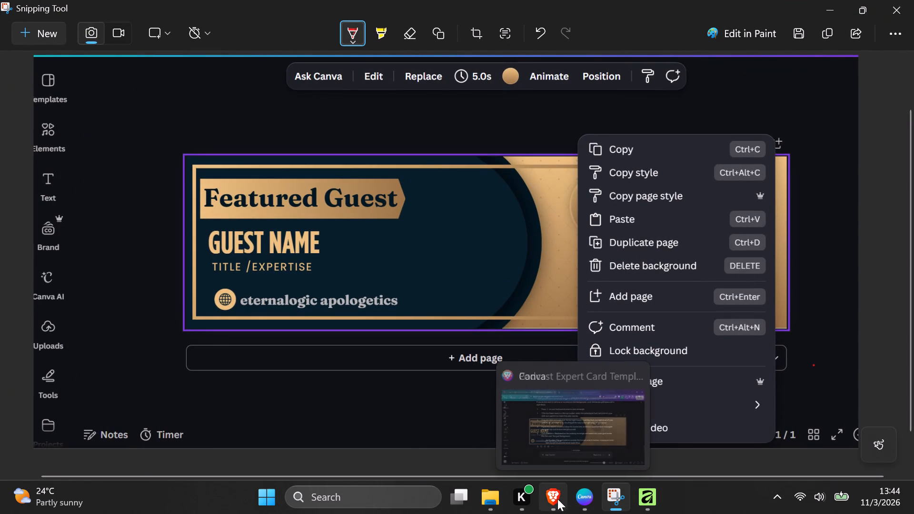
pyautogui.click(584, 505)
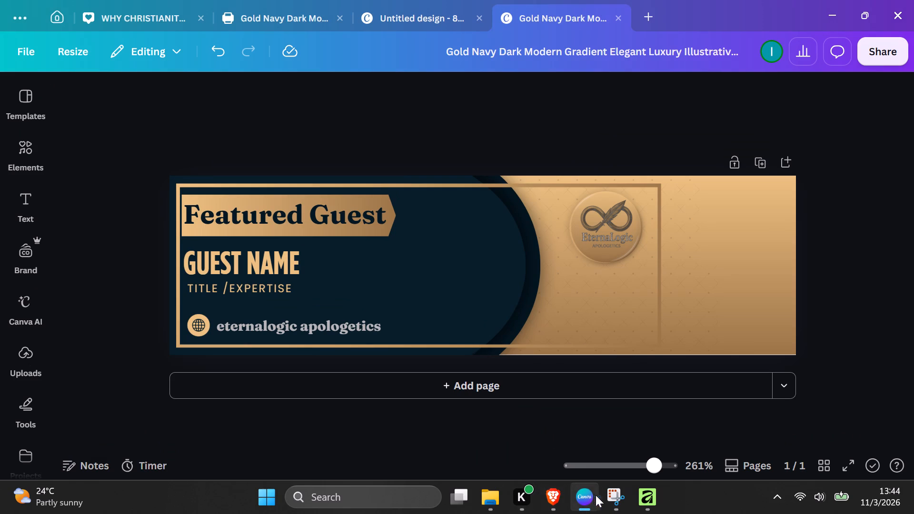
pyautogui.click(614, 501)
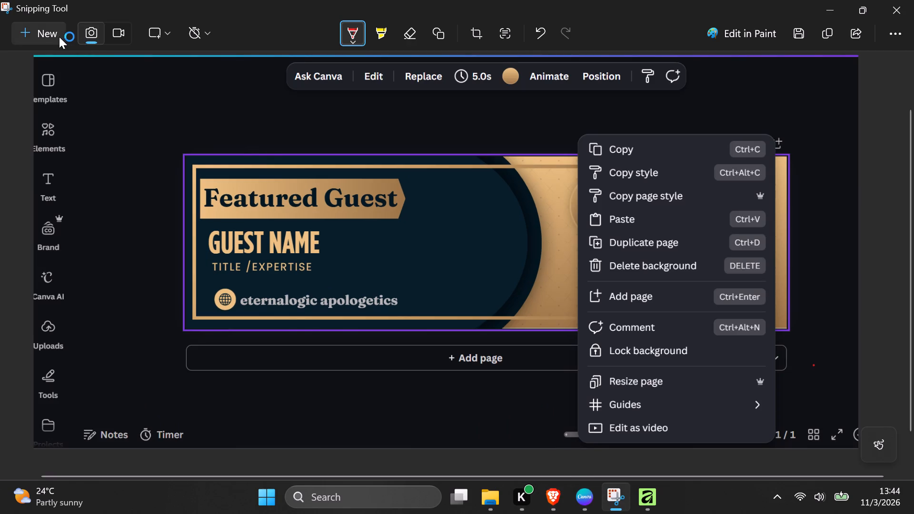
pyautogui.click(52, 31)
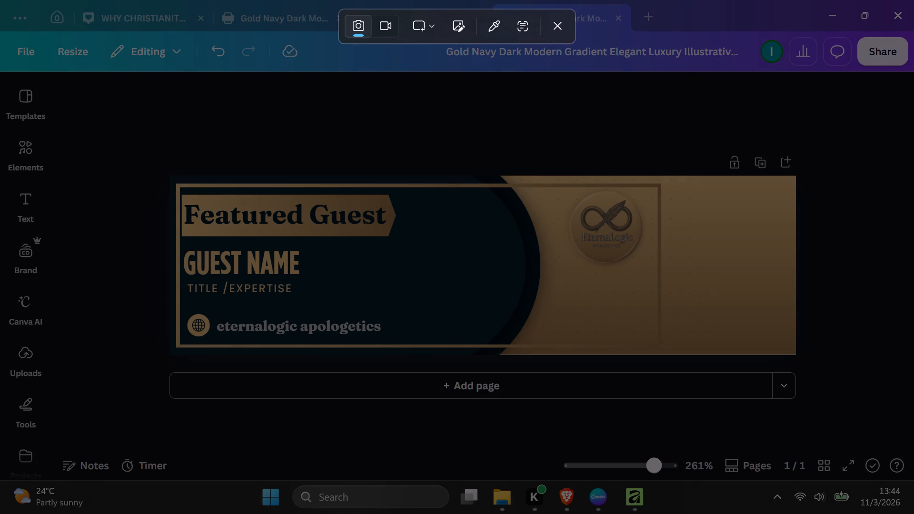
pyautogui.moveTo(171, 179); pyautogui.dragTo(613, 340)
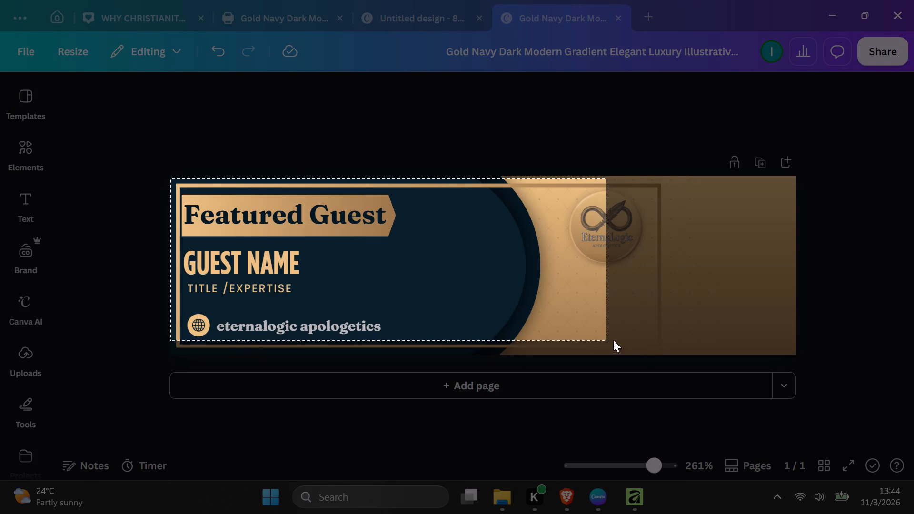
pyautogui.moveTo(613, 340); pyautogui.dragTo(673, 356)
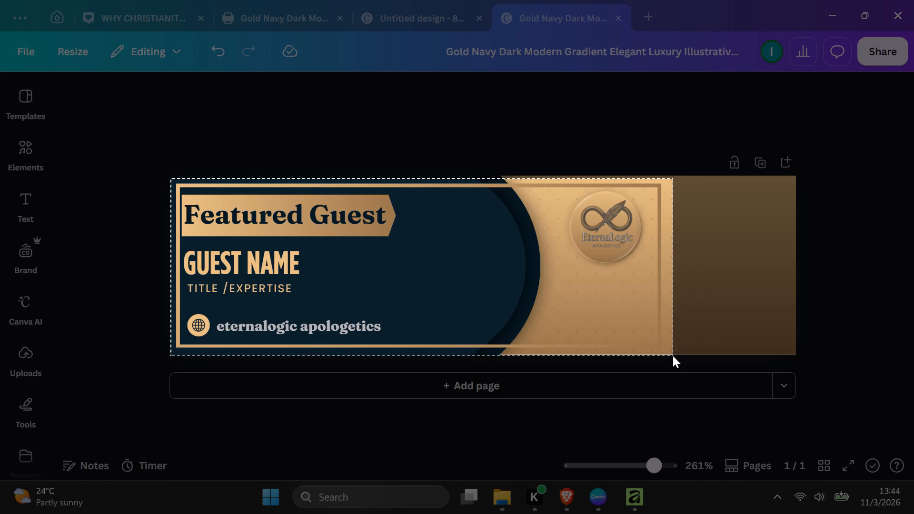
pyautogui.moveTo(673, 356); pyautogui.dragTo(670, 355)
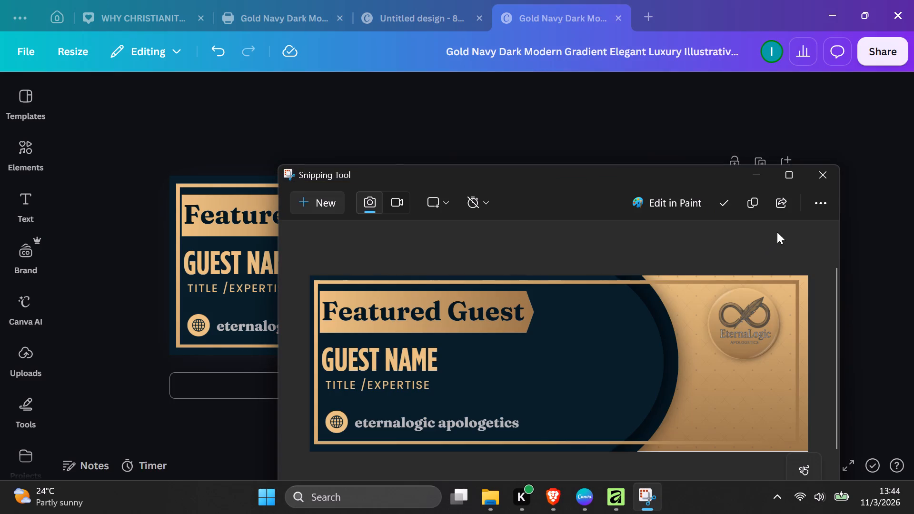
pyautogui.click(783, 178)
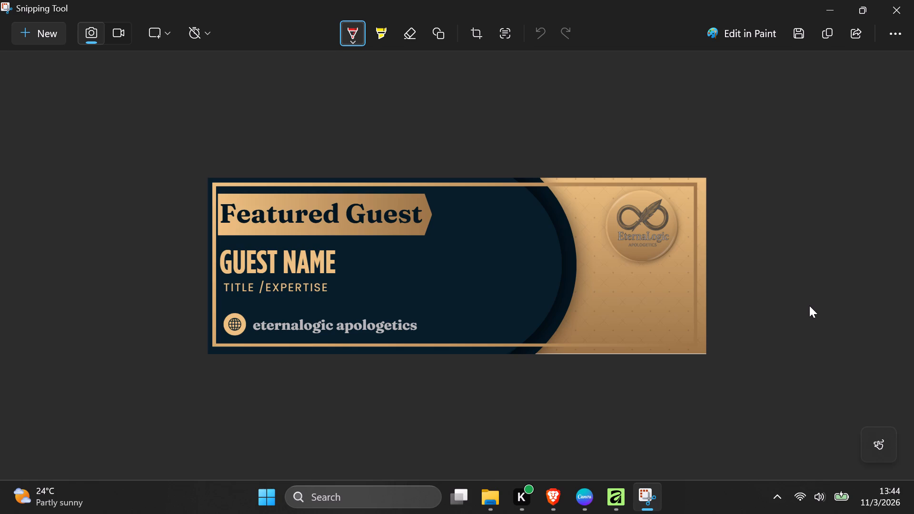
pyautogui.click(827, 9)
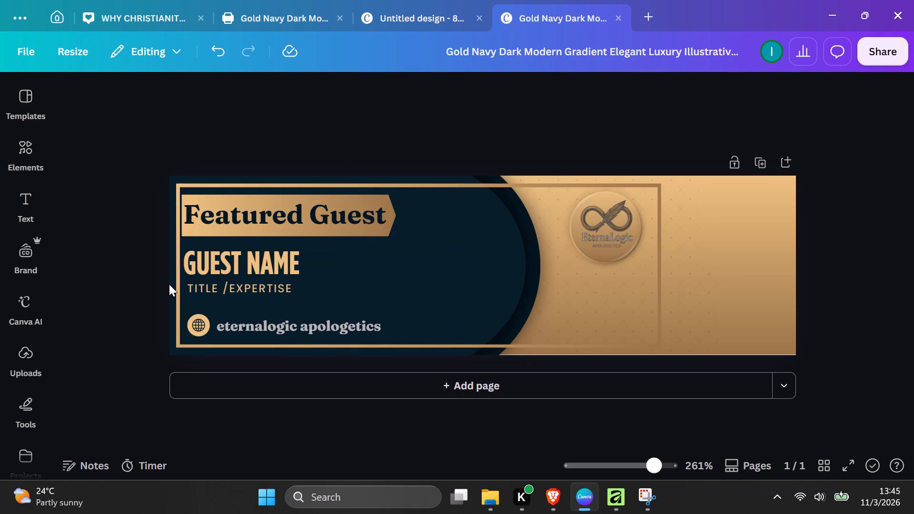
# Replace the GUEST NAME placeholder in the Canva banner with the guest's full name.
pyautogui.click(300, 260)
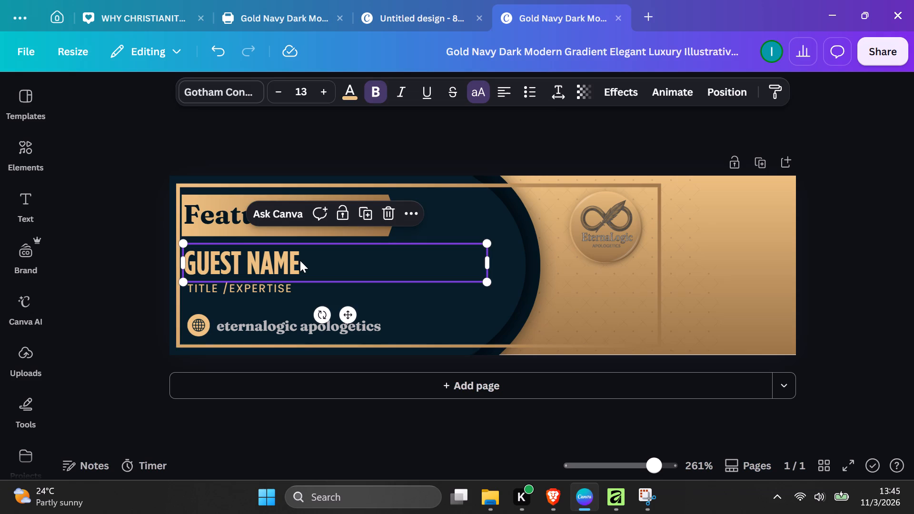
pyautogui.click(300, 260)
pyautogui.press('BackSpace')
pyautogui.press('BackSpace')
pyautogui.press('BackSpace')
pyautogui.press('BackSpace')
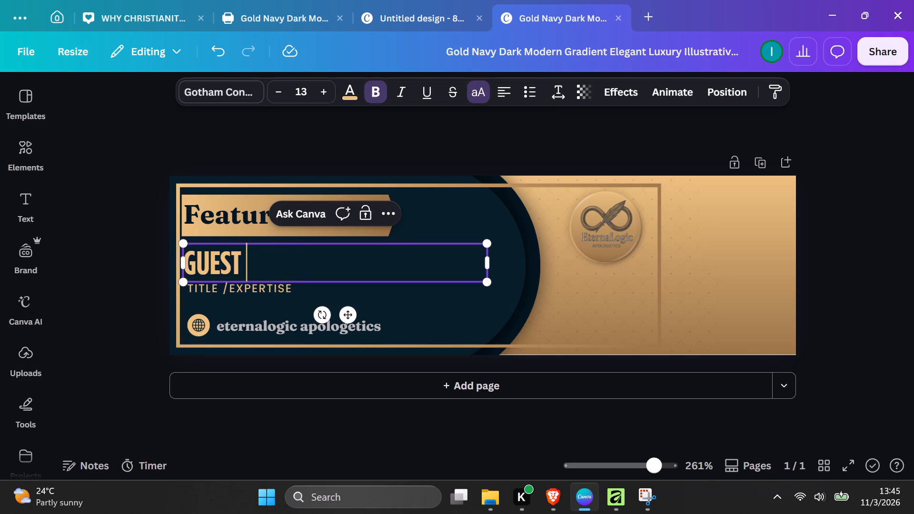
pyautogui.press('BackSpace')
pyautogui.press('BackSpace')
pyautogui.press('BackSpace')
pyautogui.press('BackSpace')
pyautogui.press('BackSpace')
pyautogui.press('BackSpace')
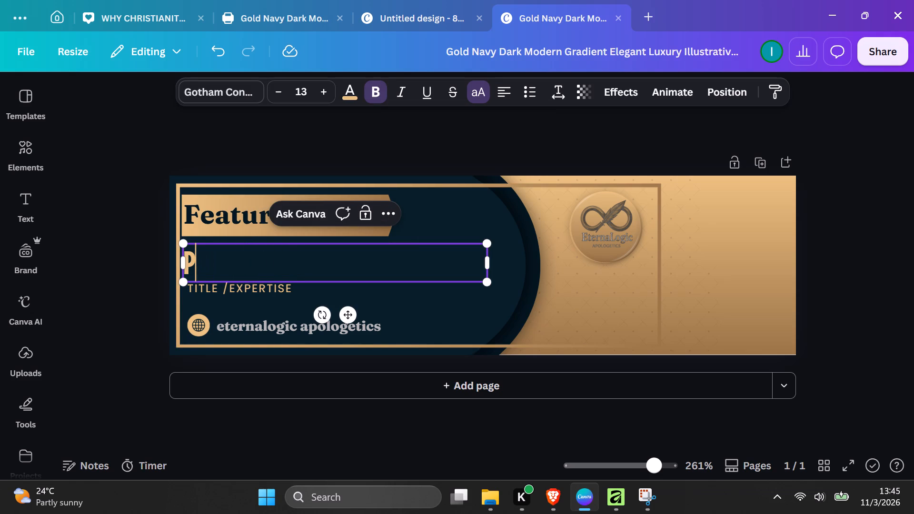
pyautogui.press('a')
pyautogui.press('BackSpace')
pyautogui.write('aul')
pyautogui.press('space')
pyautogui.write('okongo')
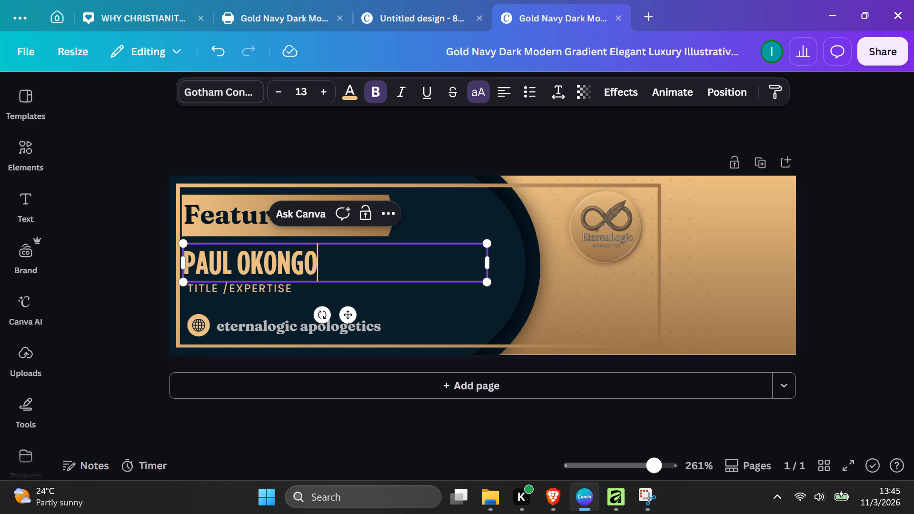
# Replace the TITLE /EXPERTISE placeholder with THEOLOGIAN.
pyautogui.click(297, 290)
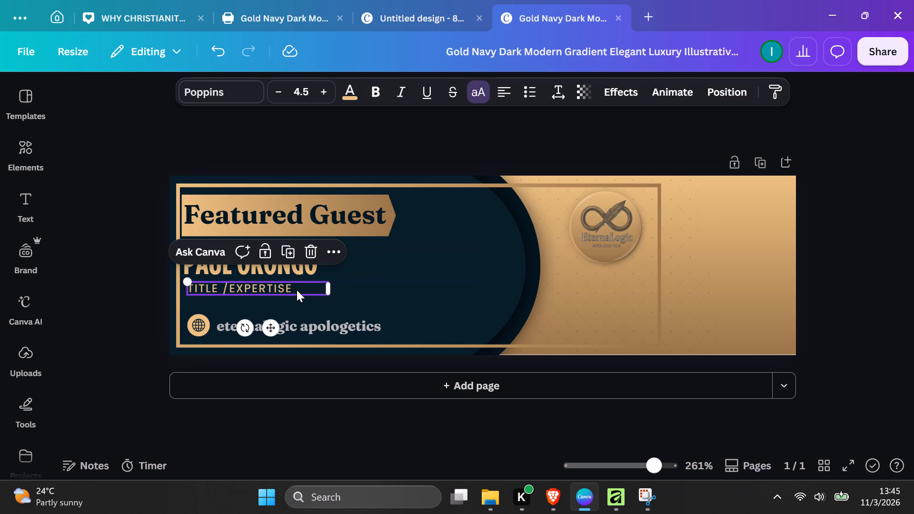
pyautogui.click(297, 290)
pyautogui.press('BackSpace')
pyautogui.press('BackSpace')
pyautogui.press('BackSpace')
pyautogui.press('BackSpace')
pyautogui.press('BackSpace')
pyautogui.press('BackSpace')
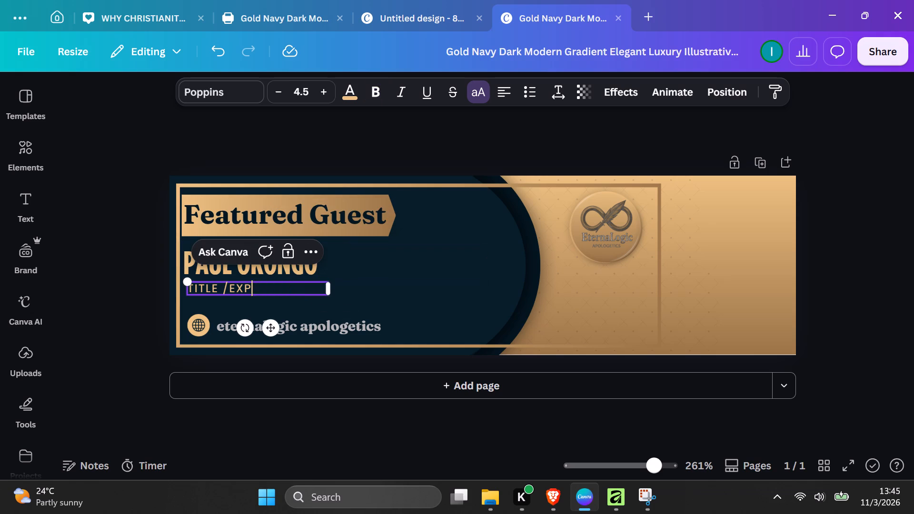
pyautogui.press('BackSpace')
pyautogui.press('BackSpace')
pyautogui.press('BackSpace')
pyautogui.press('BackSpace')
pyautogui.press('BackSpace')
pyautogui.press('BackSpace')
pyautogui.press('BackSpace')
pyautogui.press('BackSpace')
pyautogui.press('BackSpace')
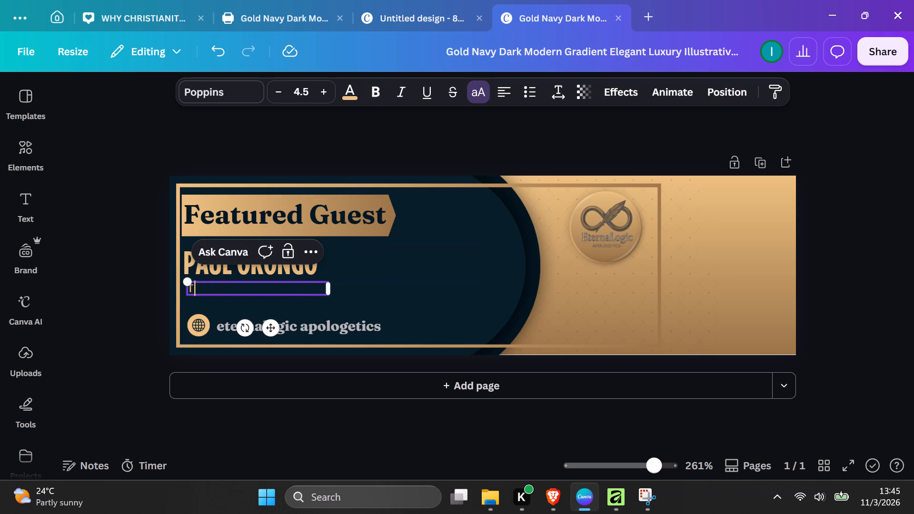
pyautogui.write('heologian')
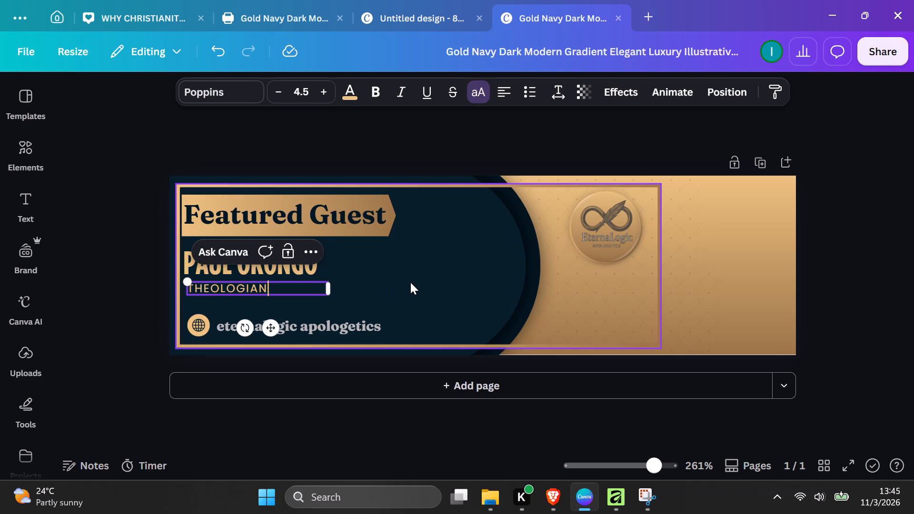
pyautogui.click(410, 282)
pyautogui.click(241, 287)
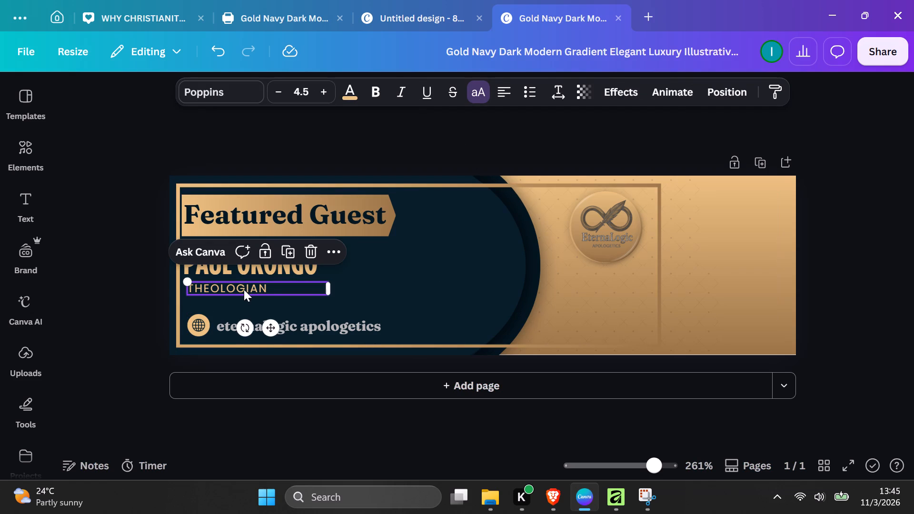
pyautogui.click(858, 256)
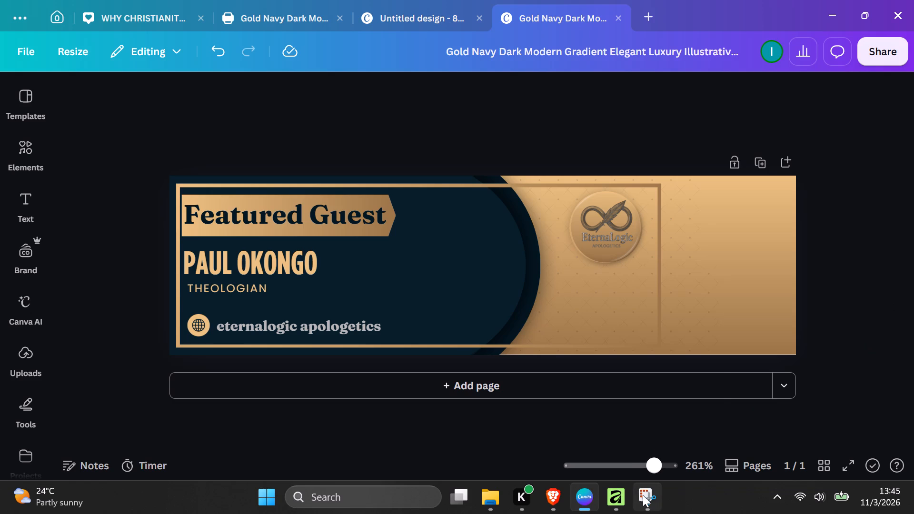
# Increase the guest name's font size to 15.
pyautogui.click(294, 259)
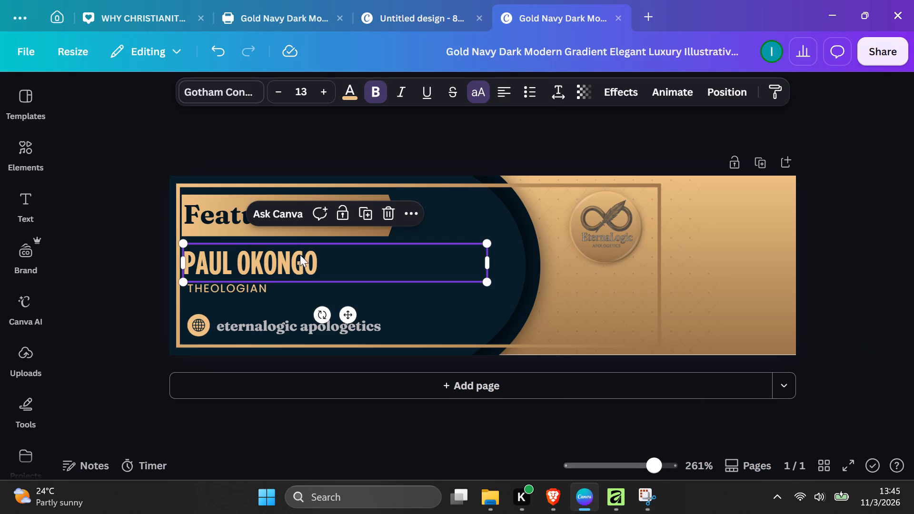
pyautogui.click(323, 97)
pyautogui.click(323, 97)
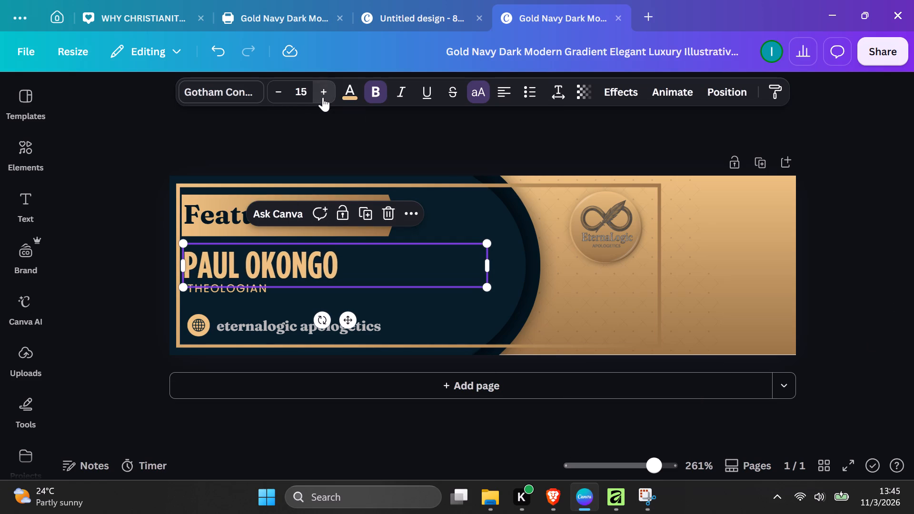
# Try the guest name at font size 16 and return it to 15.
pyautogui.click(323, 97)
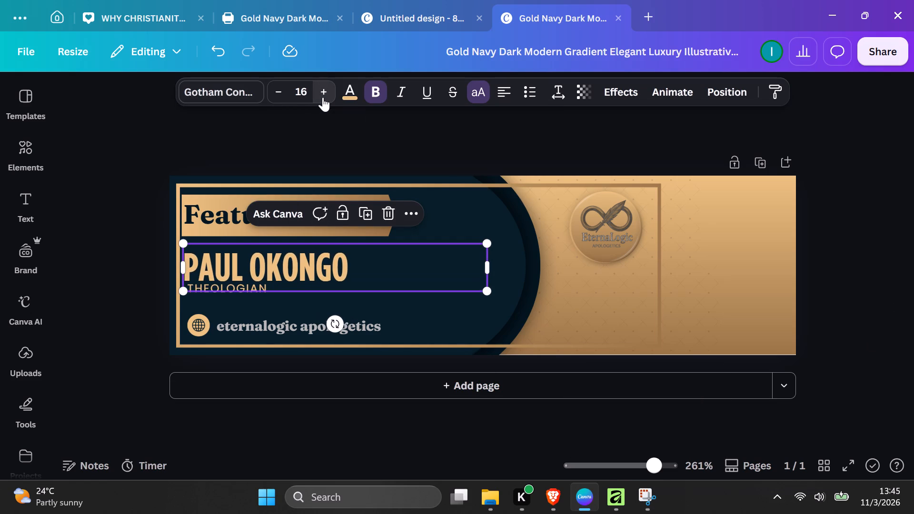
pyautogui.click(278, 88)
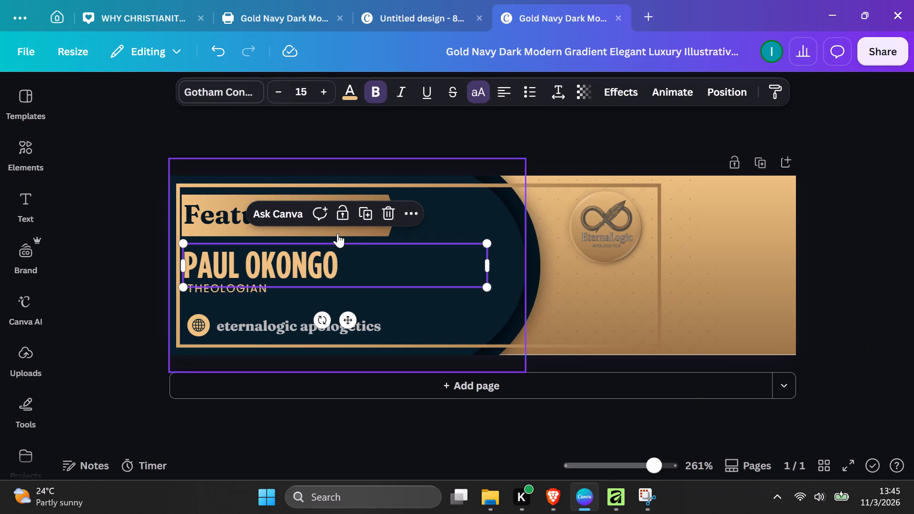
# Increase the font size of the THEOLOGIAN title line to 5.5.
pyautogui.click(447, 303)
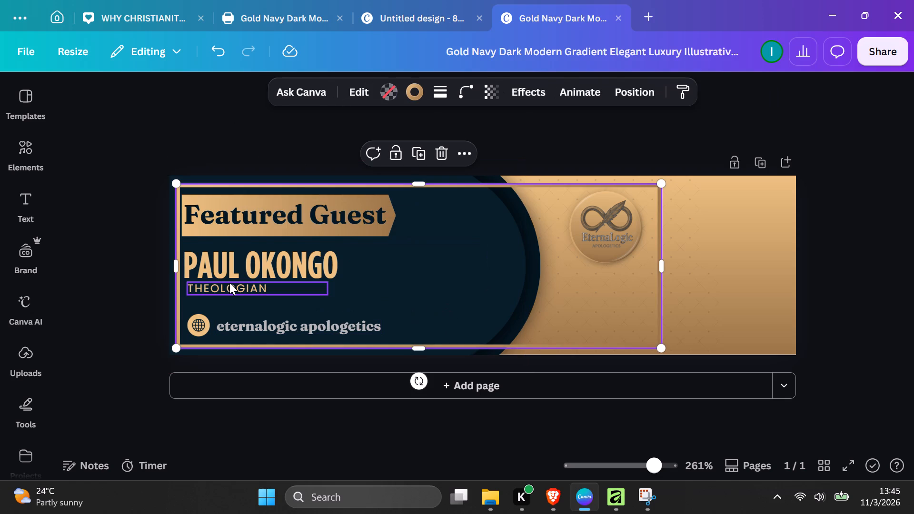
pyautogui.click(229, 283)
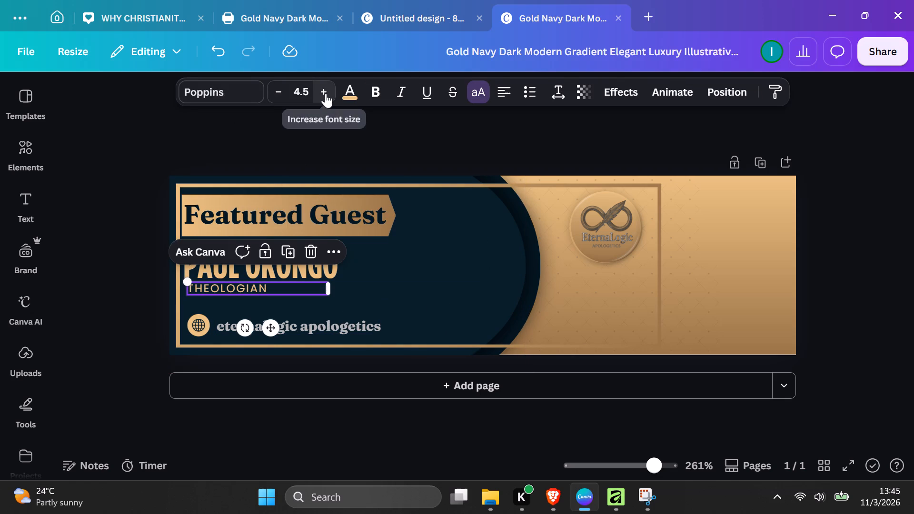
pyautogui.click(326, 93)
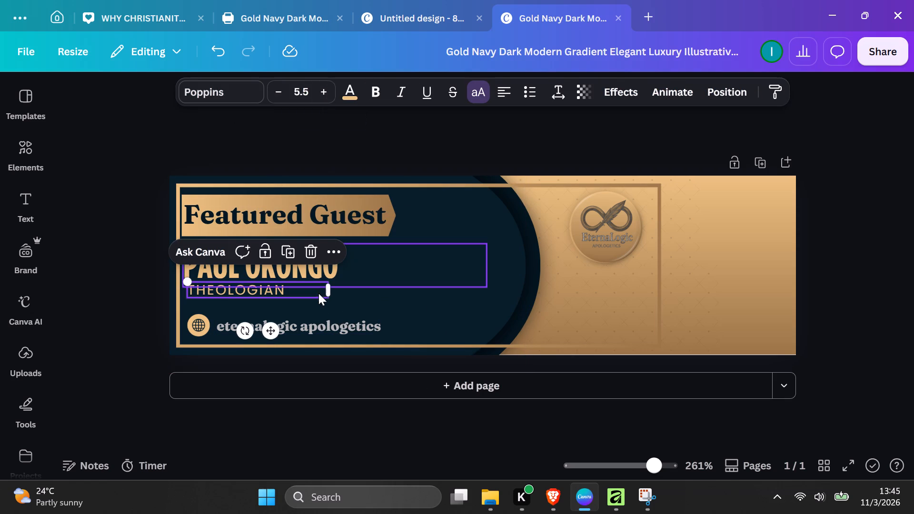
# Add PASTOR in front of the guest's name on the banner.
pyautogui.click(329, 276)
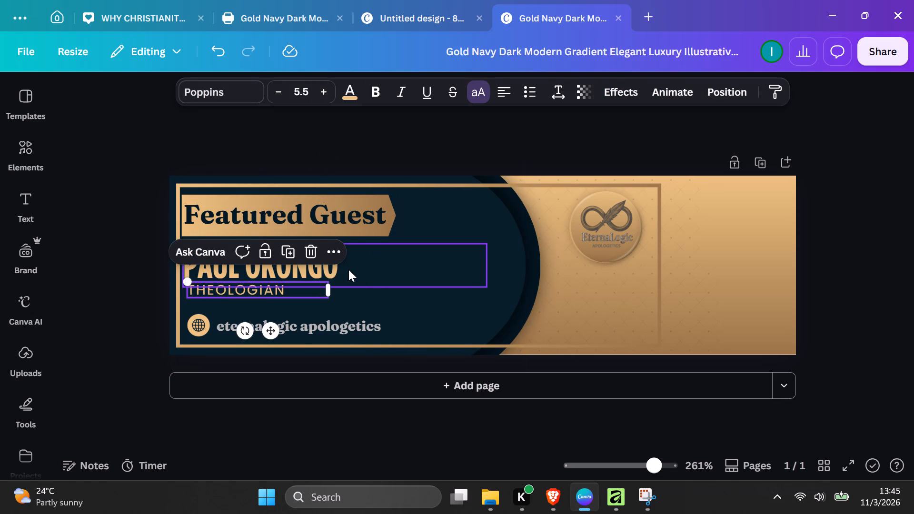
pyautogui.click(348, 269)
pyautogui.click(348, 269)
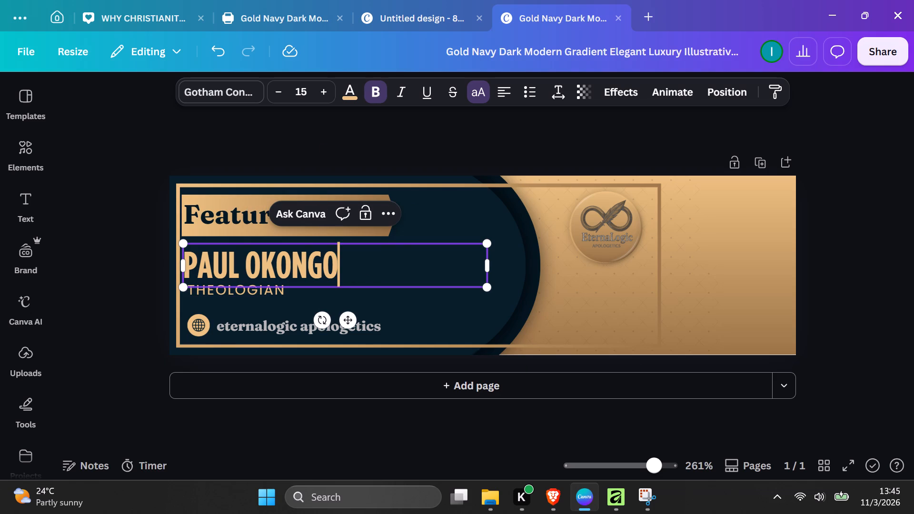
pyautogui.press('Home')
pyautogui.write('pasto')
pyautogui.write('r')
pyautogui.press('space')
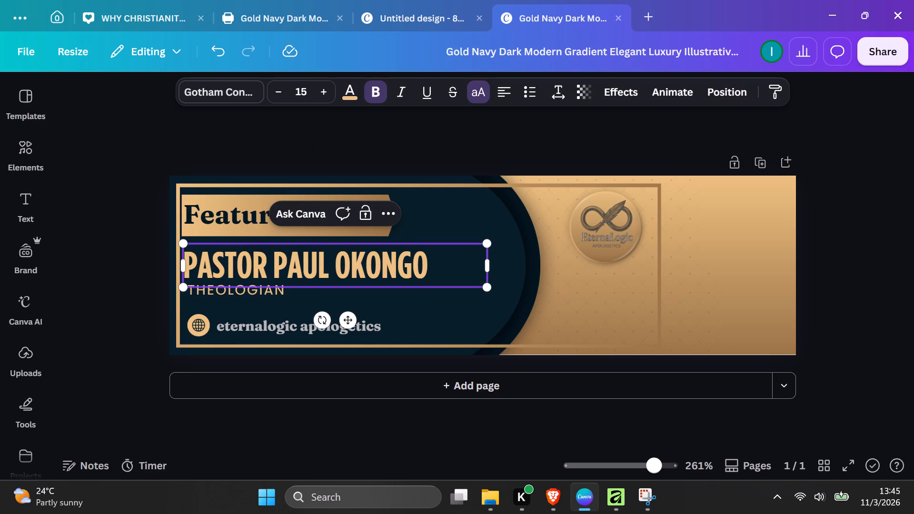
pyautogui.click(872, 266)
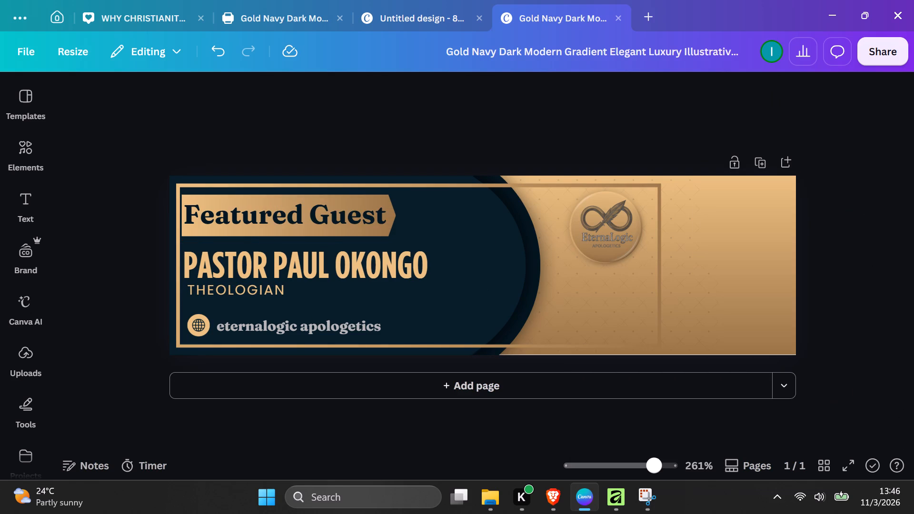
# Switch to Snipping Tool and capture the full width of the updated Featured Guest banner.
pyautogui.click(637, 502)
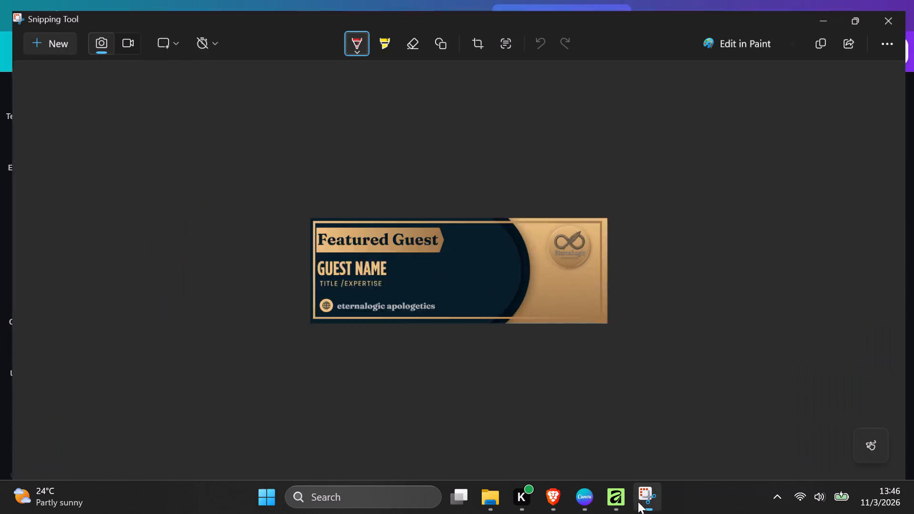
pyautogui.click(21, 28)
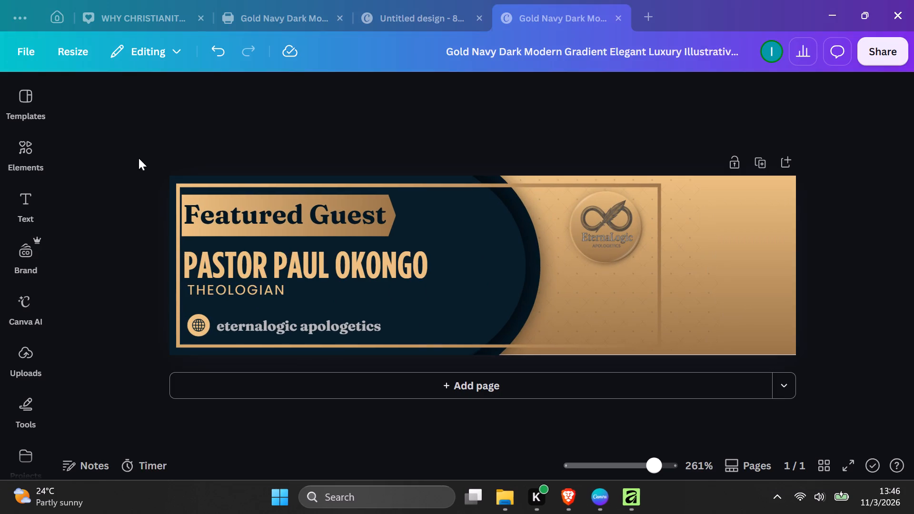
pyautogui.moveTo(170, 180); pyautogui.dragTo(417, 371)
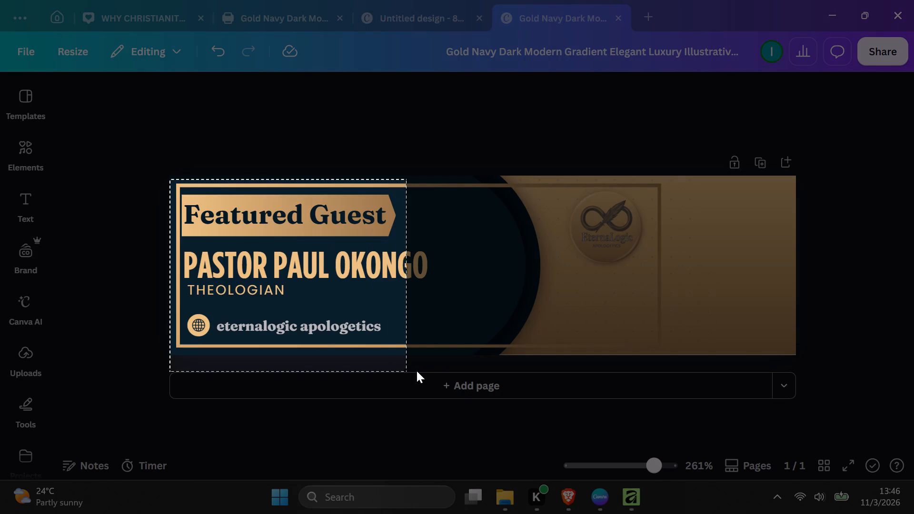
pyautogui.moveTo(417, 371); pyautogui.dragTo(793, 352)
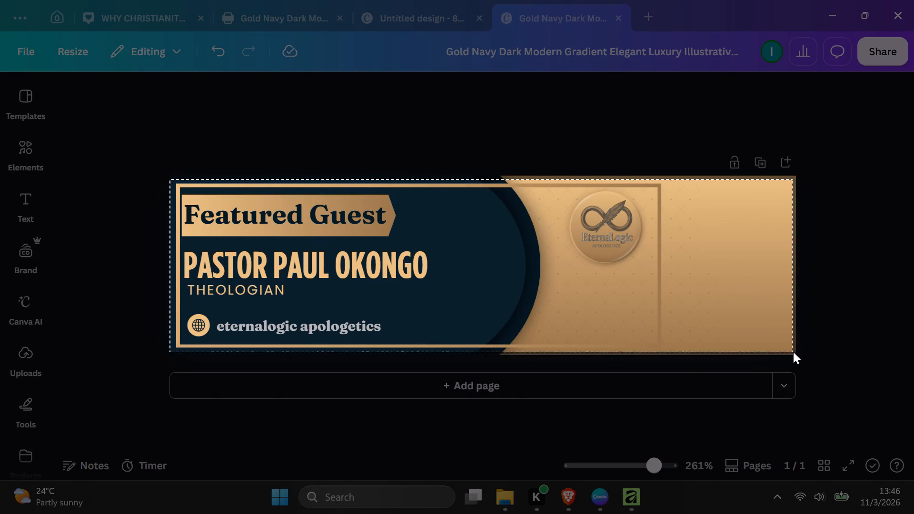
pyautogui.moveTo(793, 352); pyautogui.dragTo(799, 359)
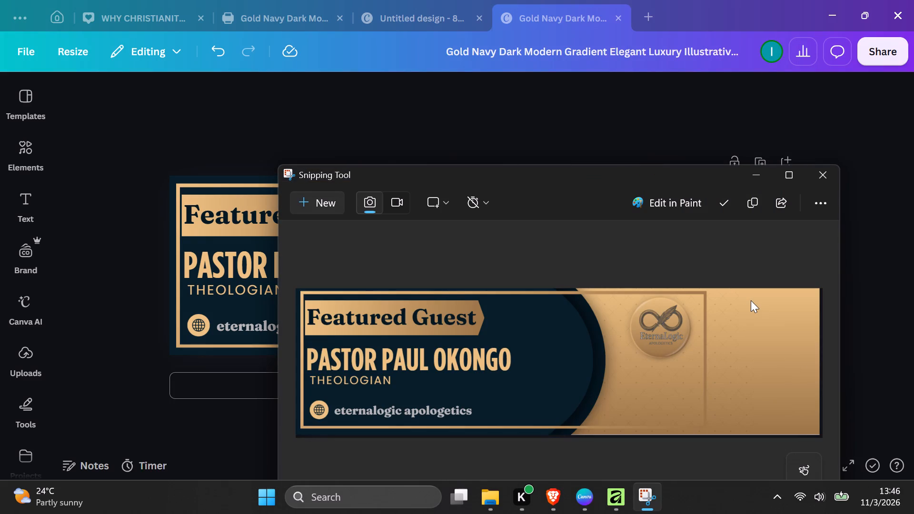
# Save the capture as a PNG named Guest Card in EternaLogic's Unedited > Pst Paul Interview folder.
pyautogui.click(722, 202)
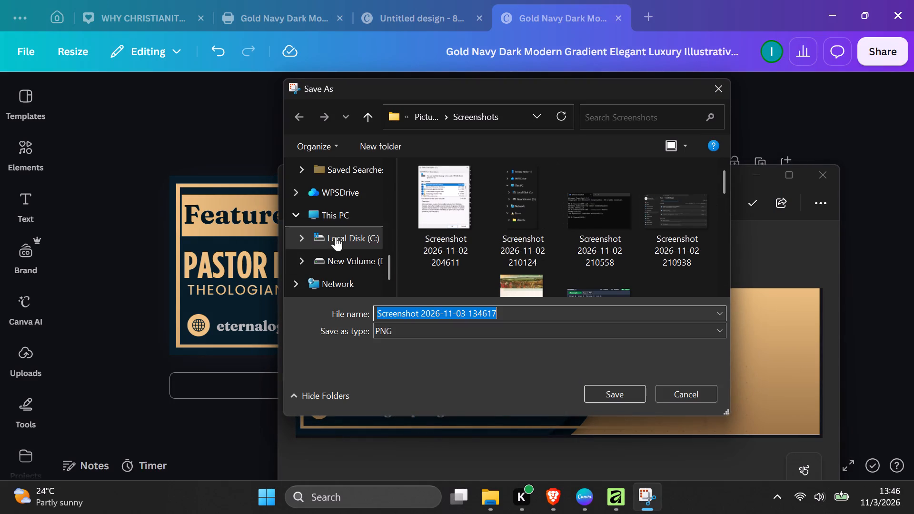
pyautogui.scroll(3, 326, 227)
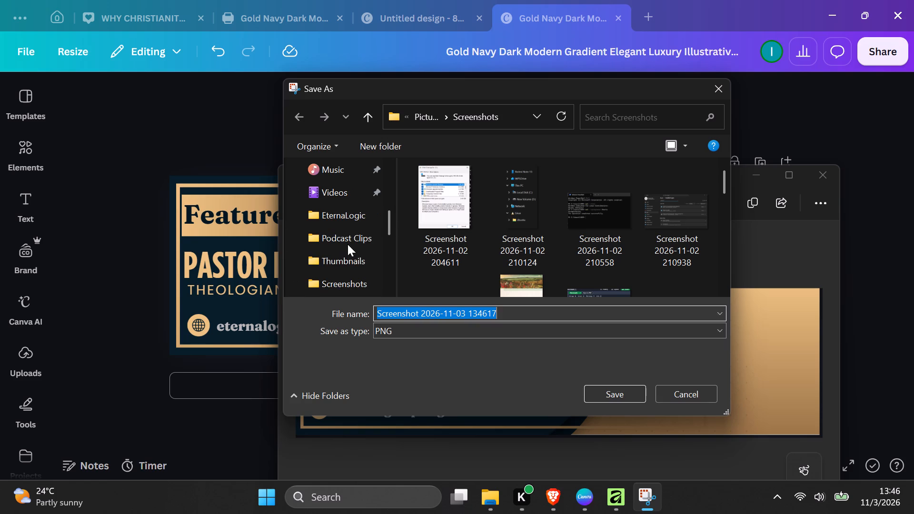
pyautogui.click(341, 217)
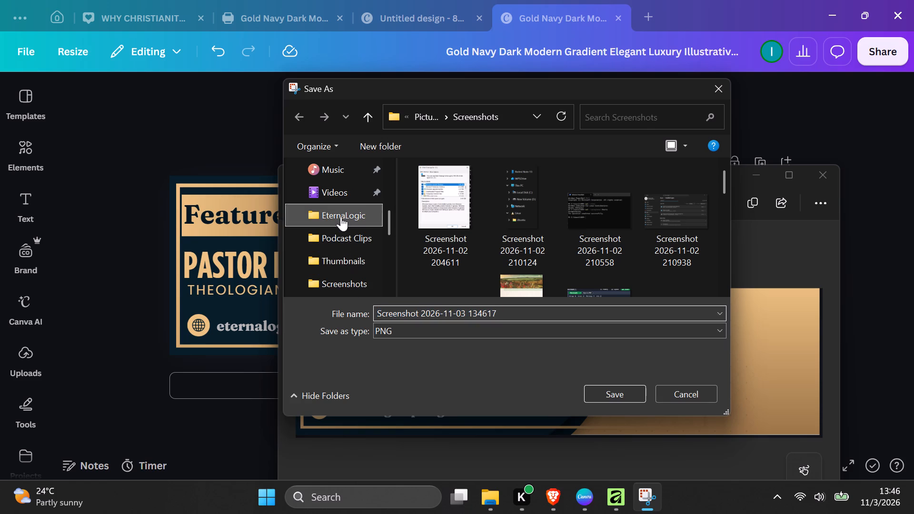
pyautogui.scroll(-1, 633, 217)
pyautogui.scroll(-1, 574, 262)
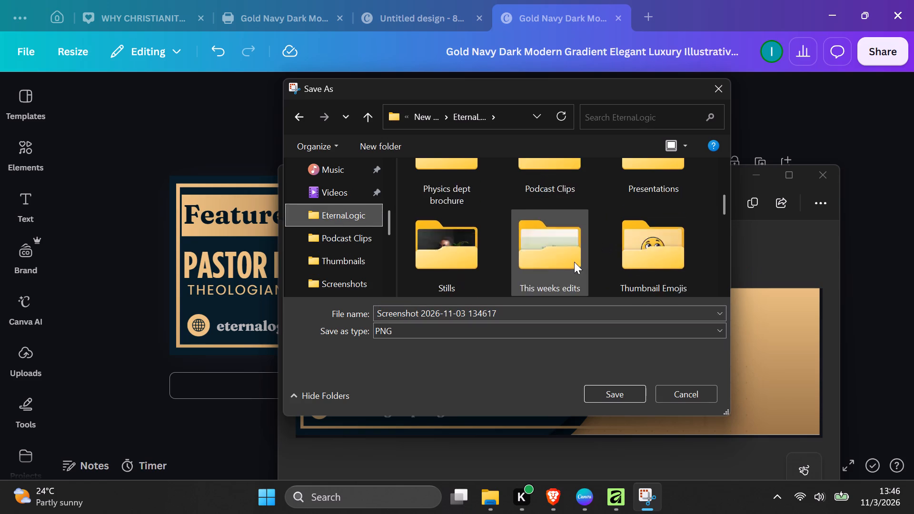
pyautogui.scroll(-1, 574, 262)
pyautogui.doubleClick(561, 256)
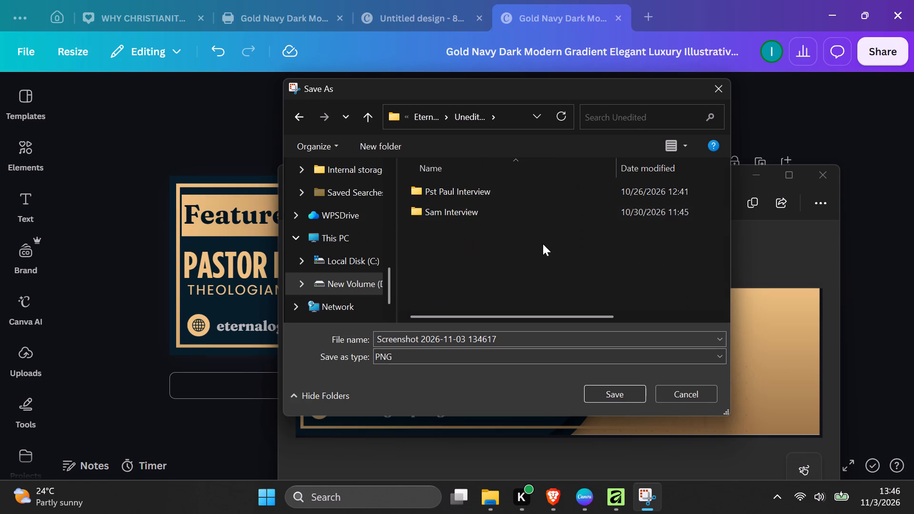
pyautogui.doubleClick(462, 197)
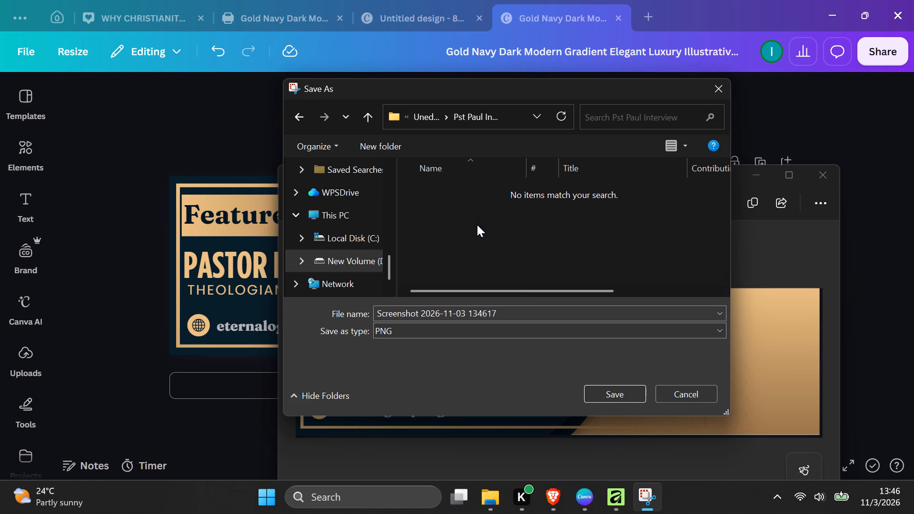
pyautogui.click(534, 316)
pyautogui.press('BackSpace')
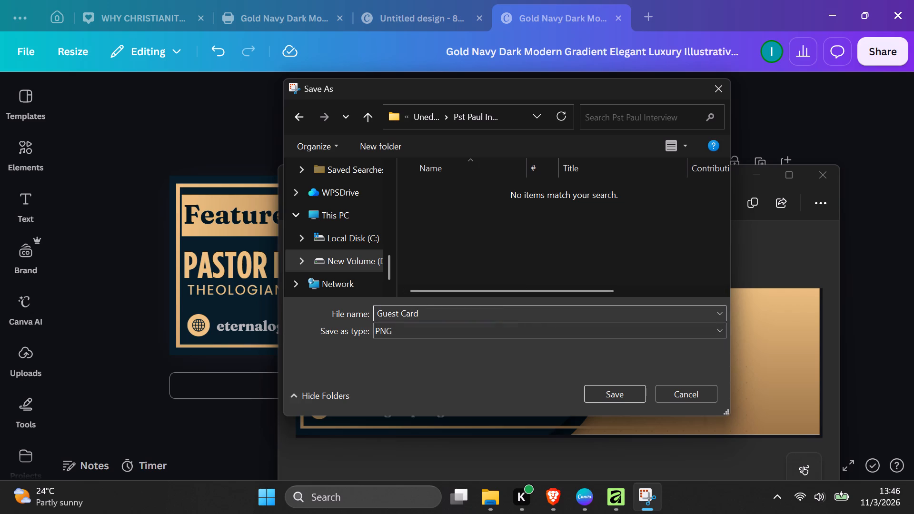
pyautogui.press('Return')
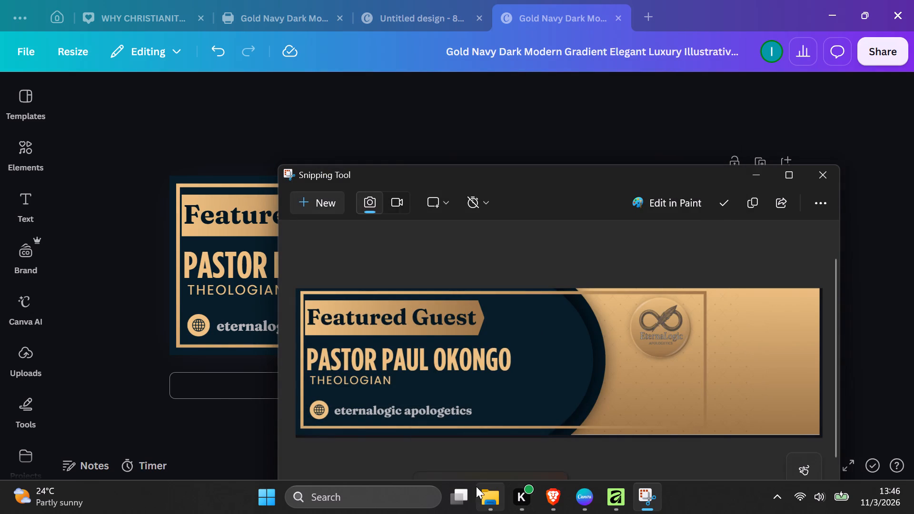
# Switch to File Explorer, view the saved Guest Card image from the Pst Paul Interview folder, and close the Snipping Tool capture.
pyautogui.click(479, 488)
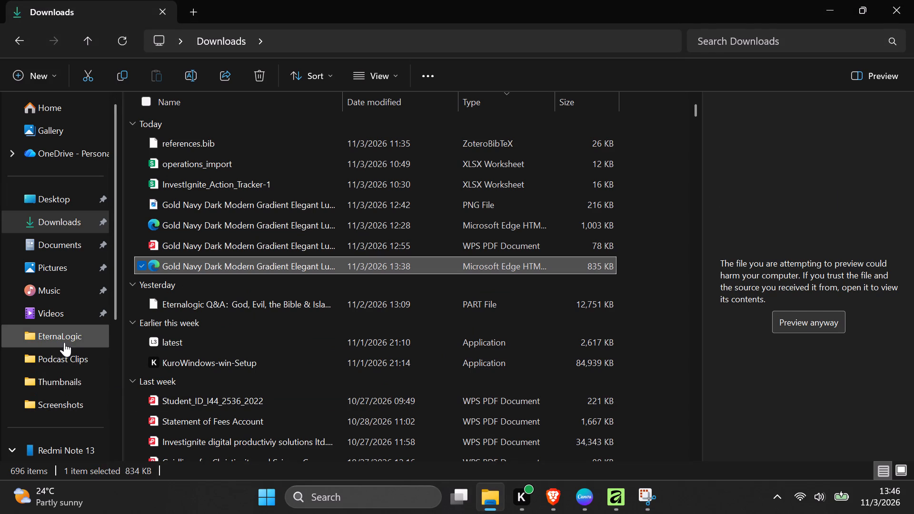
pyautogui.click(64, 341)
pyautogui.doubleClick(388, 270)
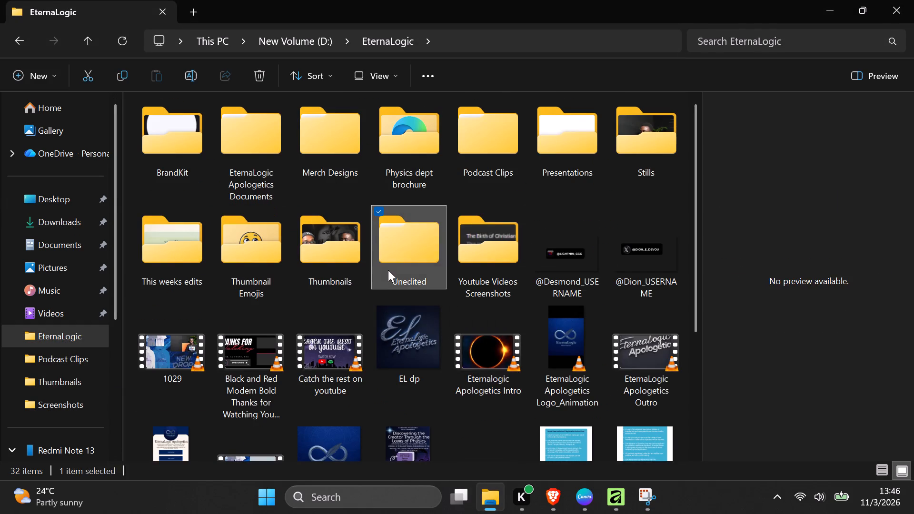
pyautogui.doubleClick(192, 125)
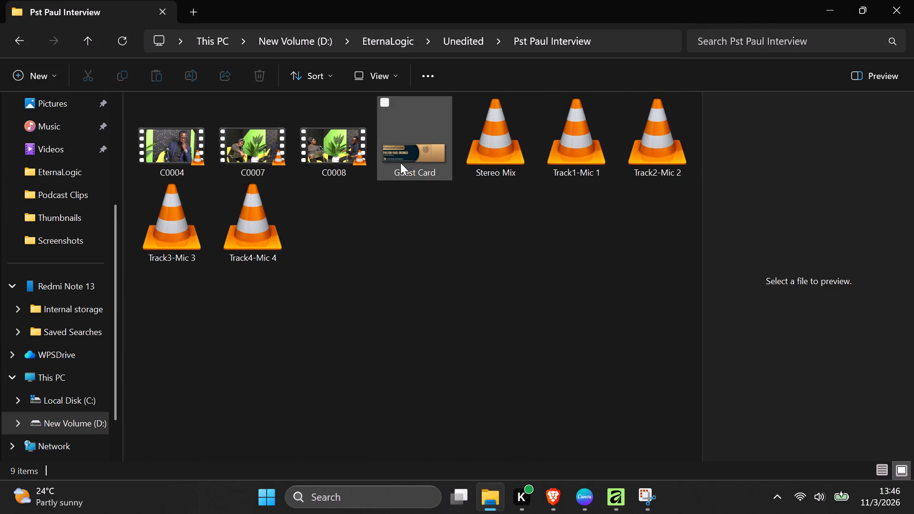
pyautogui.doubleClick(413, 151)
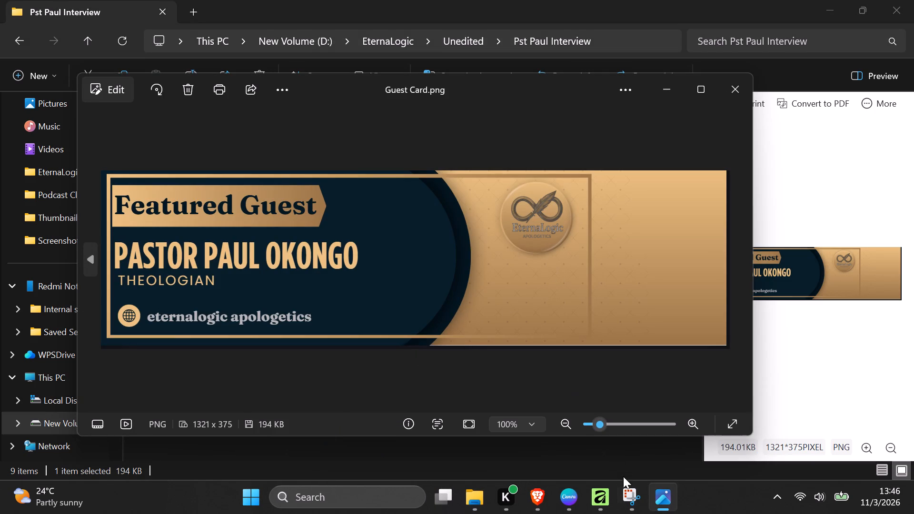
pyautogui.click(627, 497)
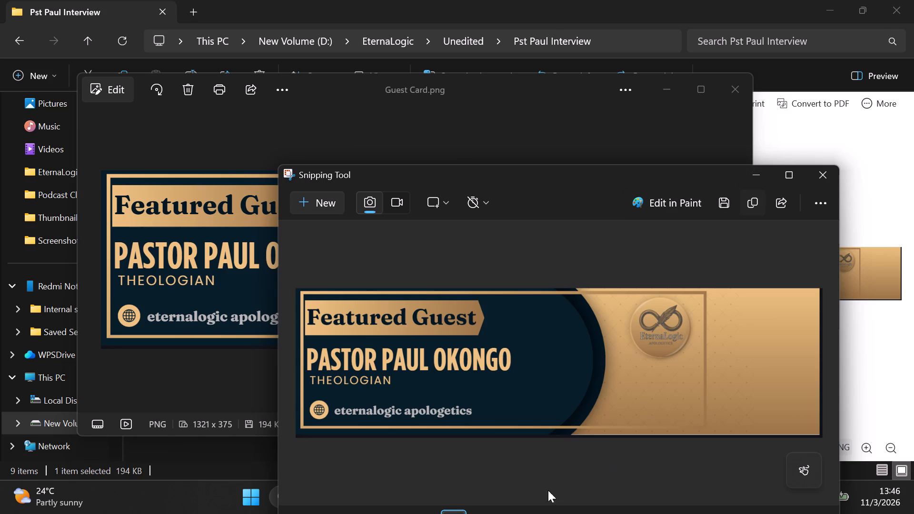
pyautogui.click(584, 128)
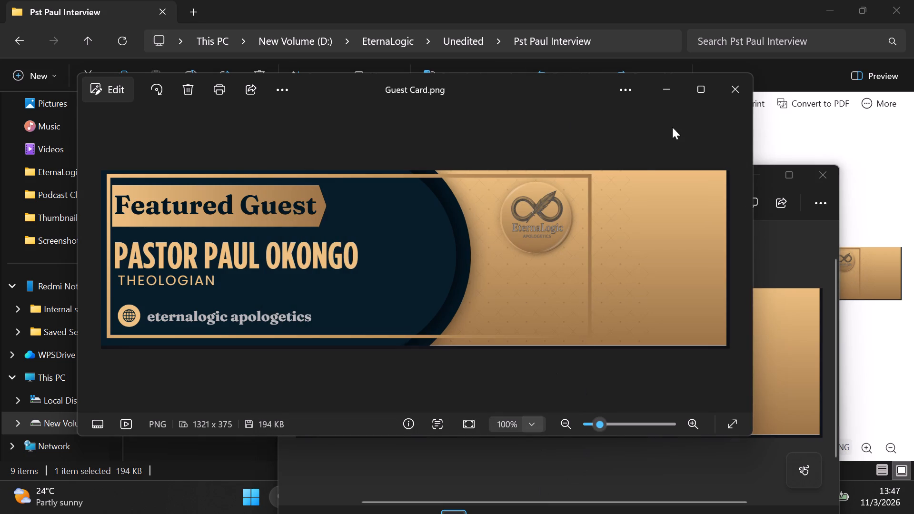
pyautogui.click(657, 82)
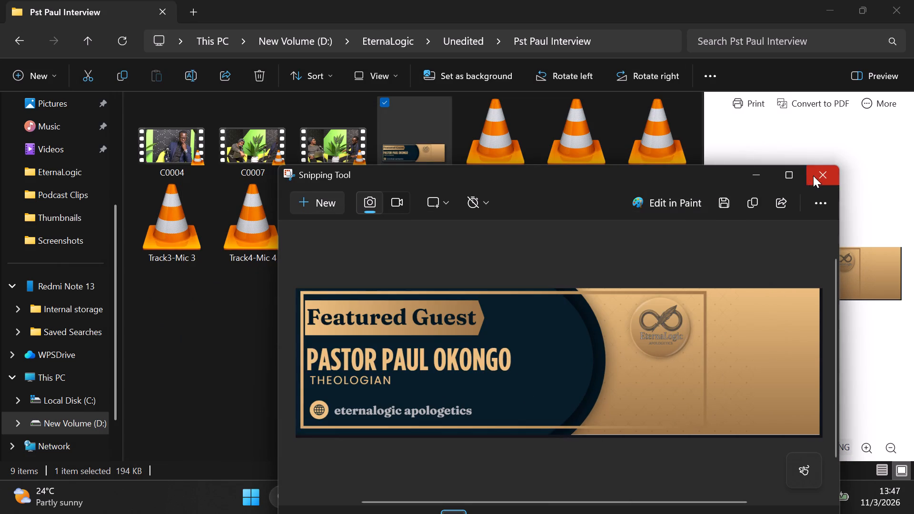
pyautogui.click(818, 177)
# Switch to Canva and, with Snipping Tool, capture the Featured Guest banner from its left edge to just past the gold border's right side.
pyautogui.click(593, 500)
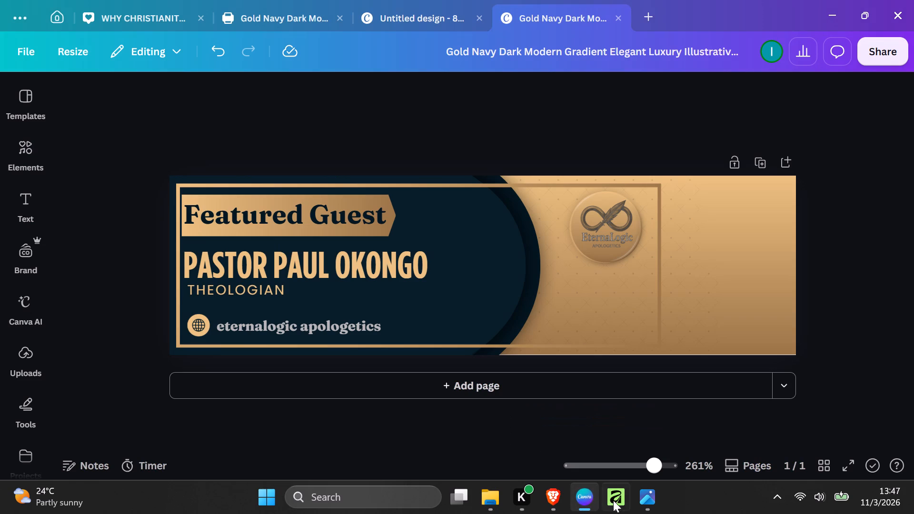
pyautogui.click(274, 503)
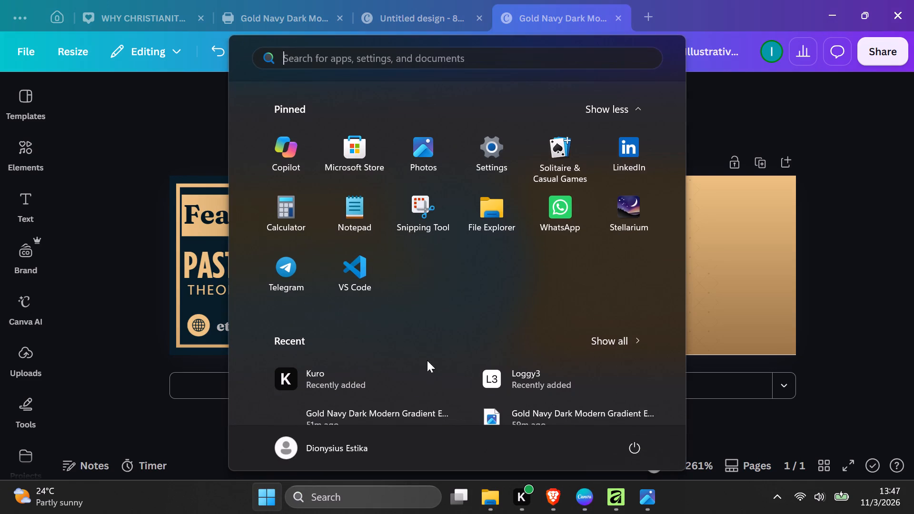
pyautogui.click(411, 221)
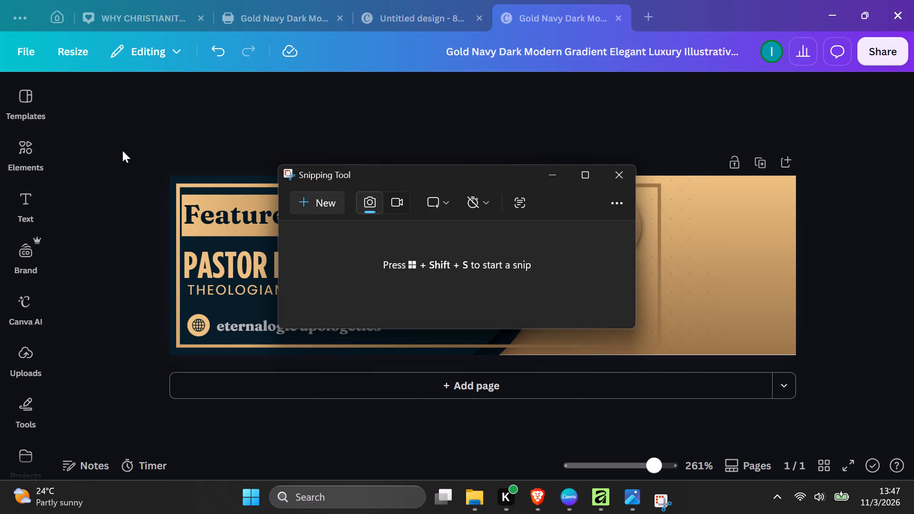
pyautogui.click(316, 198)
pyautogui.moveTo(161, 160); pyautogui.dragTo(169, 173)
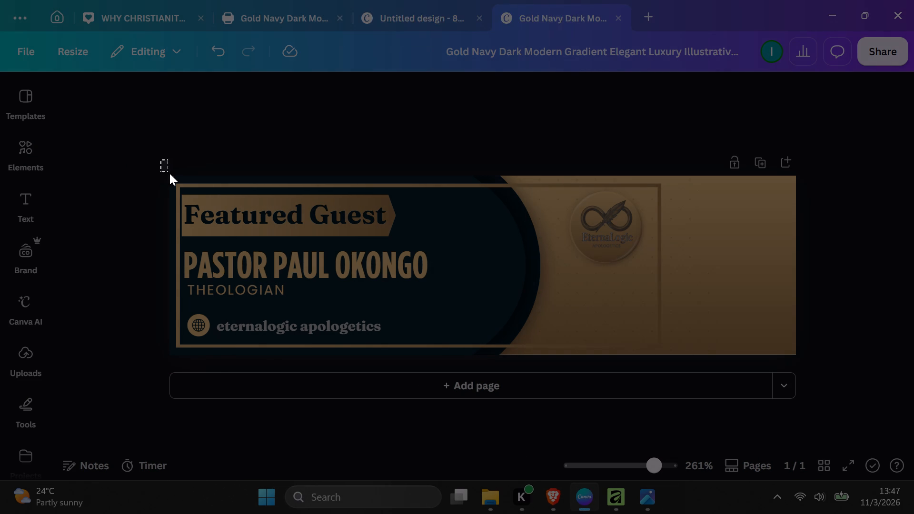
pyautogui.moveTo(169, 173); pyautogui.dragTo(185, 195)
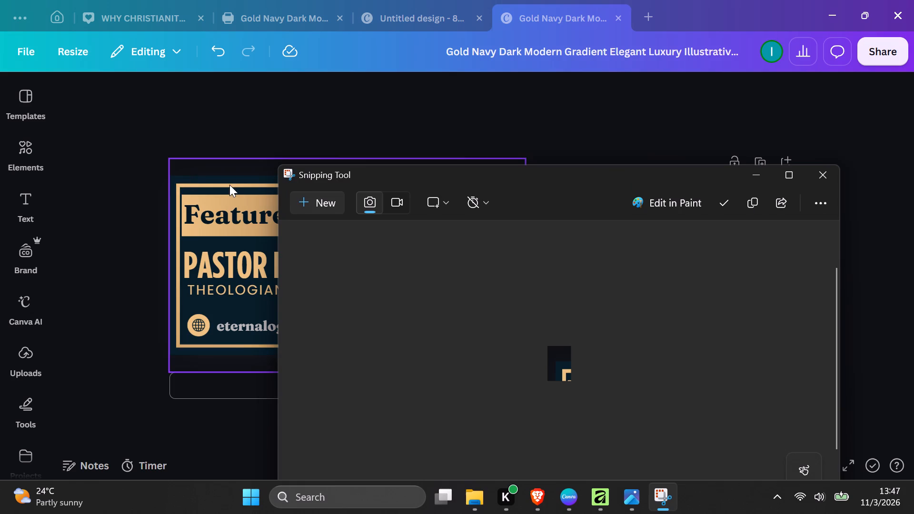
pyautogui.click(310, 196)
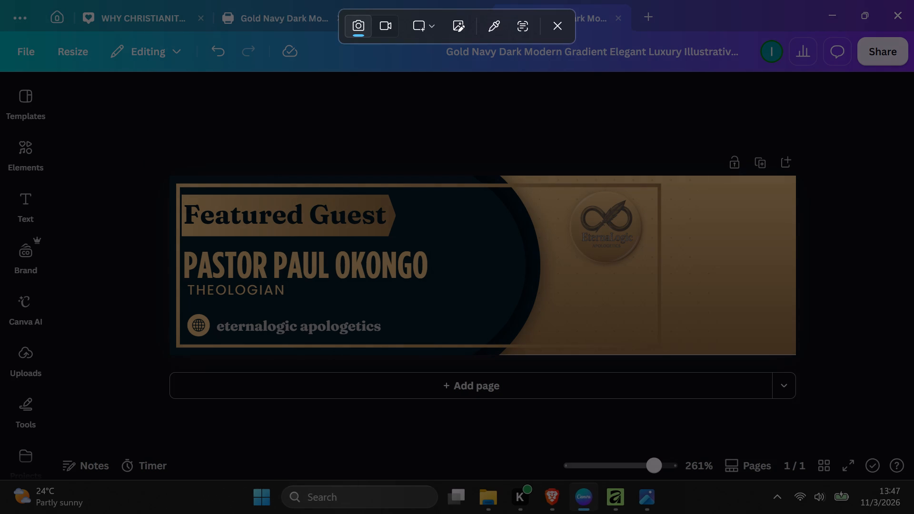
pyautogui.moveTo(170, 172); pyautogui.dragTo(330, 366)
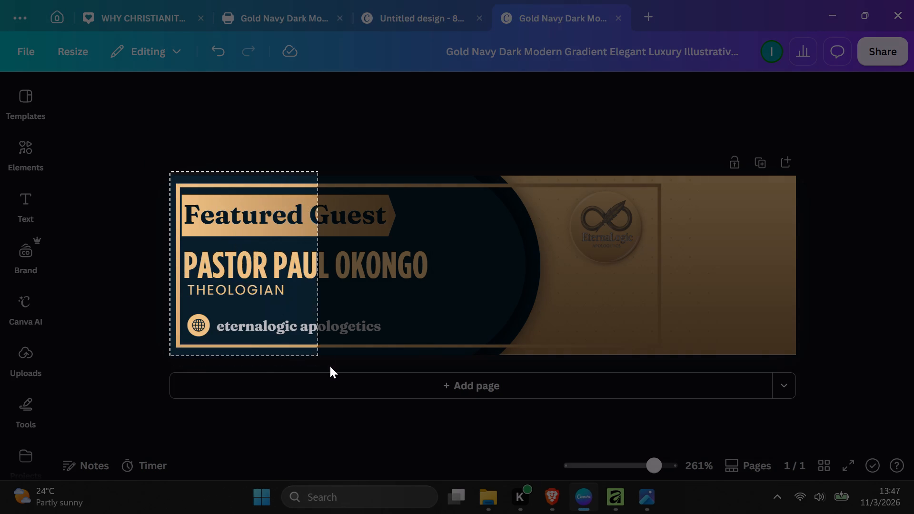
pyautogui.moveTo(330, 366); pyautogui.dragTo(625, 341)
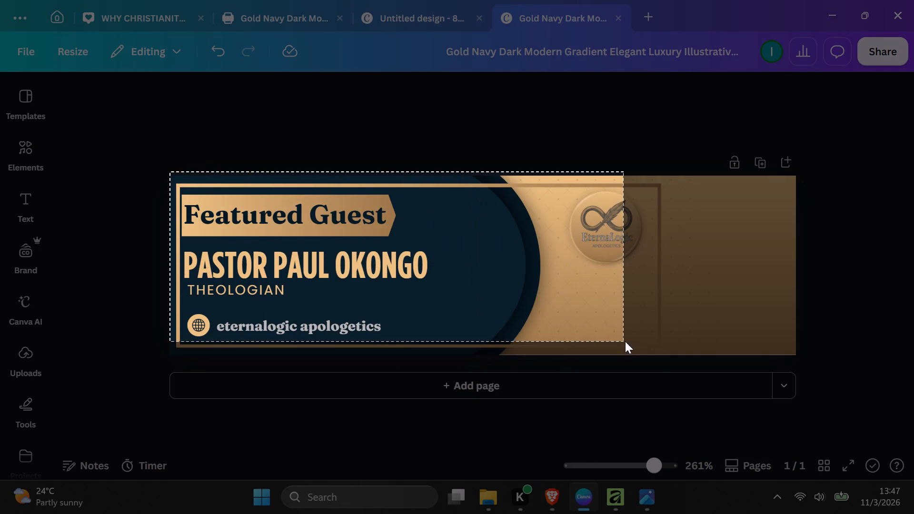
pyautogui.moveTo(625, 341); pyautogui.dragTo(666, 354)
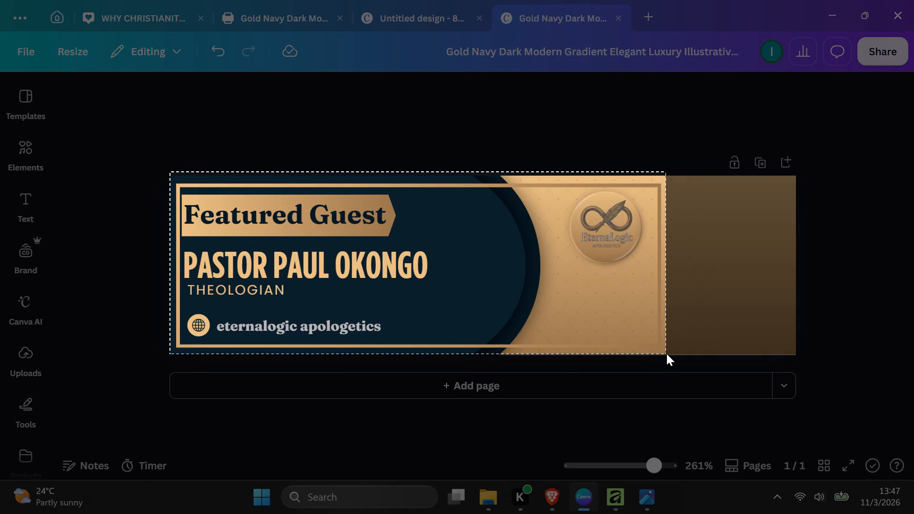
pyautogui.moveTo(666, 354); pyautogui.dragTo(671, 354)
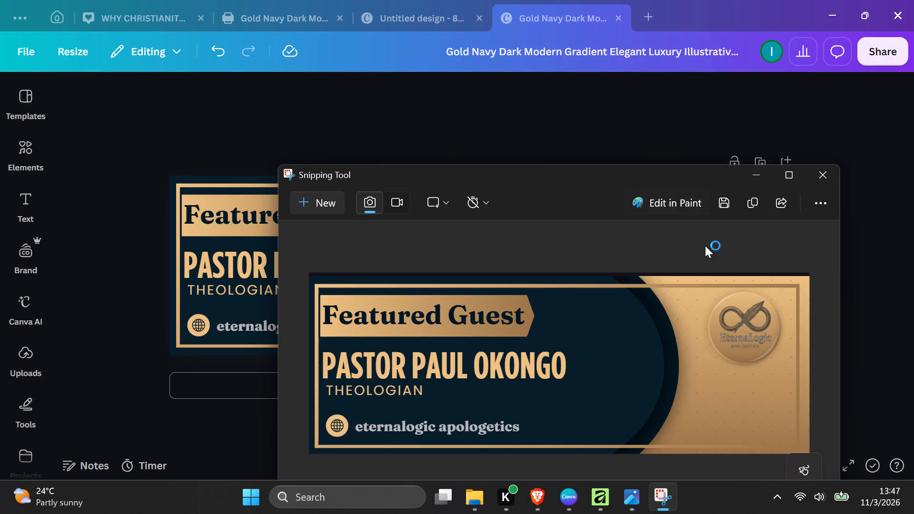
# Save the capture as a PNG over the existing Guest Card file in EternaLogic's Unedited > Pst Paul Interview folder.
pyautogui.click(726, 204)
pyautogui.scroll(1, 361, 295)
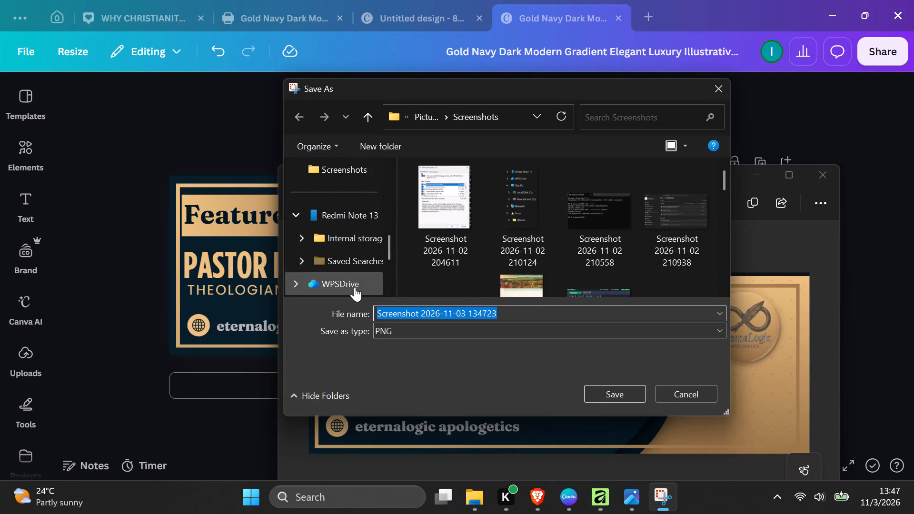
pyautogui.scroll(2, 343, 253)
pyautogui.click(335, 236)
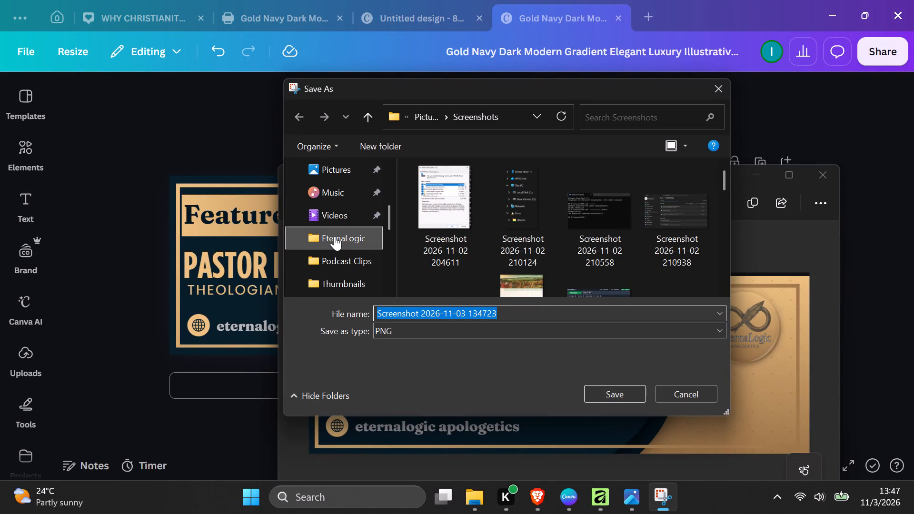
pyautogui.scroll(-1, 599, 217)
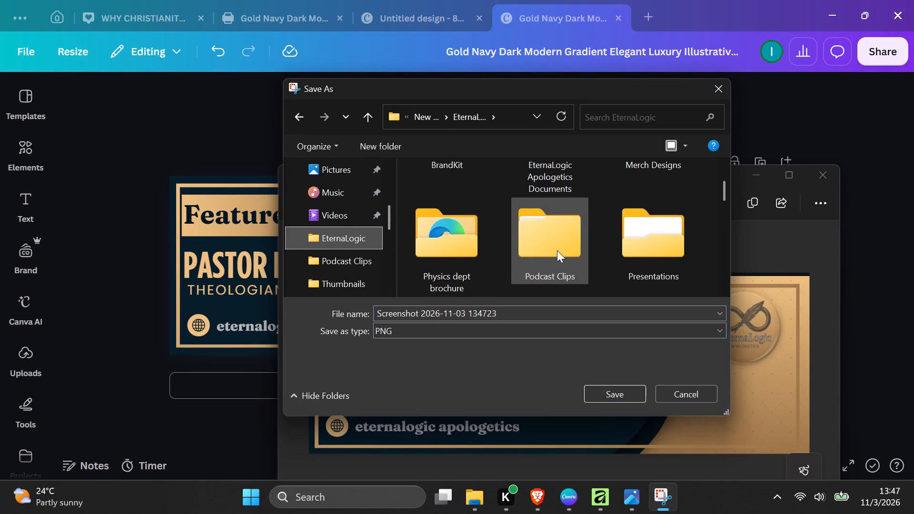
pyautogui.doubleClick(557, 250)
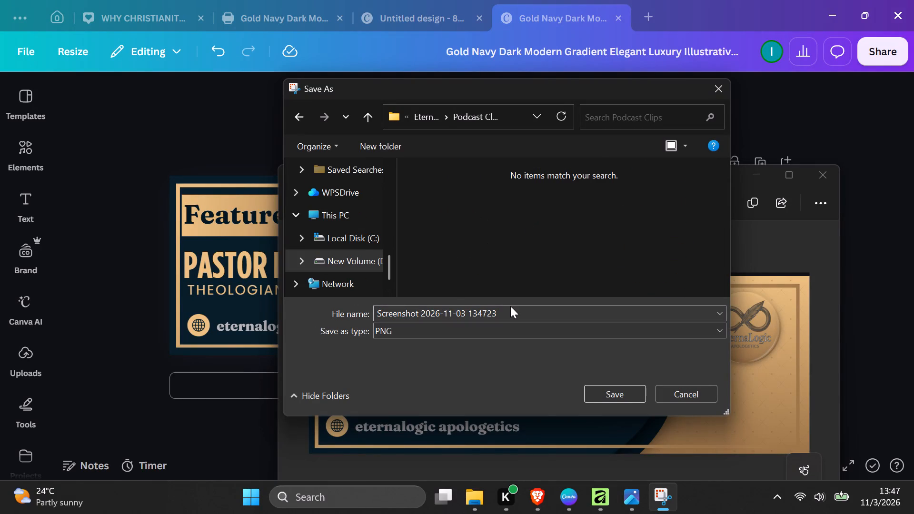
pyautogui.click(511, 306)
pyautogui.press('BackSpace')
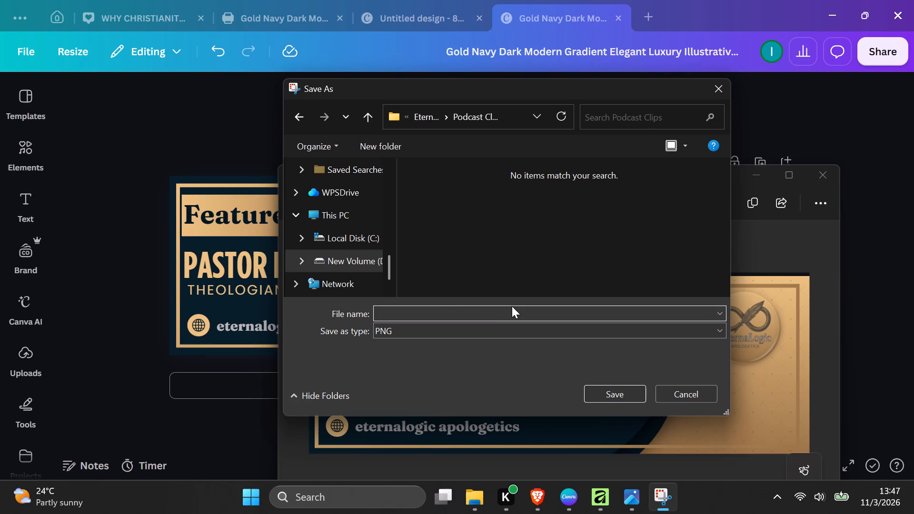
pyautogui.click(423, 123)
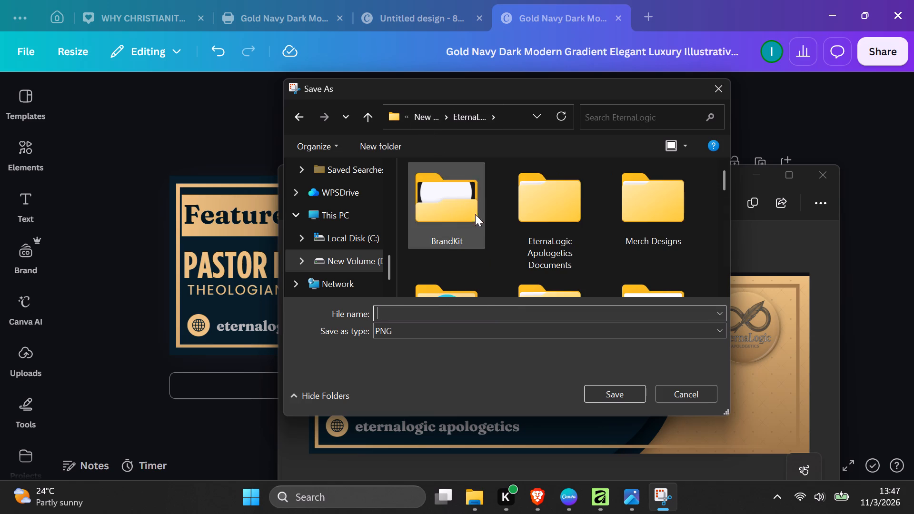
pyautogui.scroll(-2, 627, 258)
pyautogui.scroll(-1, 529, 264)
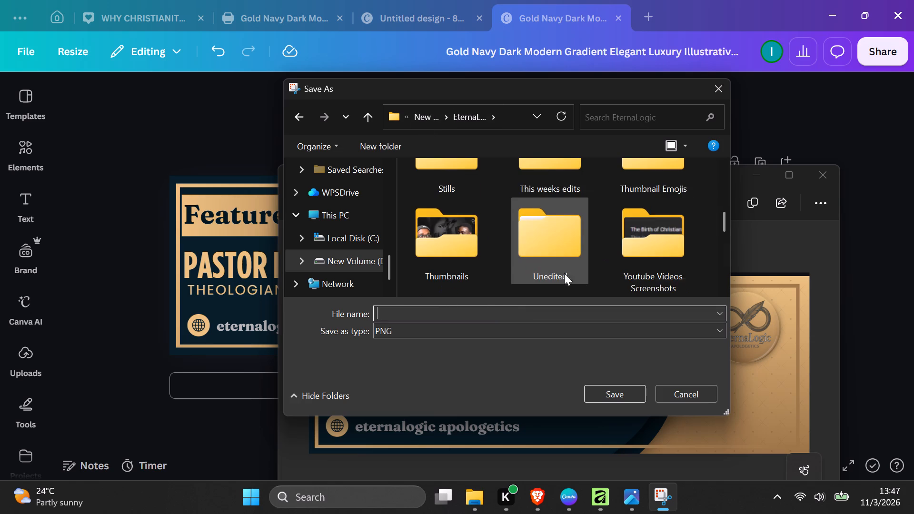
pyautogui.doubleClick(568, 263)
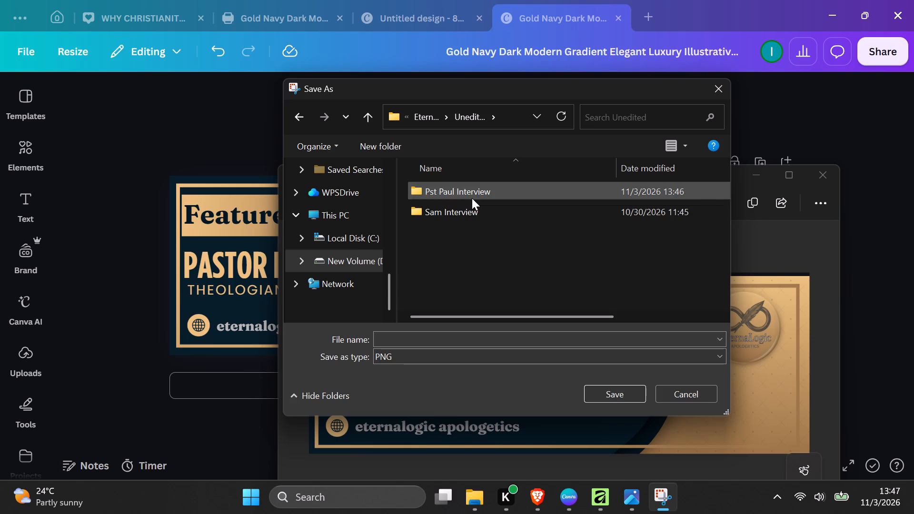
pyautogui.doubleClick(472, 198)
pyautogui.click(467, 216)
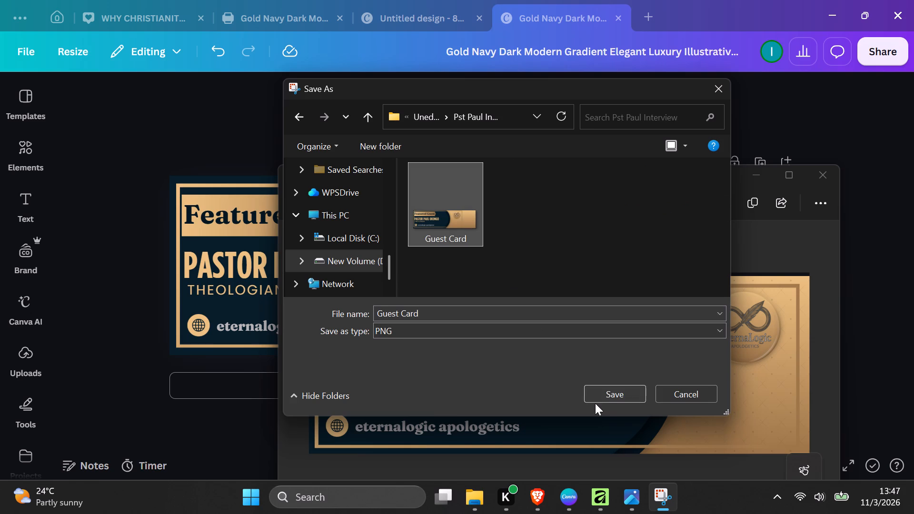
pyautogui.click(594, 400)
pyautogui.click(485, 255)
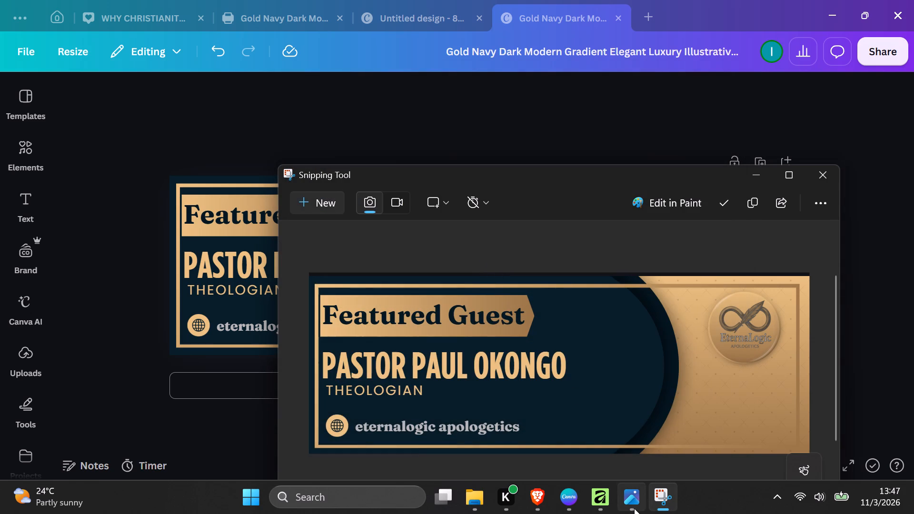
# Close the earlier Guest Card image in Photos and open the replaced file from the Pst Paul Interview folder in File Explorer.
pyautogui.click(631, 507)
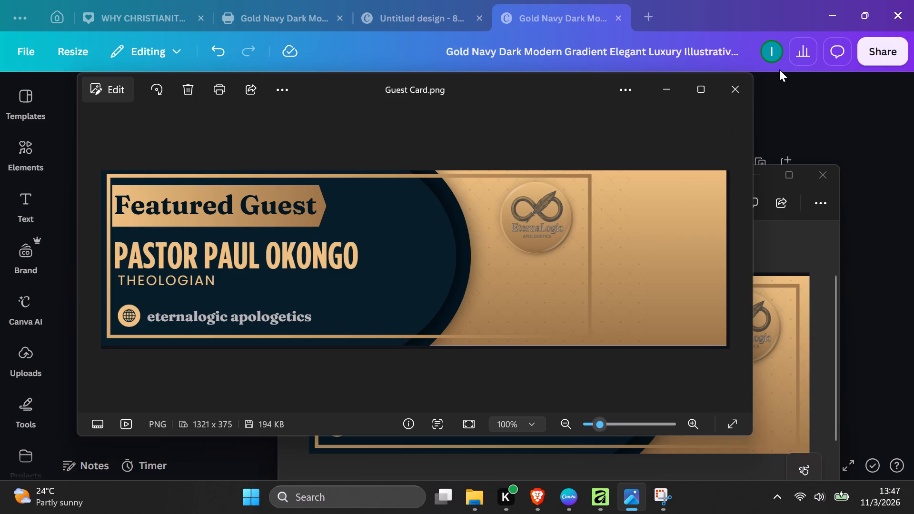
pyautogui.click(742, 95)
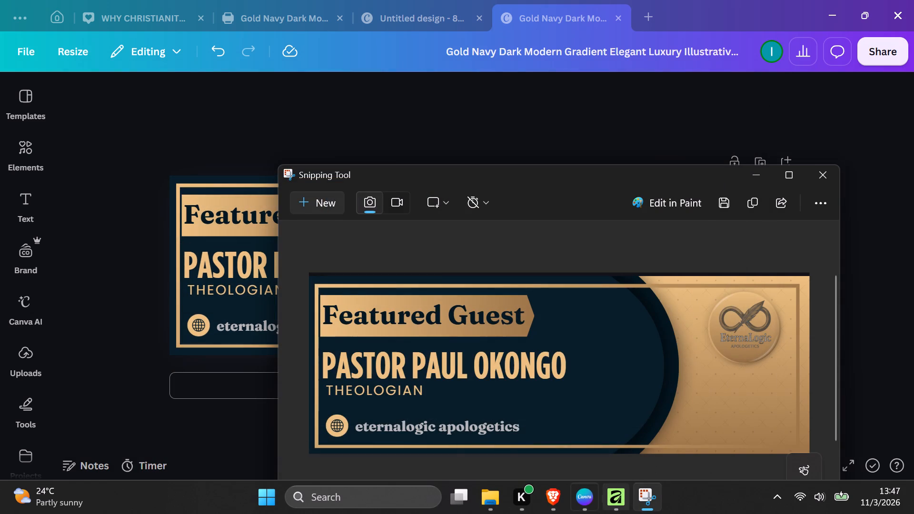
pyautogui.click(486, 511)
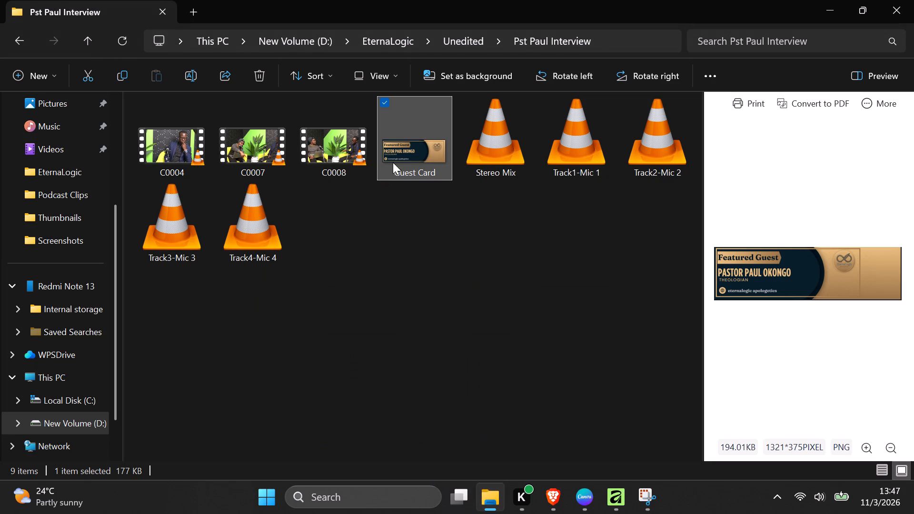
pyautogui.doubleClick(400, 153)
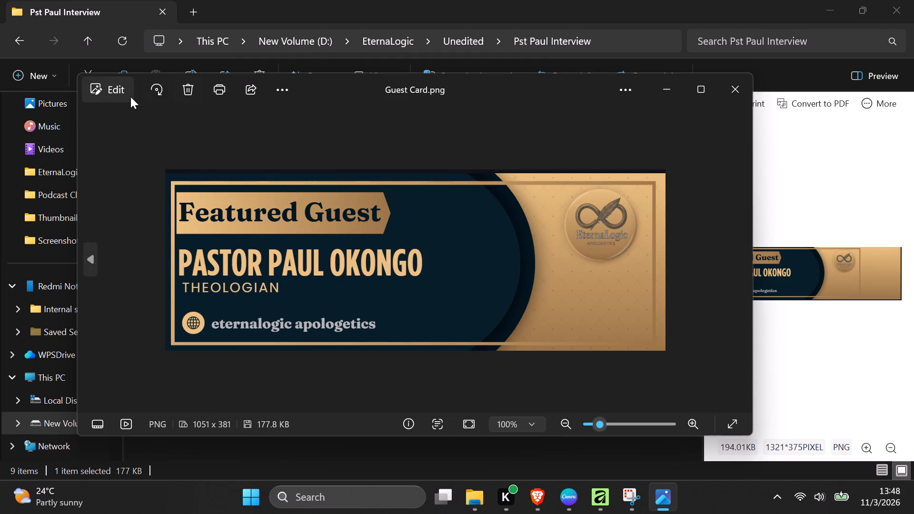
# Crop the thin dark strip off the top of the Guest Card image to 1051 x 371 and save it under the same name.
pyautogui.click(91, 89)
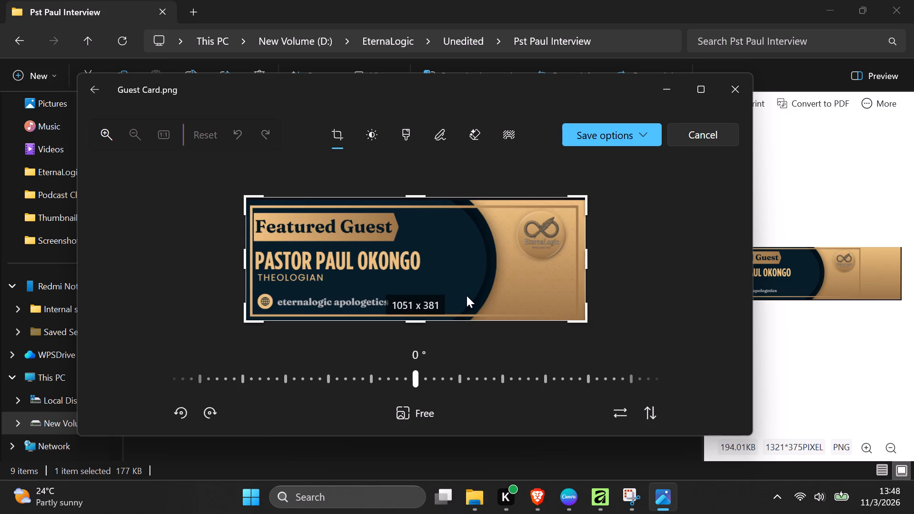
pyautogui.moveTo(411, 191); pyautogui.dragTo(411, 197)
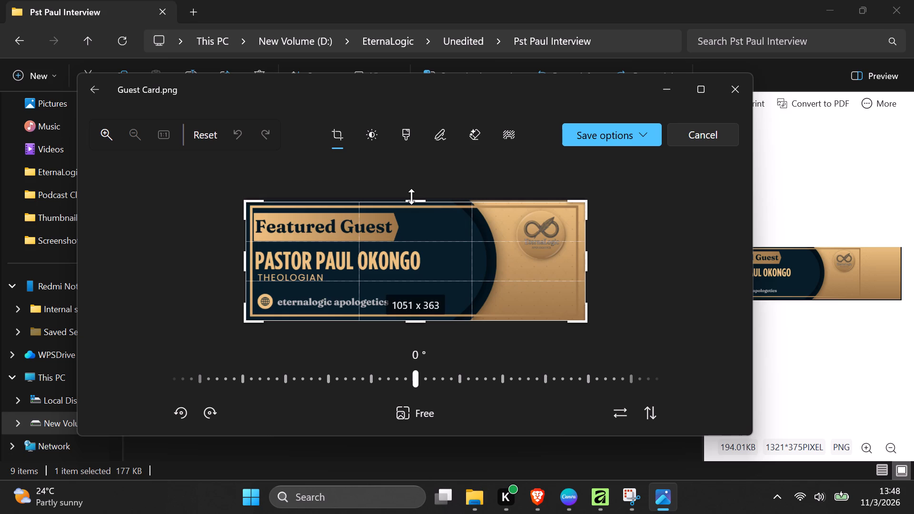
pyautogui.moveTo(411, 197); pyautogui.dragTo(415, 194)
pyautogui.click(600, 139)
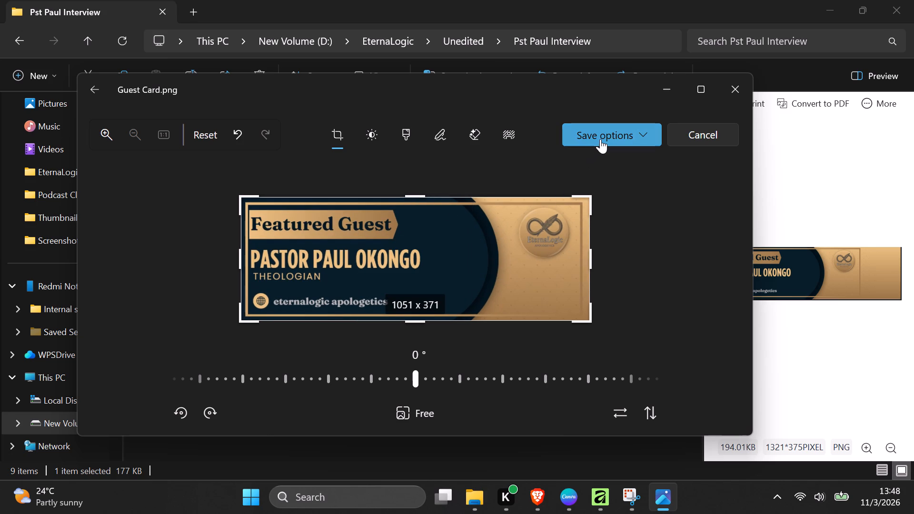
pyautogui.click(584, 182)
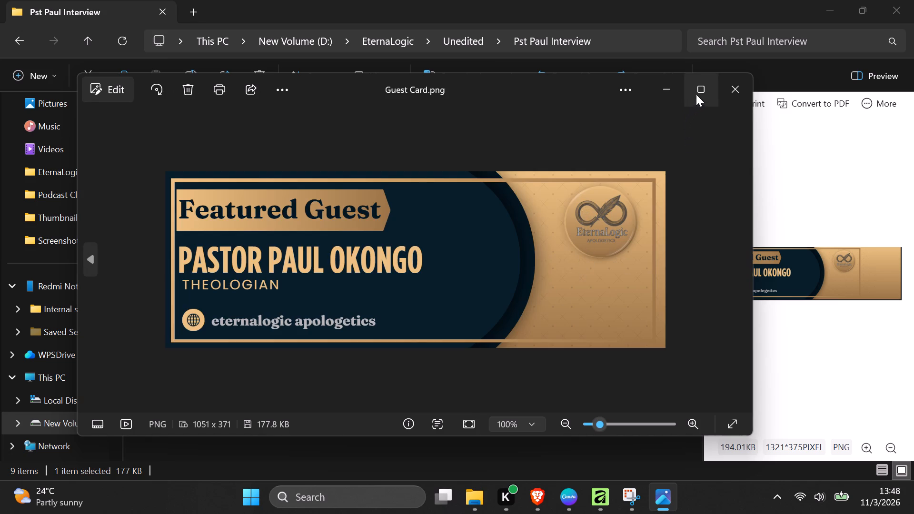
# View the cropped Guest Card image maximized, and close Photos, File Explorer and the Snipping Tool capture.
pyautogui.click(696, 94)
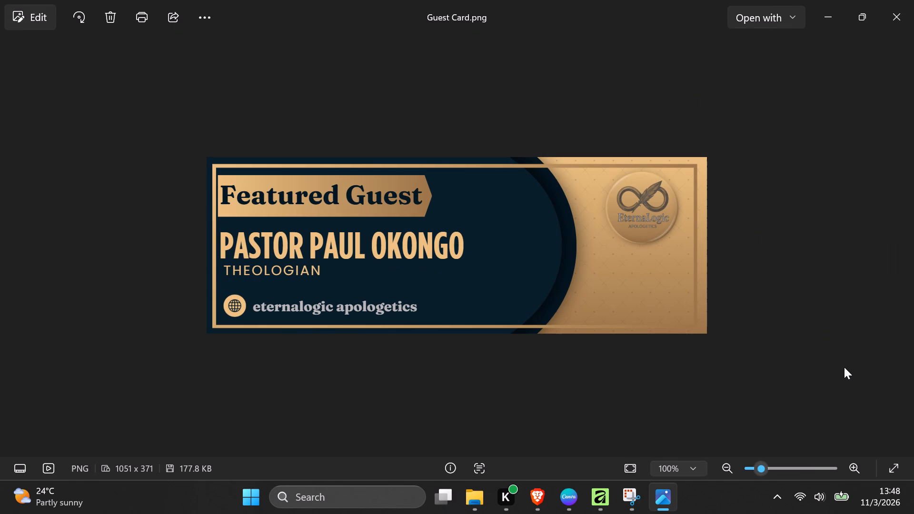
pyautogui.press('Escape')
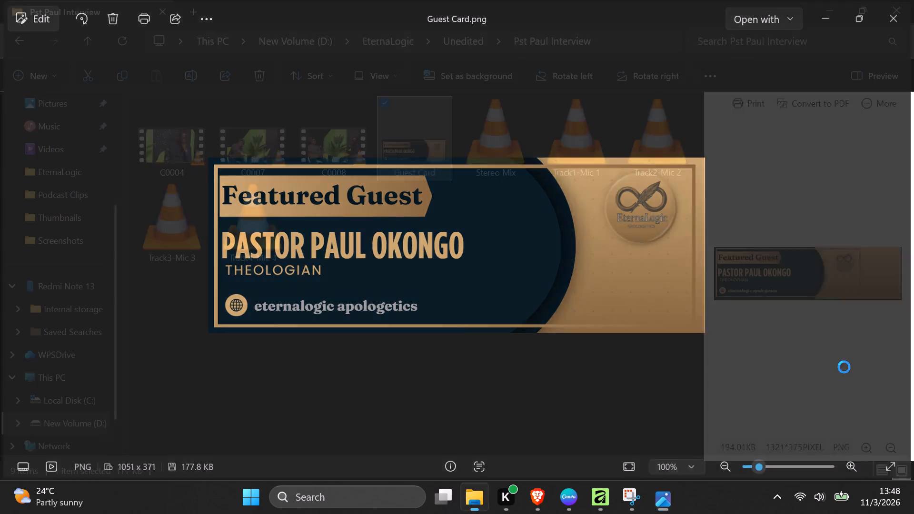
pyautogui.click(913, 0)
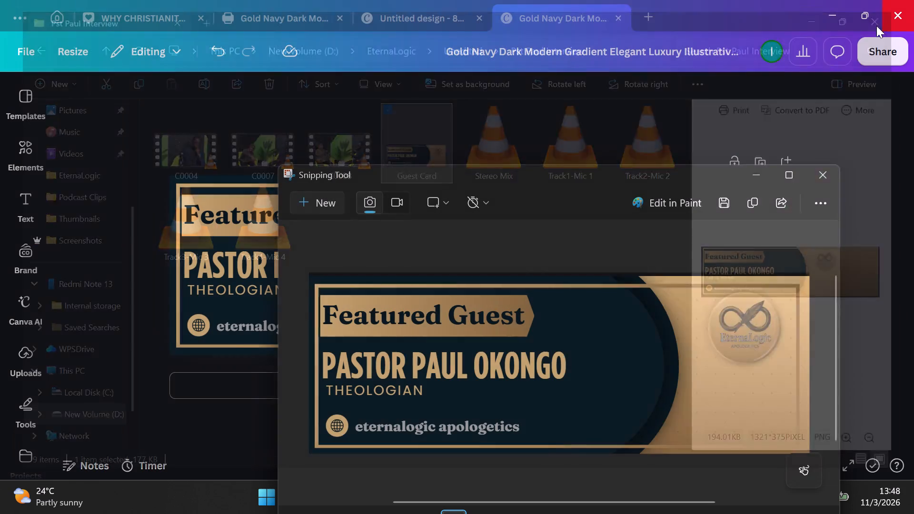
pyautogui.click(820, 184)
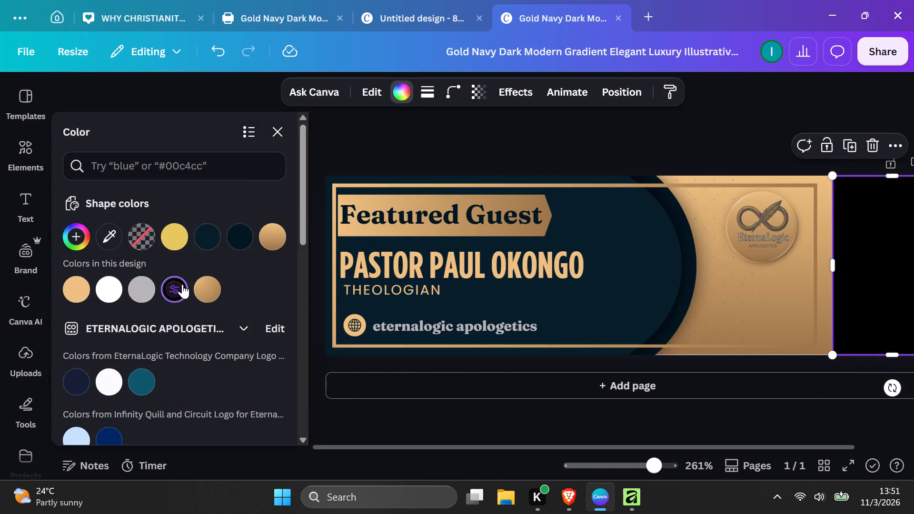
# Deselect the black rectangle and capture a screenshot of the whole banner canvas with Snipping Tool.
pyautogui.click(705, 107)
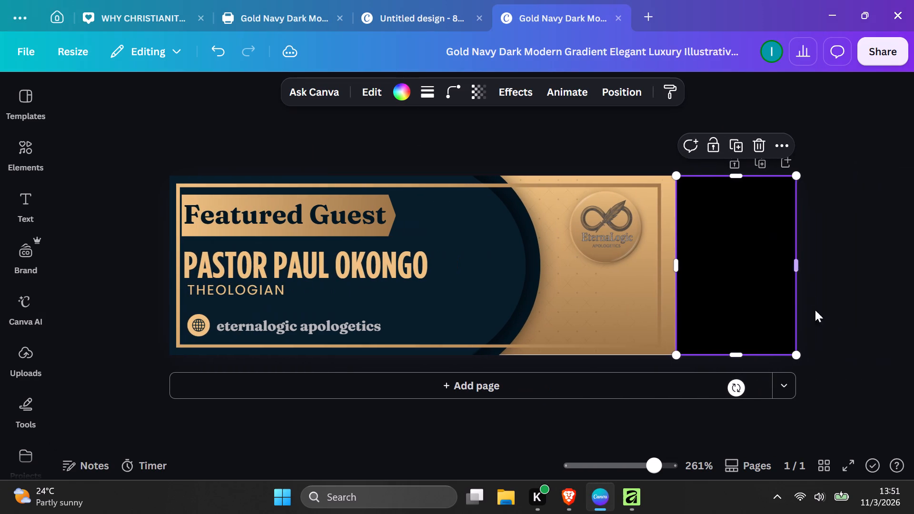
pyautogui.click(857, 339)
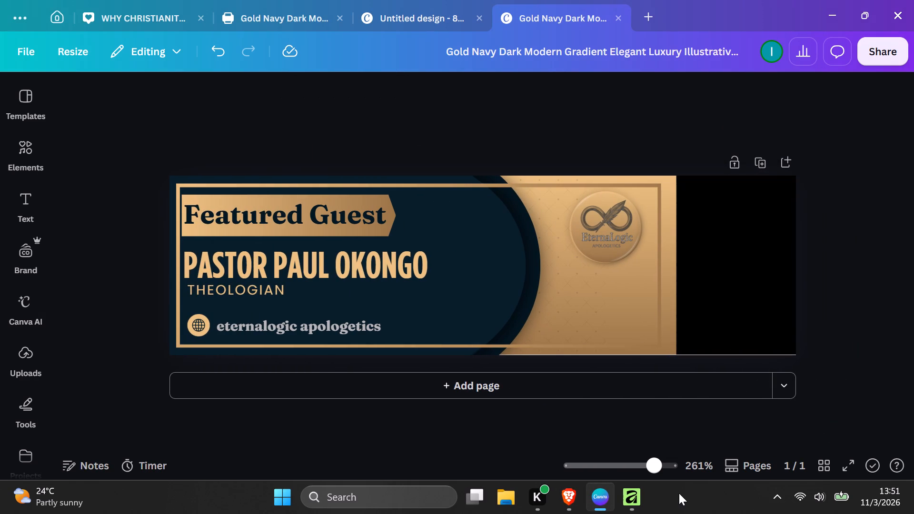
pyautogui.click(285, 500)
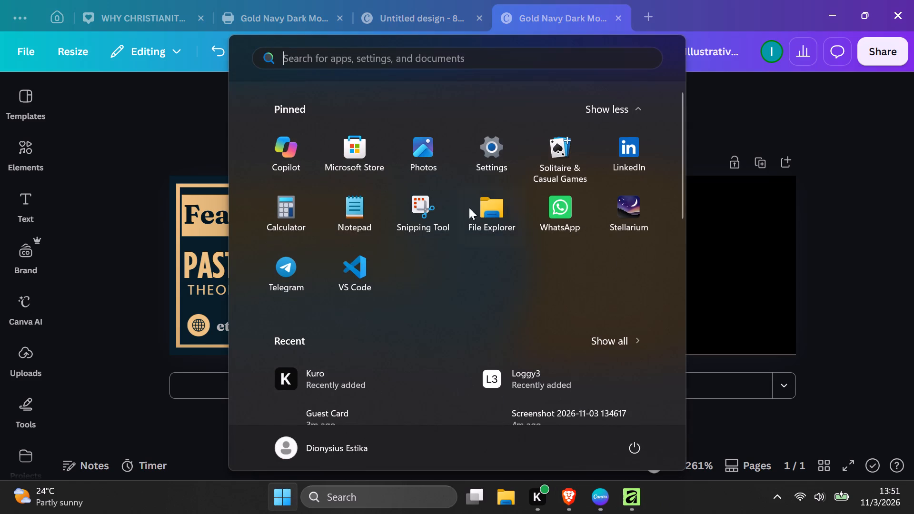
pyautogui.click(390, 215)
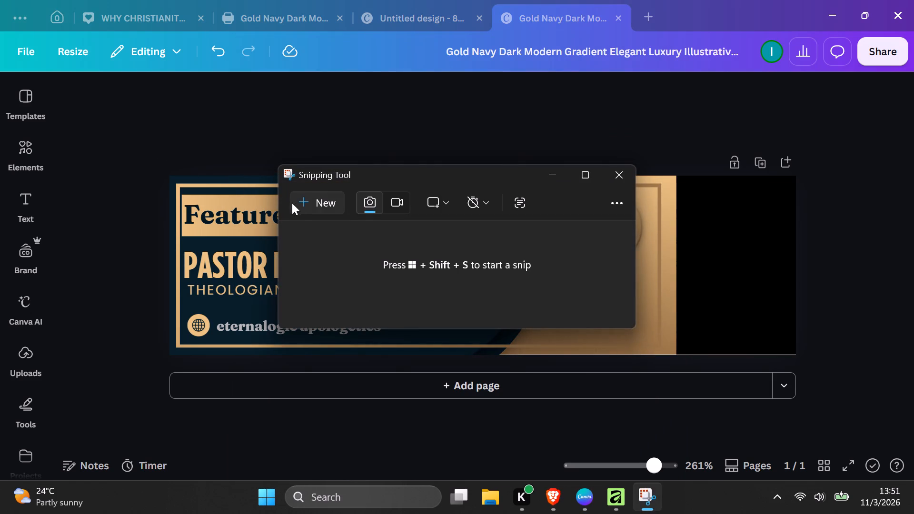
pyautogui.click(299, 204)
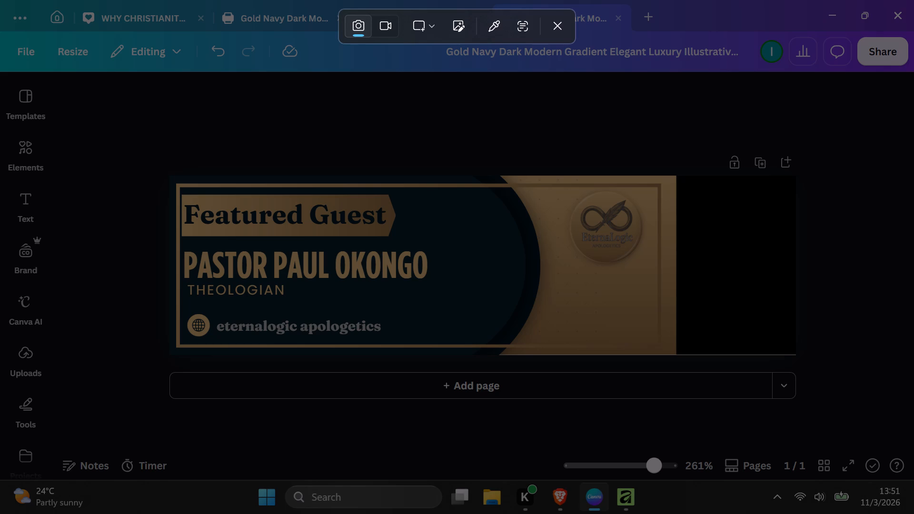
pyautogui.moveTo(167, 158); pyautogui.dragTo(835, 375)
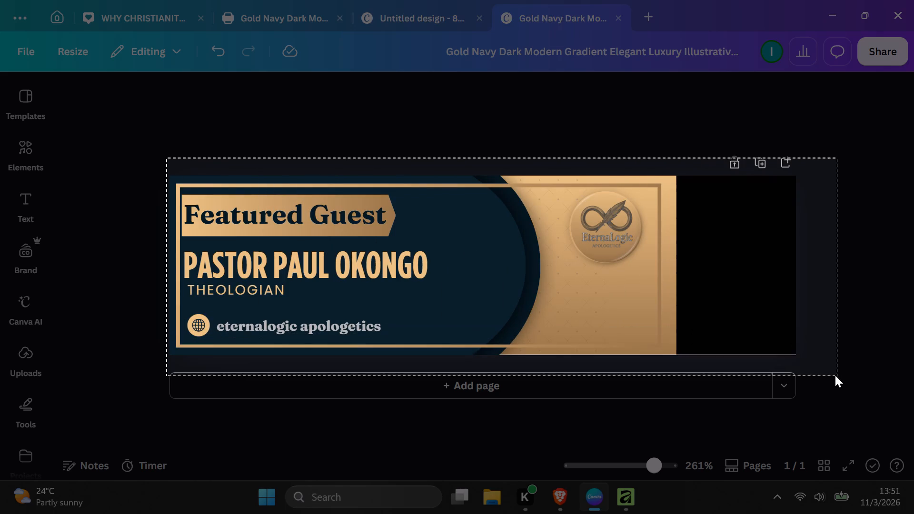
pyautogui.moveTo(835, 375); pyautogui.dragTo(835, 375)
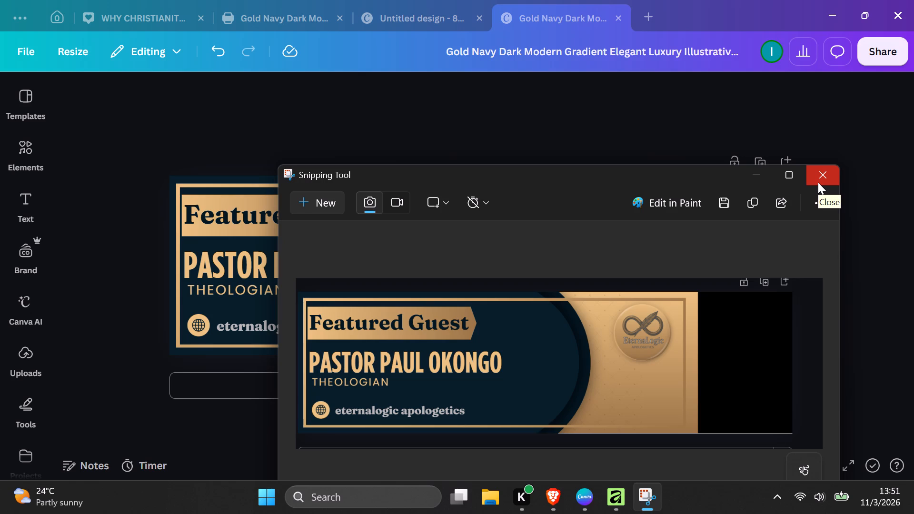
pyautogui.click(818, 182)
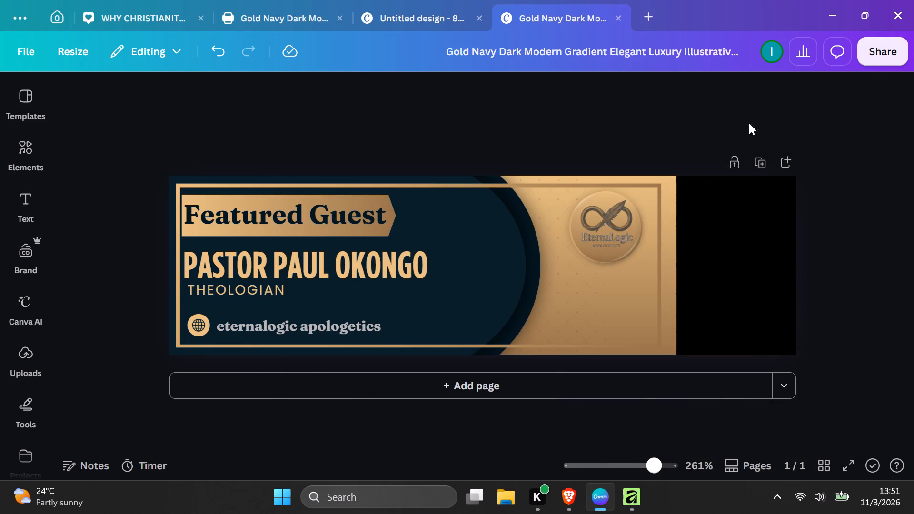
# Download the Canva banner as a PNG and save it to the Downloads folder under the suggested file name.
pyautogui.click(884, 66)
pyautogui.click(890, 49)
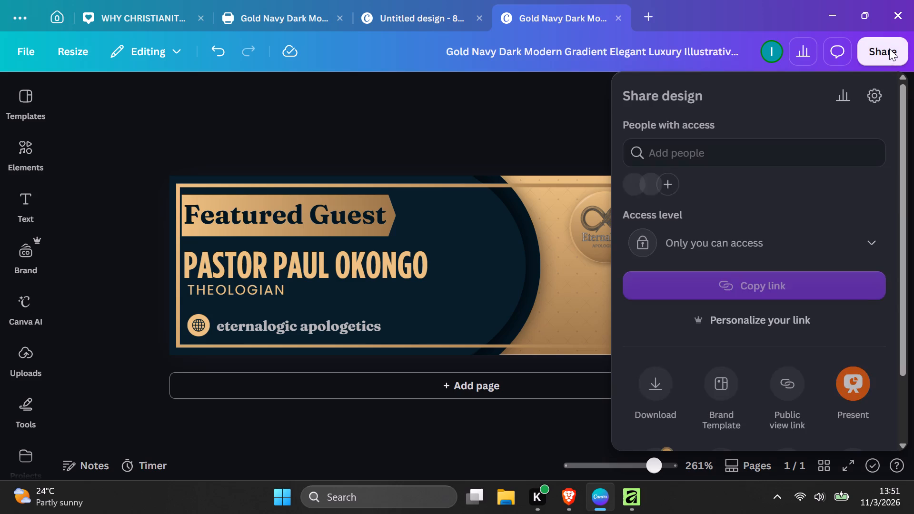
pyautogui.click(666, 385)
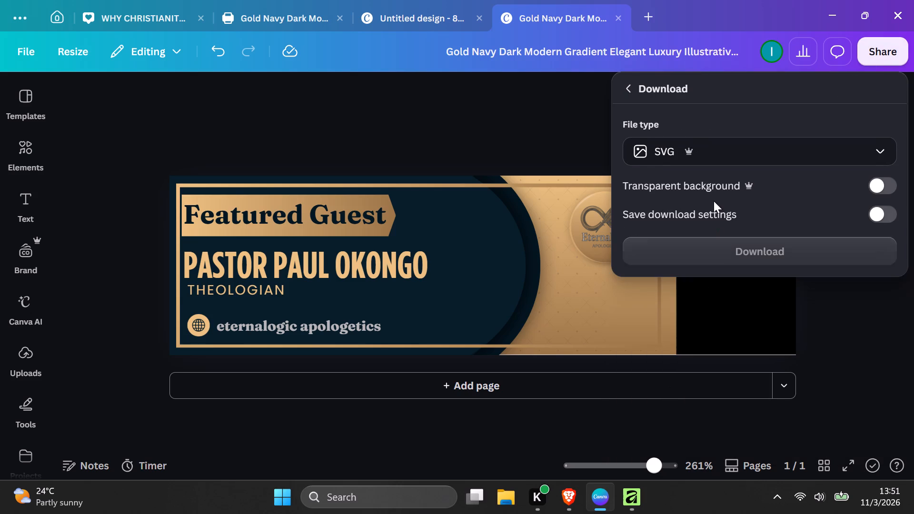
pyautogui.click(857, 154)
pyautogui.click(749, 249)
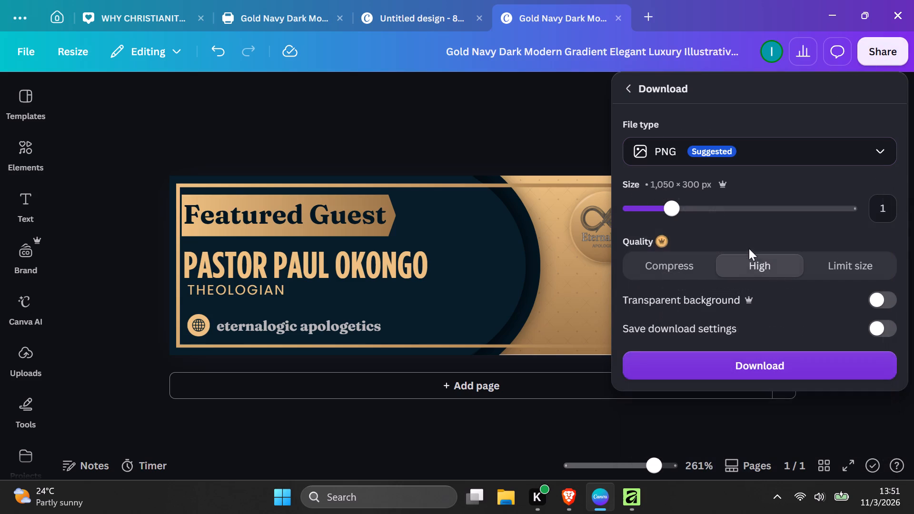
pyautogui.click(749, 364)
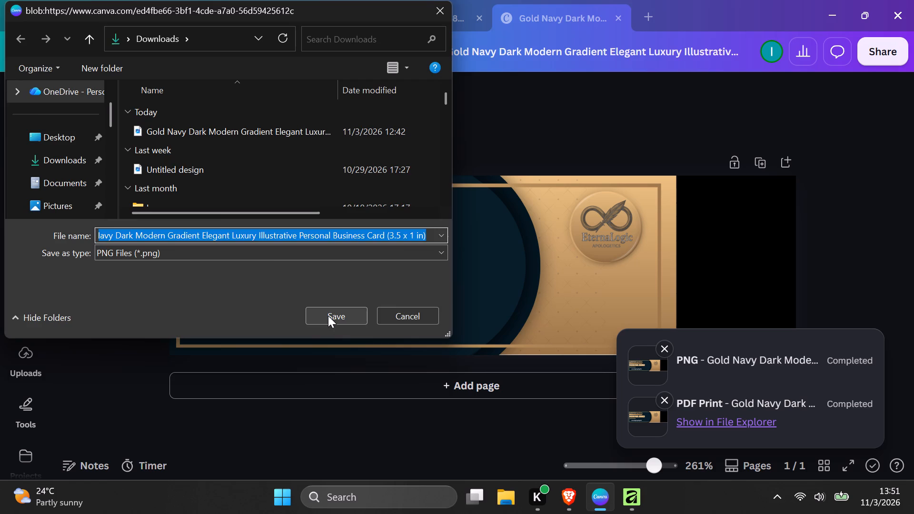
pyautogui.click(328, 316)
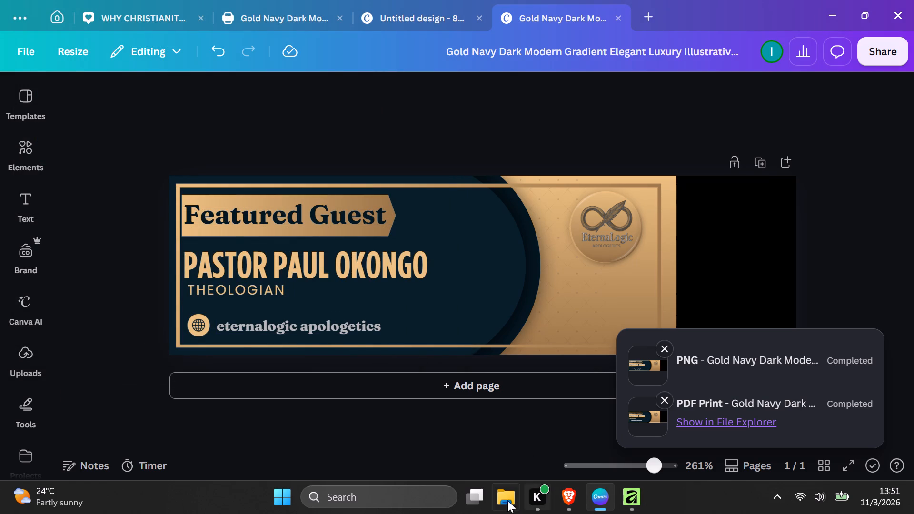
# In File Explorer, check the older business card PNG modified at 12:42 in Downloads, and delete it.
pyautogui.click(494, 499)
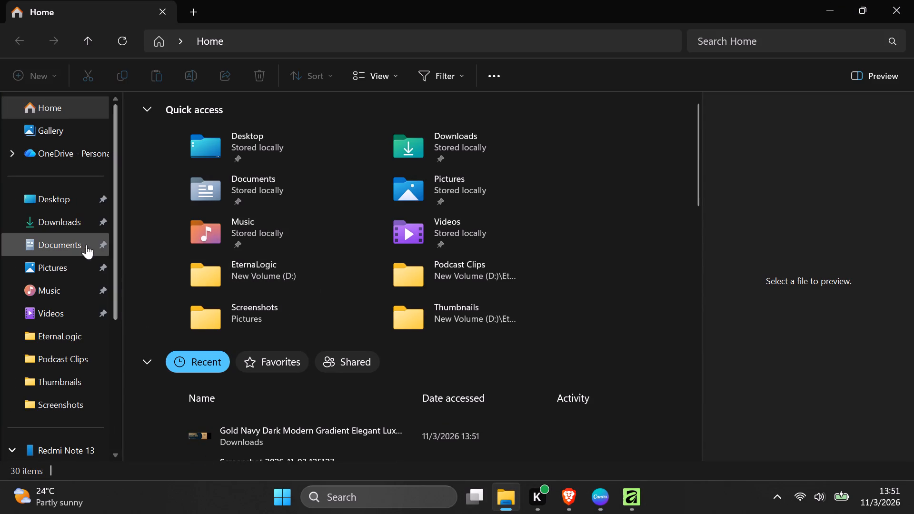
pyautogui.click(72, 235)
pyautogui.click(81, 226)
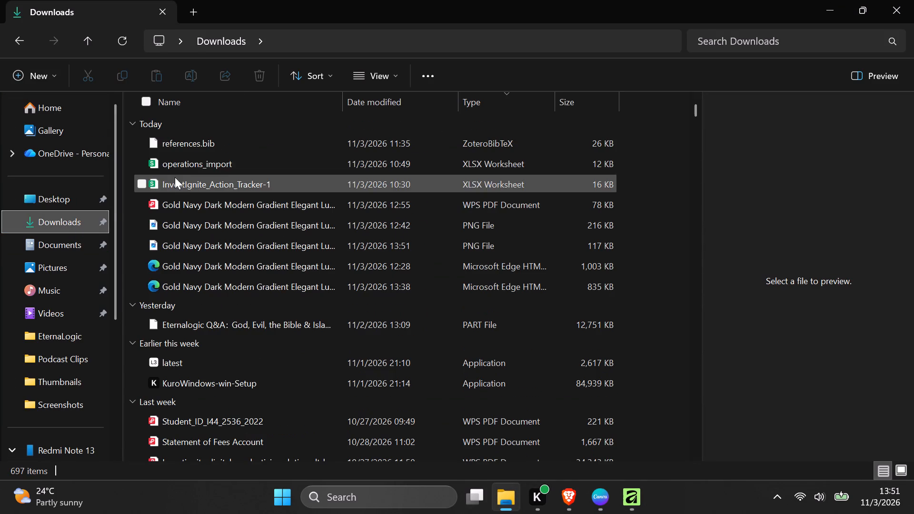
pyautogui.doubleClick(228, 219)
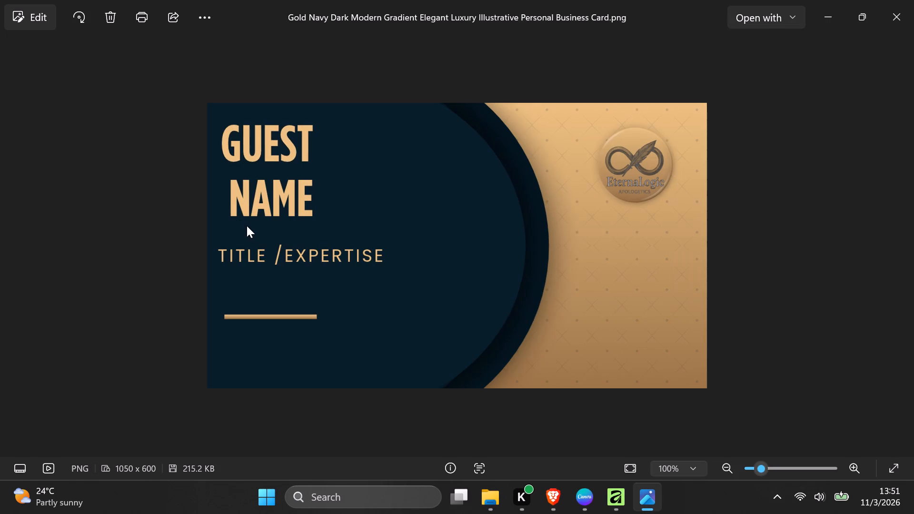
pyautogui.click(898, 15)
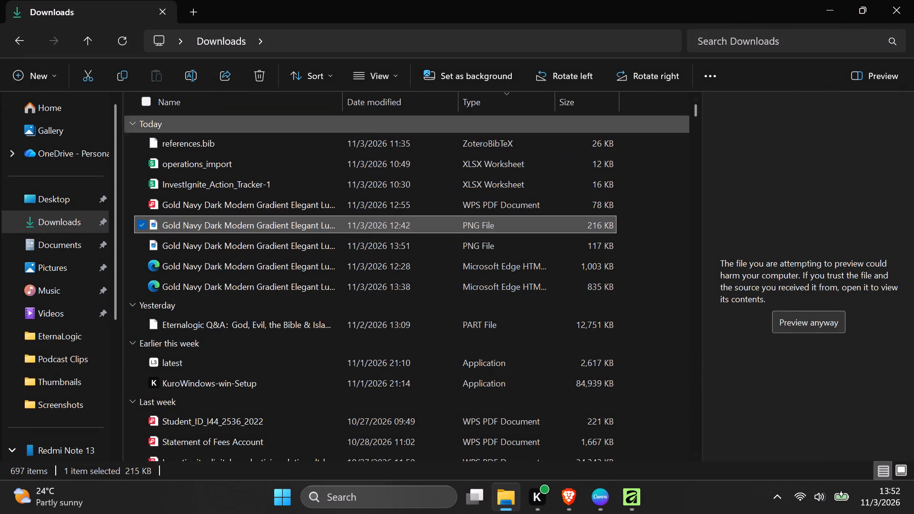
pyautogui.click(256, 75)
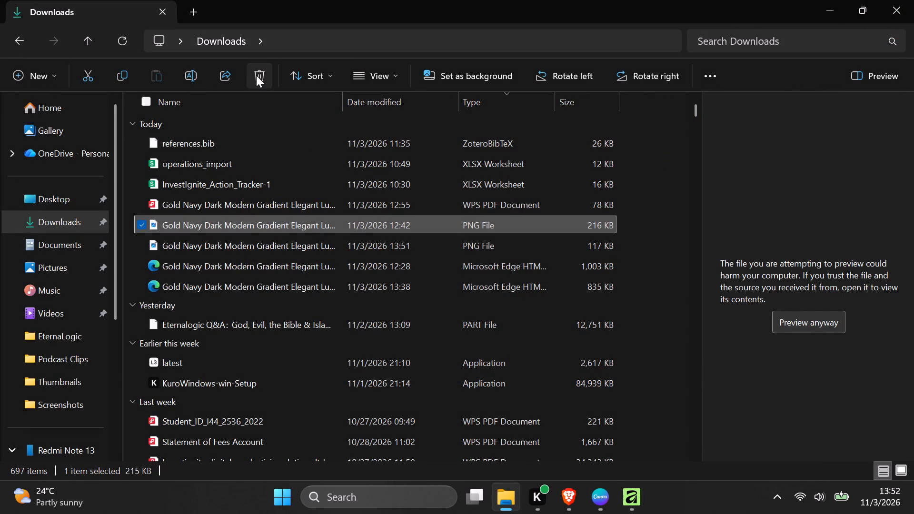
# Open the new banner PNG in Photos, crop off the black area to 847 x 300, and save over the original.
pyautogui.doubleClick(257, 232)
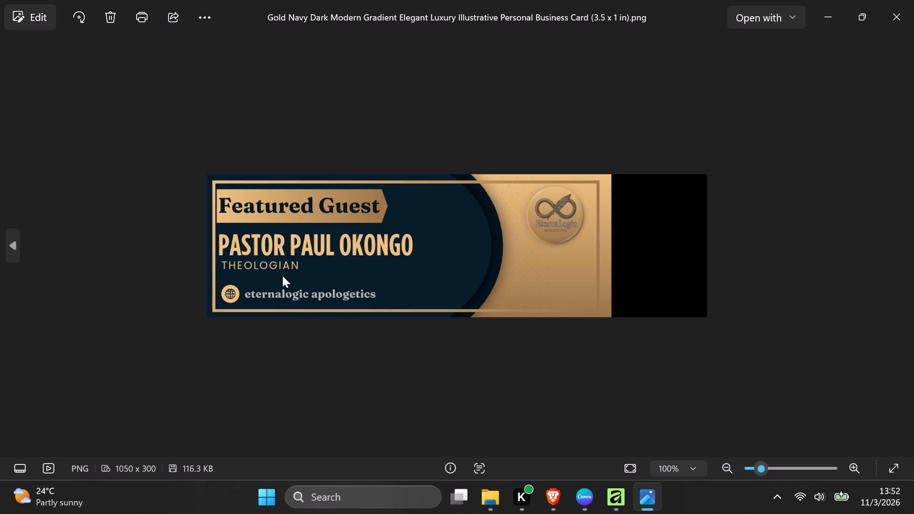
pyautogui.click(52, 15)
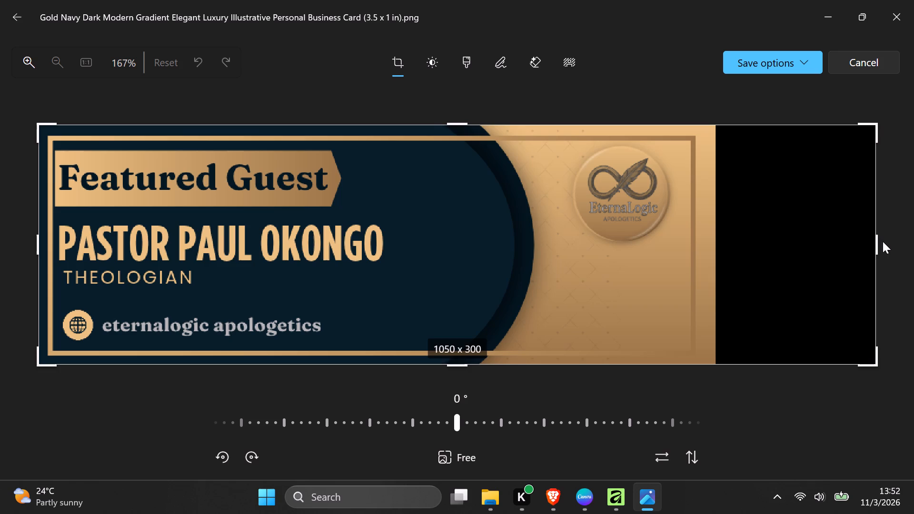
pyautogui.moveTo(880, 241); pyautogui.dragTo(743, 242)
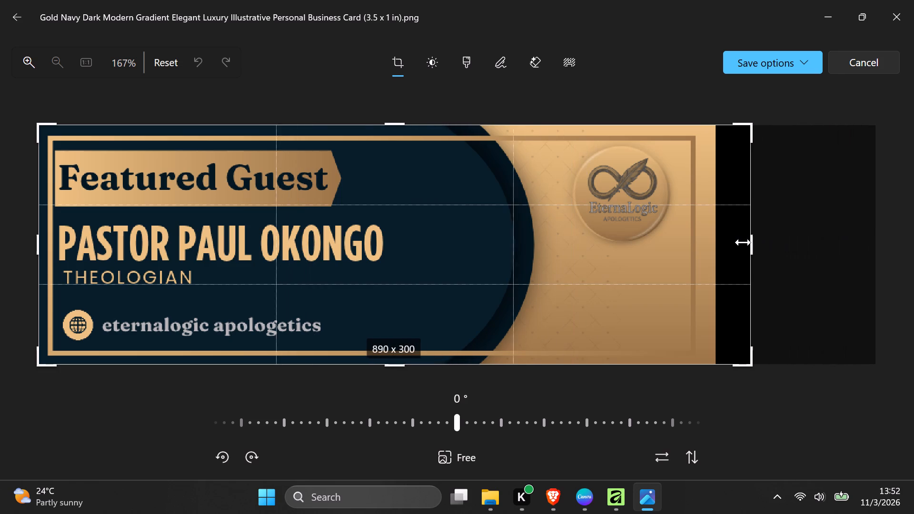
pyautogui.moveTo(743, 242); pyautogui.dragTo(718, 242)
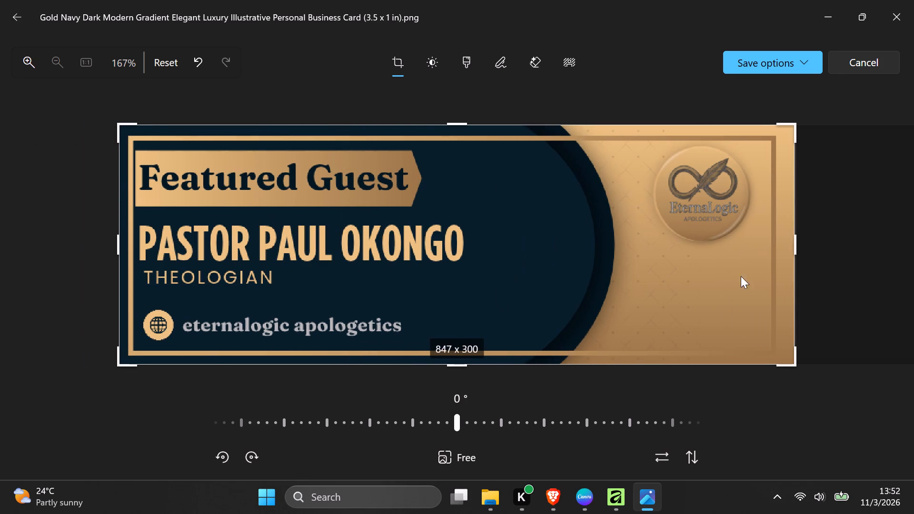
pyautogui.click(789, 63)
pyautogui.click(761, 112)
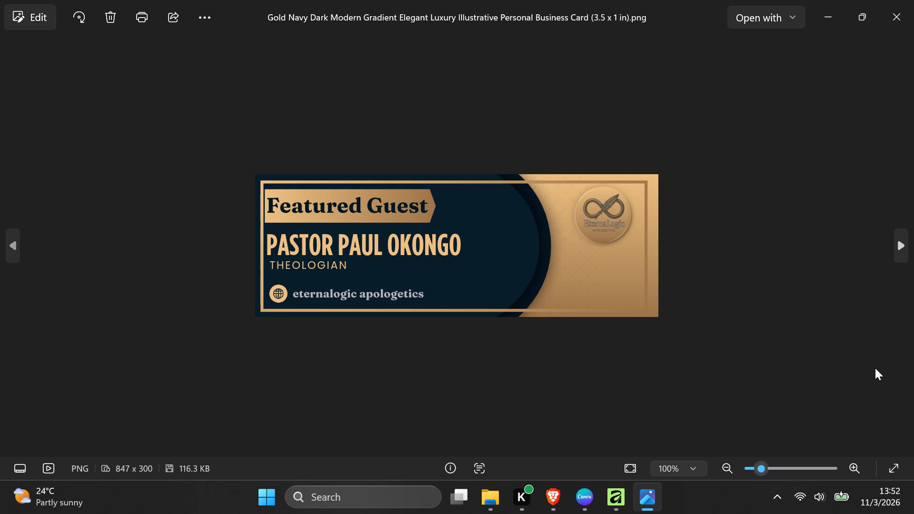
pyautogui.press('Escape')
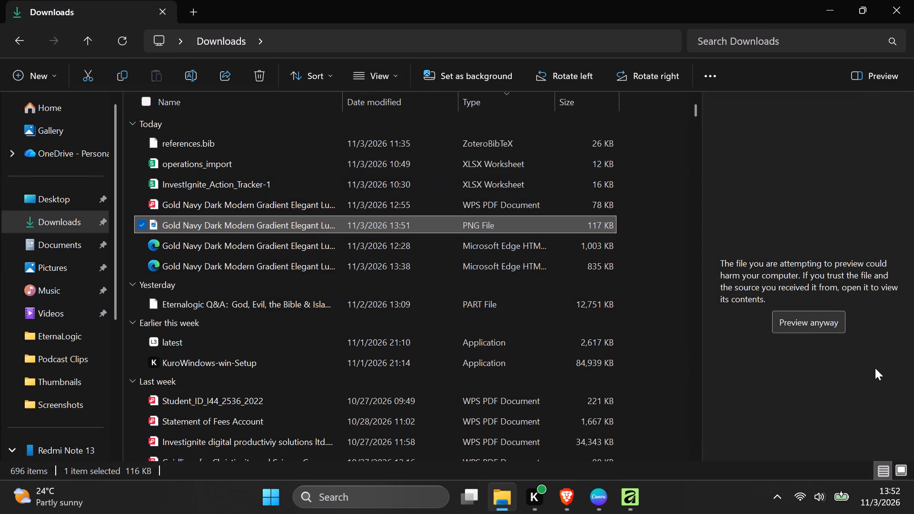
# Switch back to the banner design in Canva.
pyautogui.click(600, 495)
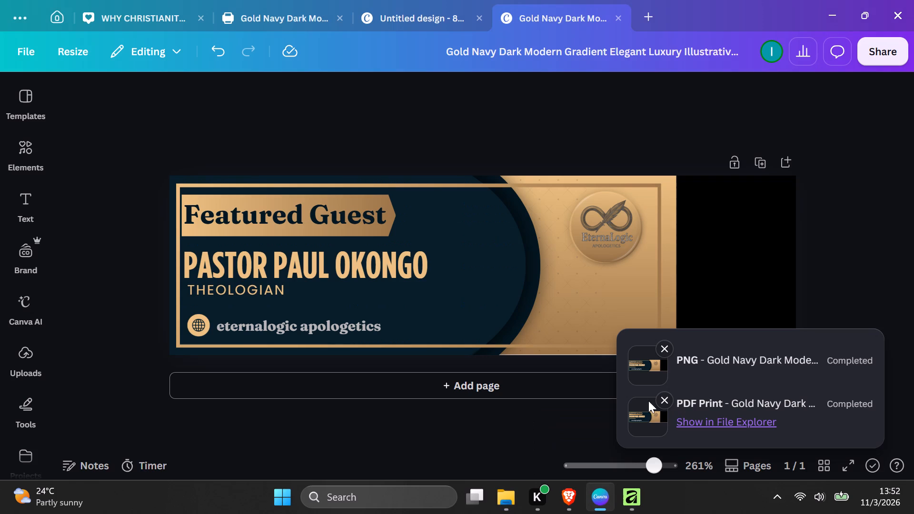
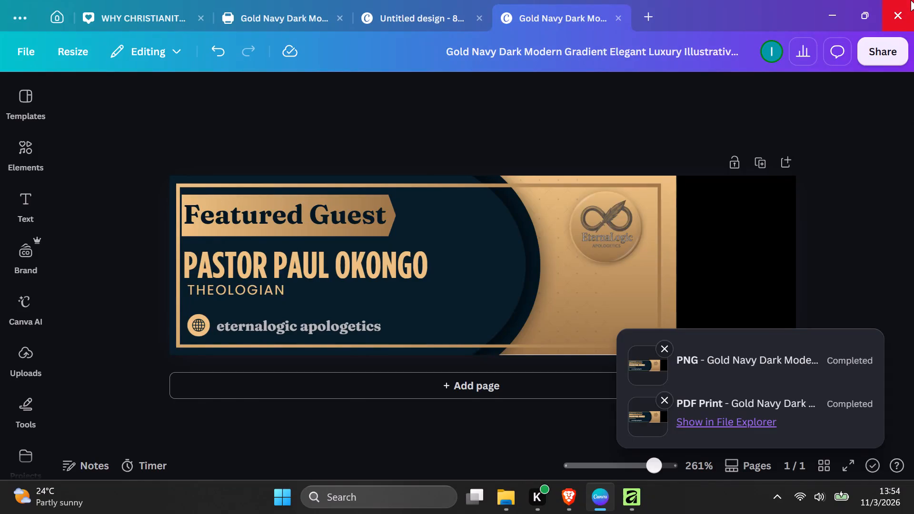
# Close Canva and the File Explorer window.
pyautogui.click(911, 0)
pyautogui.click(894, 2)
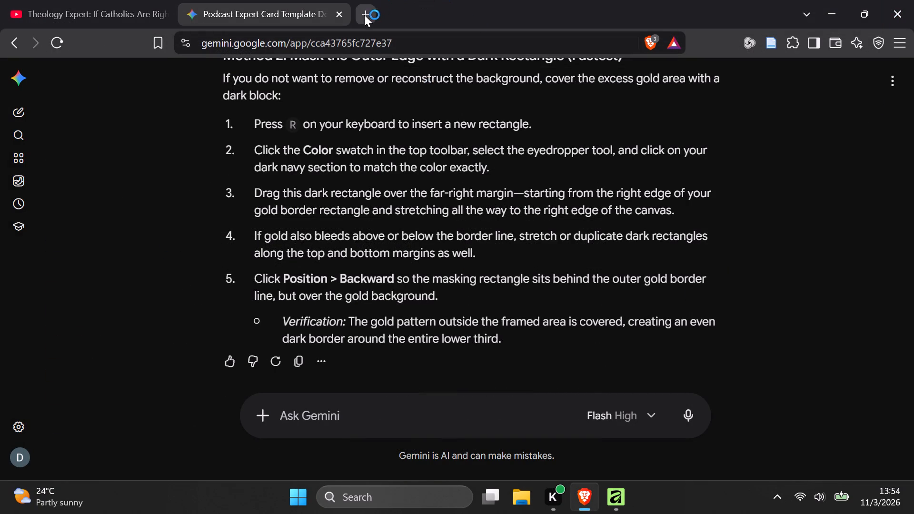
# In Brave, open a new tab and close the Gemini chat about the podcast expert card template.
pyautogui.click(357, 17)
pyautogui.click(342, 19)
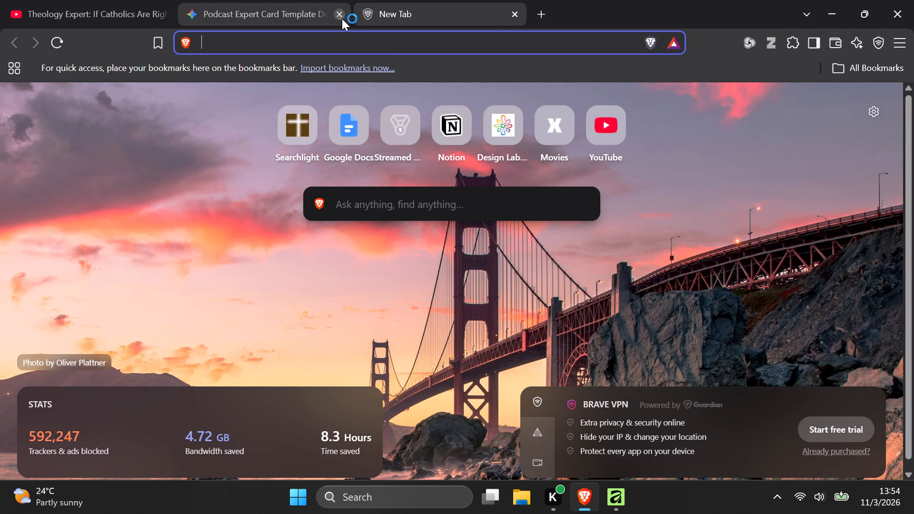
# Switch to Affinity and close it, discarding the changes to the Gold Navy business card SVG.
pyautogui.click(623, 498)
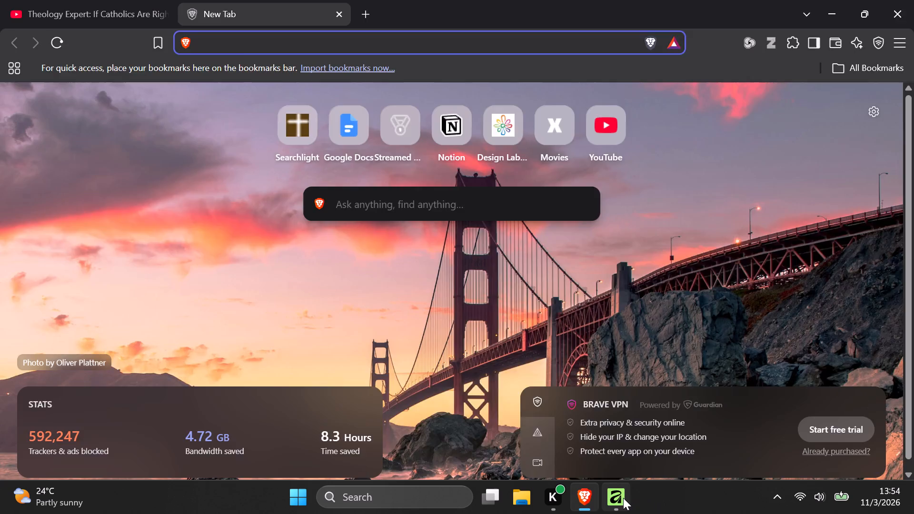
pyautogui.click(908, 14)
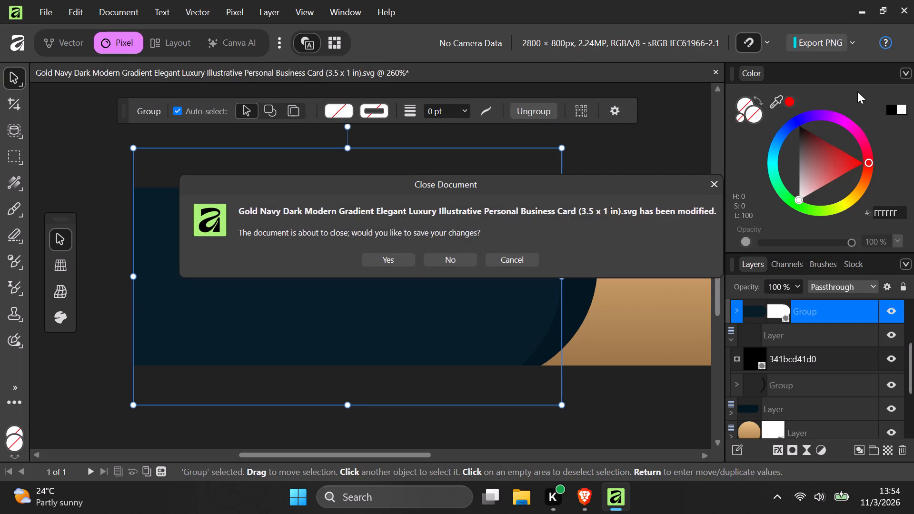
pyautogui.click(448, 264)
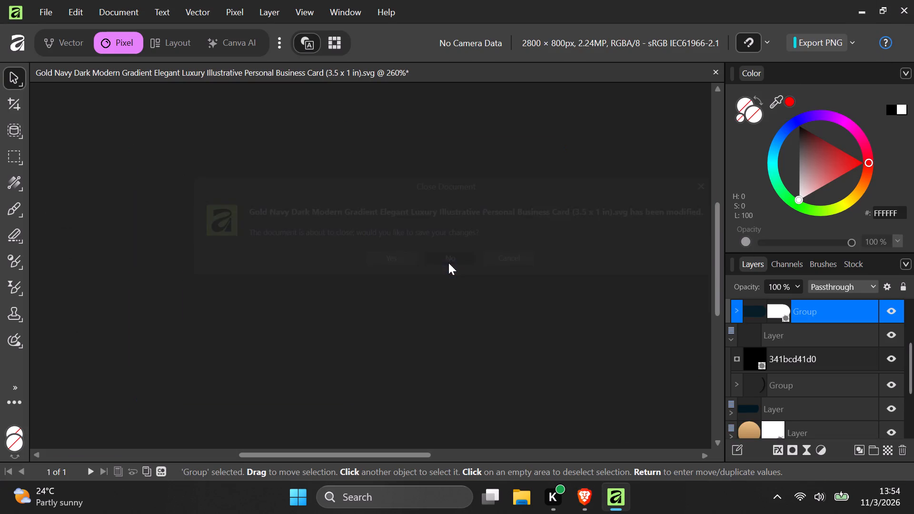